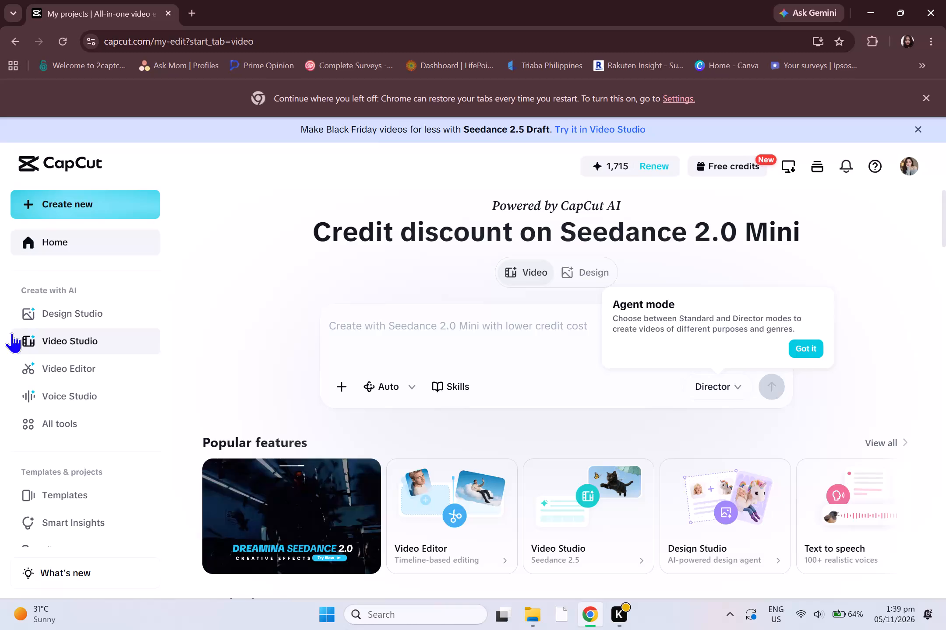
Create a new blank project in the Video Editor.
left_click(60, 365)
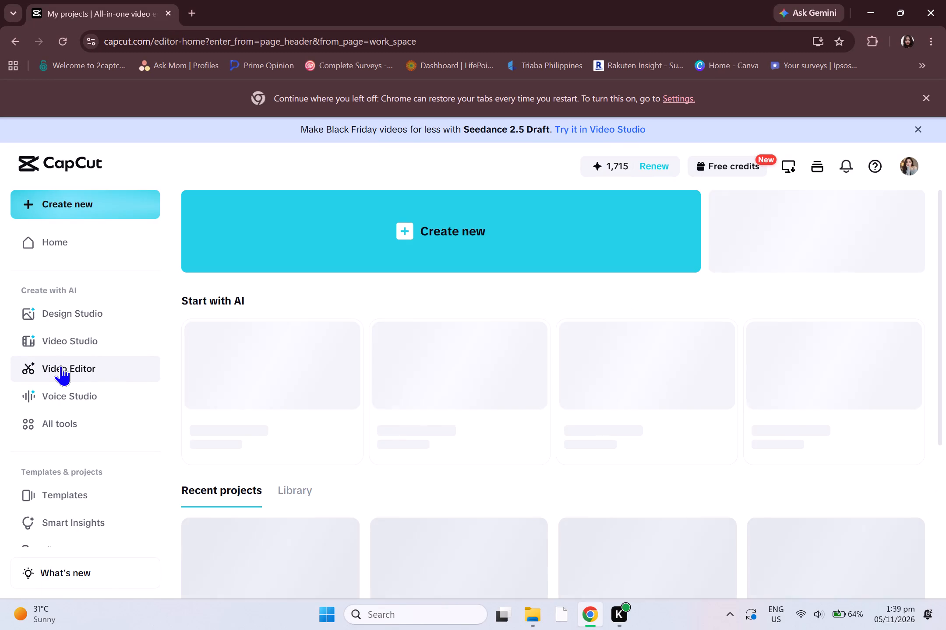
left_click(417, 249)
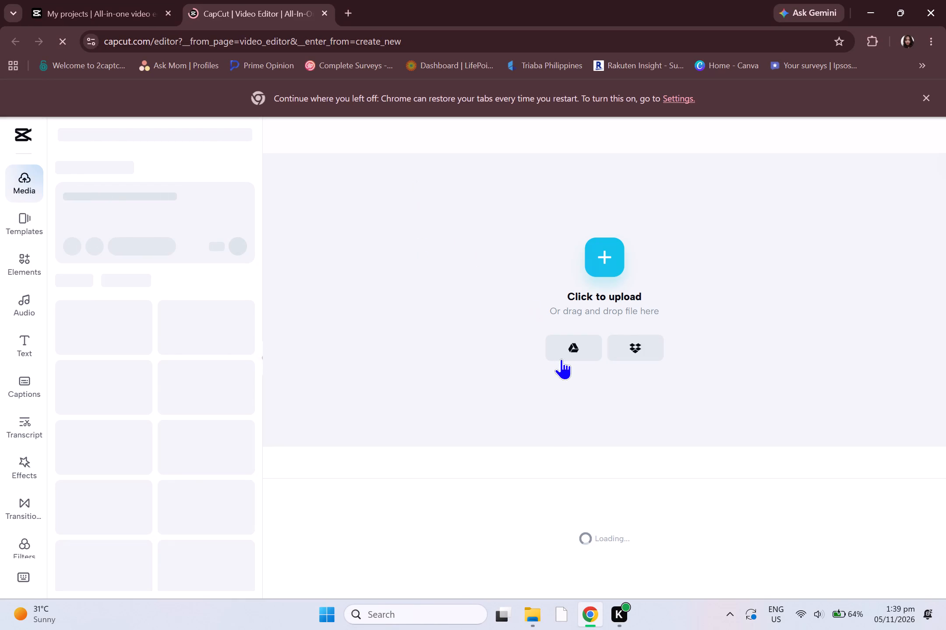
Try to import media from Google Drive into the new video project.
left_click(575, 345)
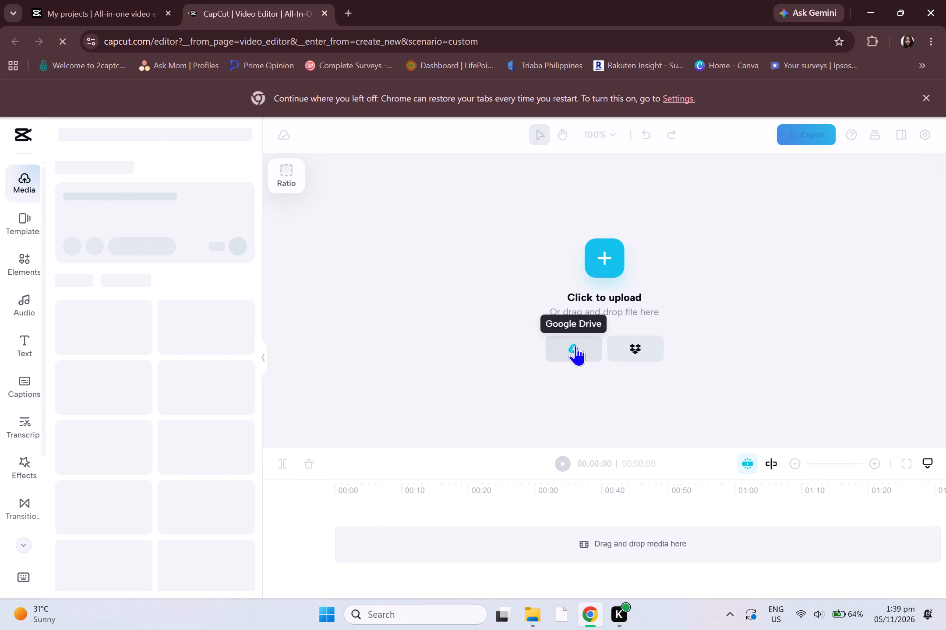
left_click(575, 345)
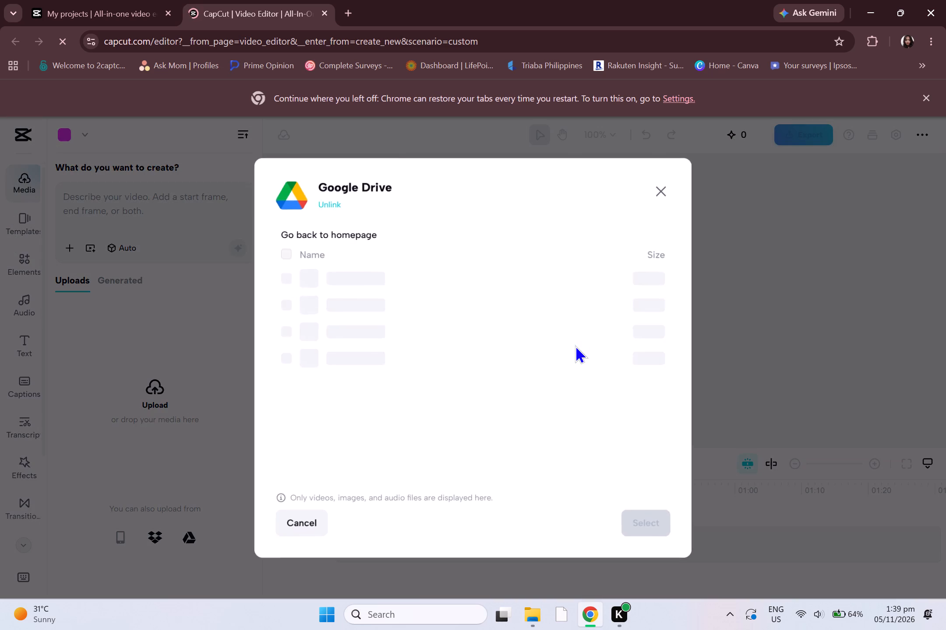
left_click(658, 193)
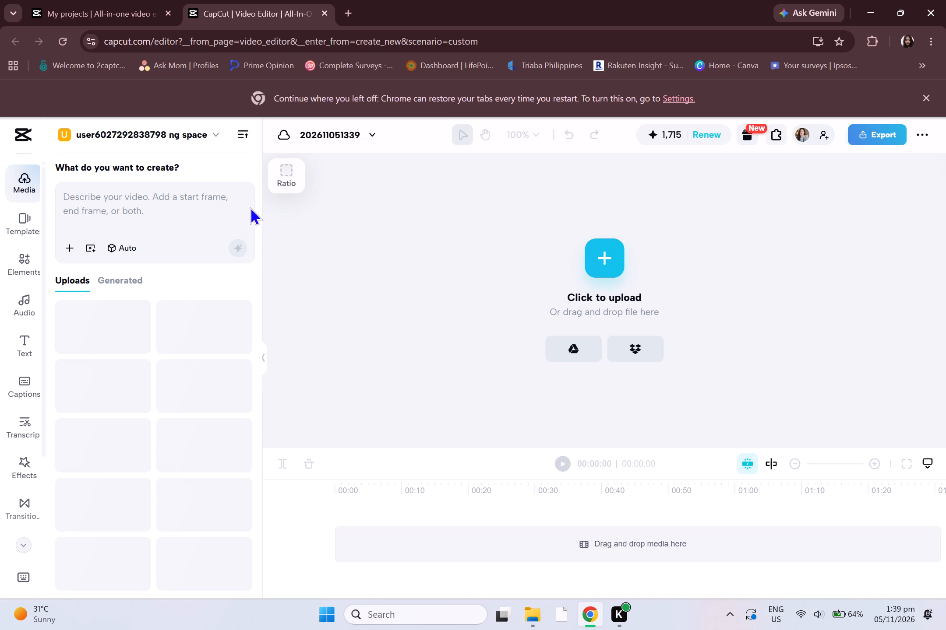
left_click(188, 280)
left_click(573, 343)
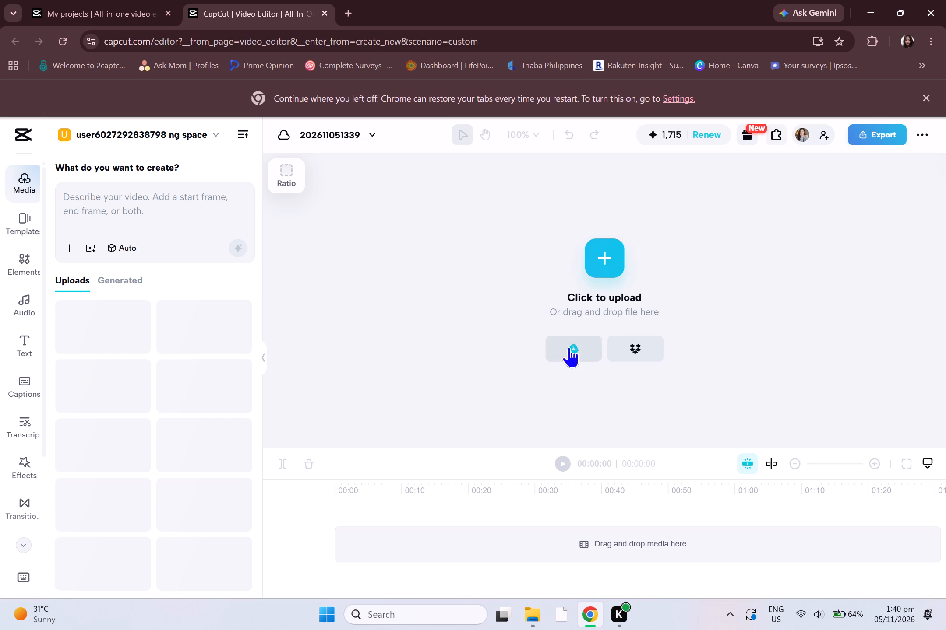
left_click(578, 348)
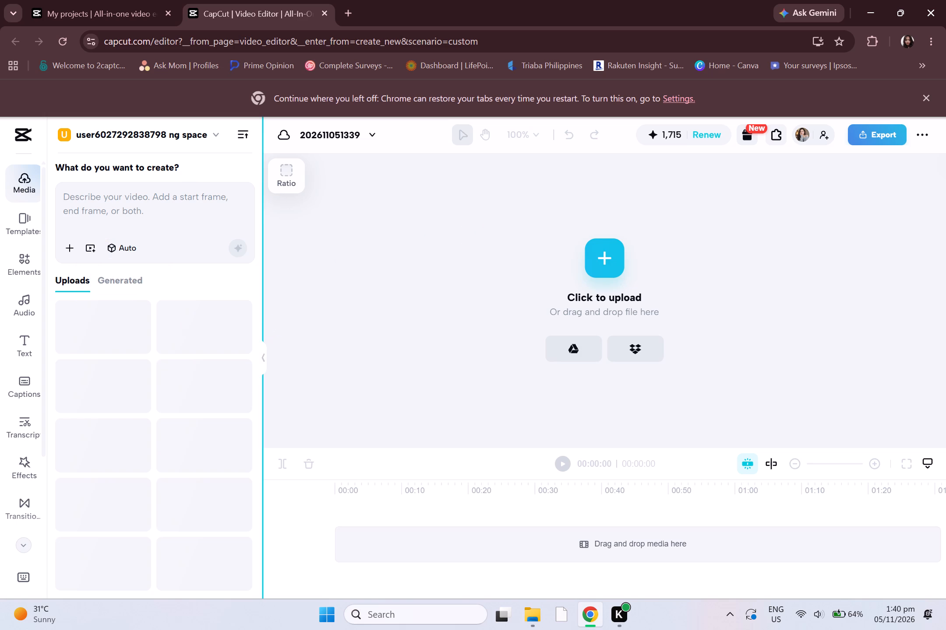
Set the project's canvas ratio to Original aspect ratio.
left_click(295, 174)
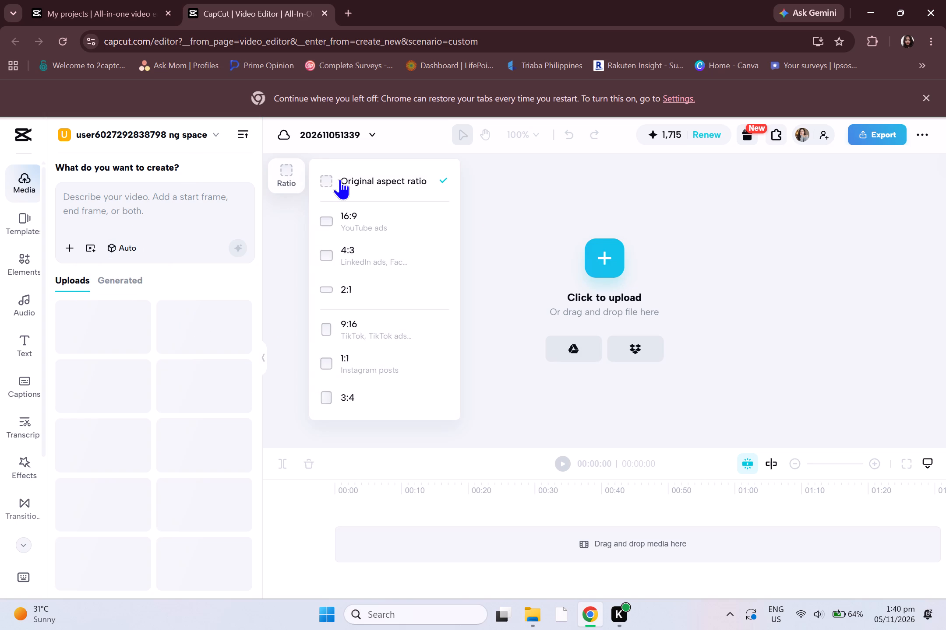
left_click(339, 179)
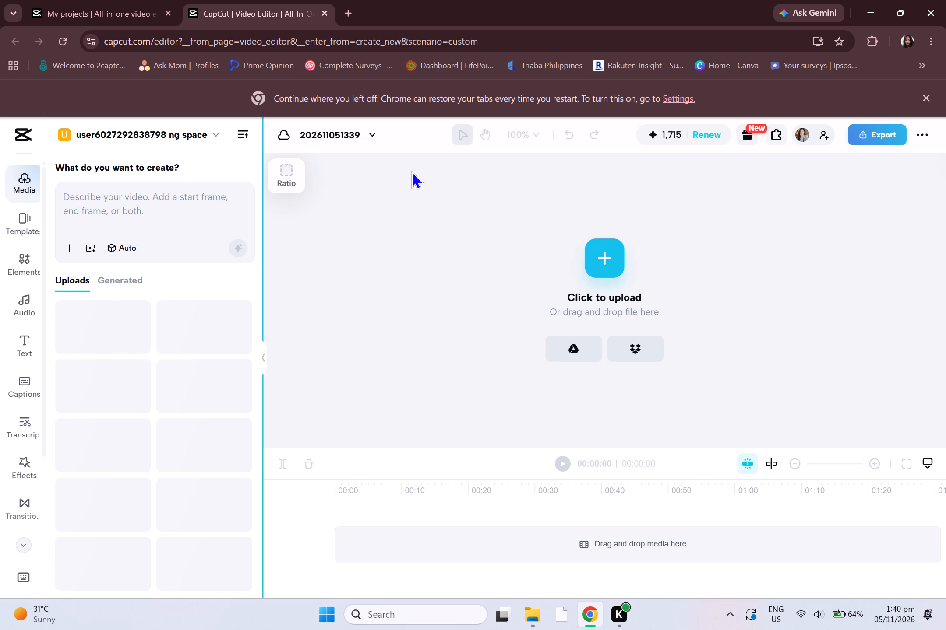
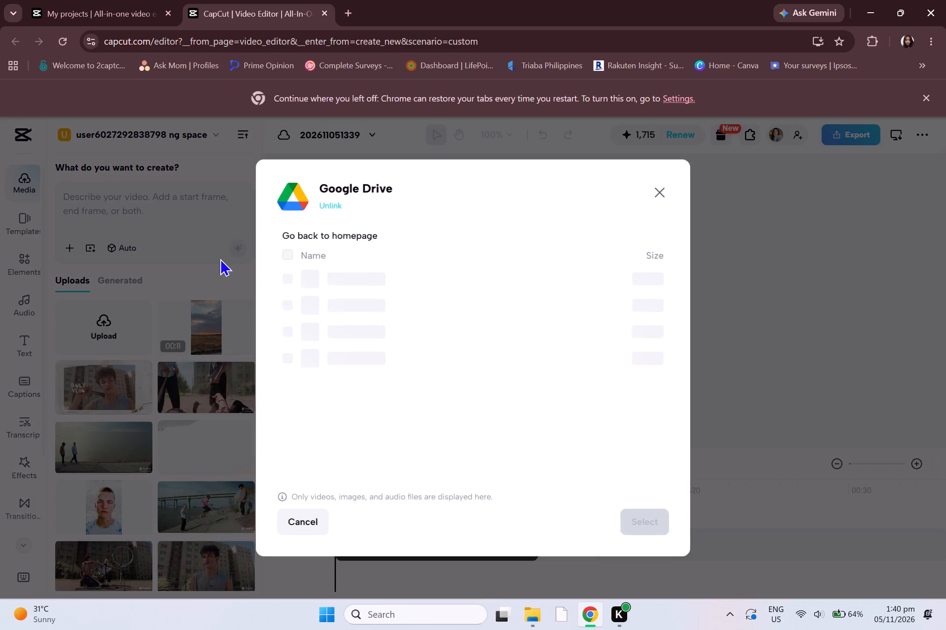
Close the Google Drive file browser without importing any files.
left_click(657, 189)
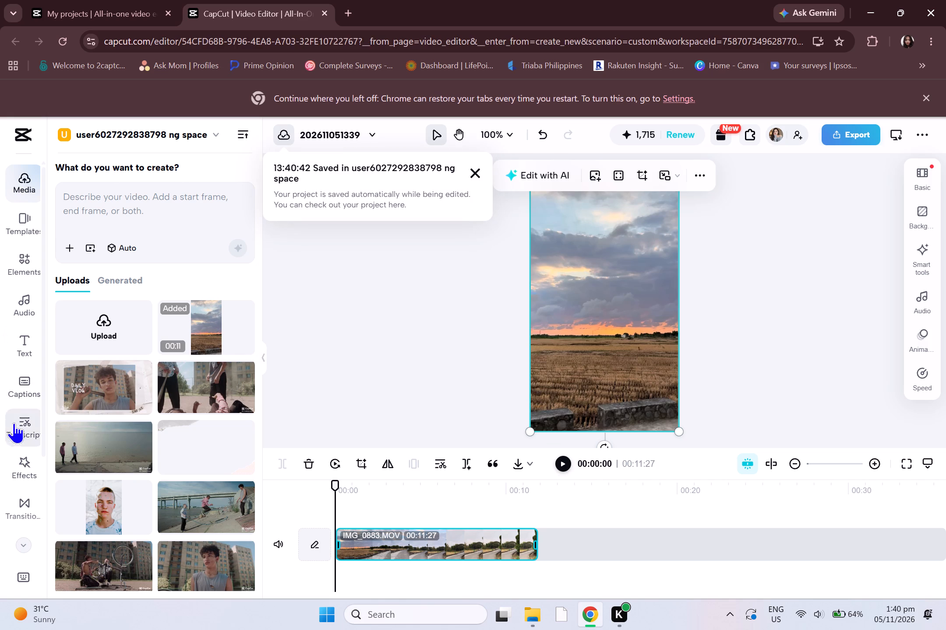
Browse the video effects categories from Trending down to Intro & Outro.
left_click(21, 461)
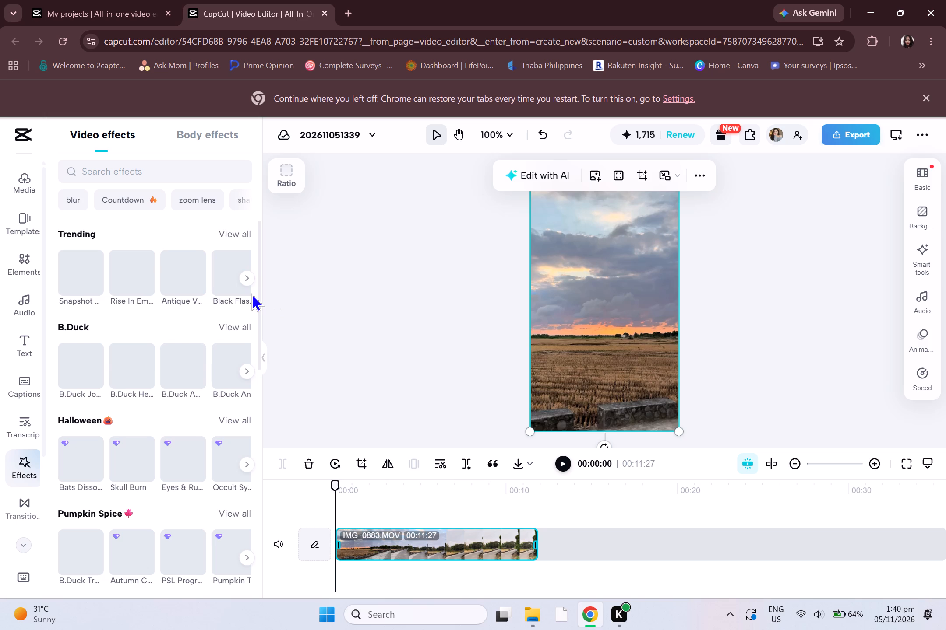
left_click_drag(257, 303, 257, 312)
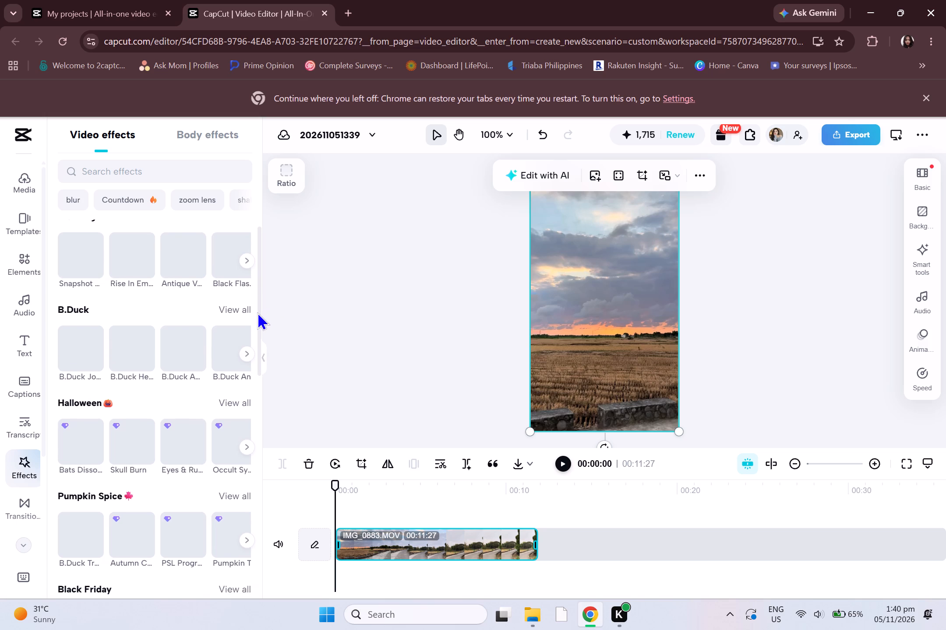
left_click_drag(257, 312, 257, 325)
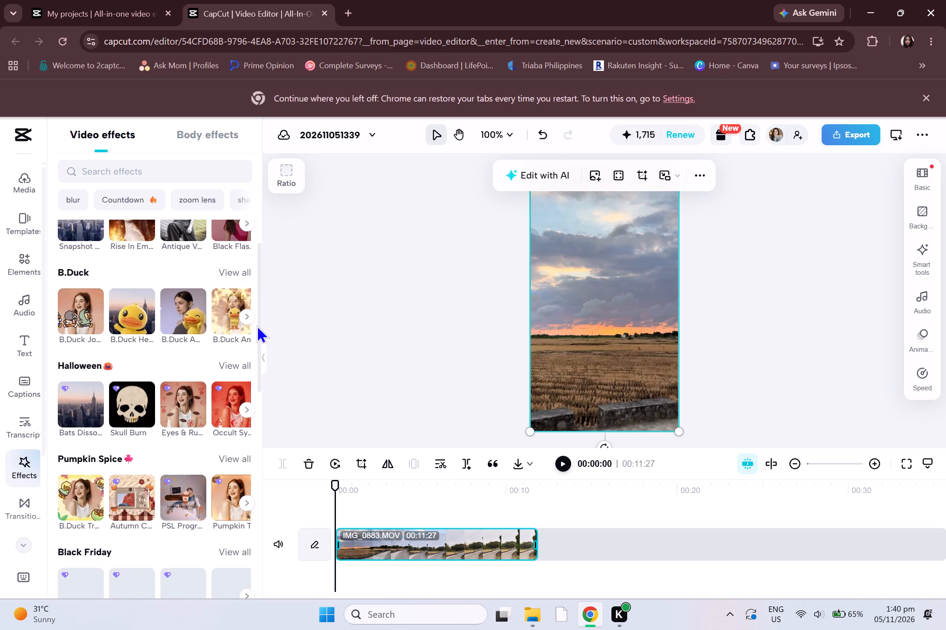
left_click_drag(257, 325, 255, 320)
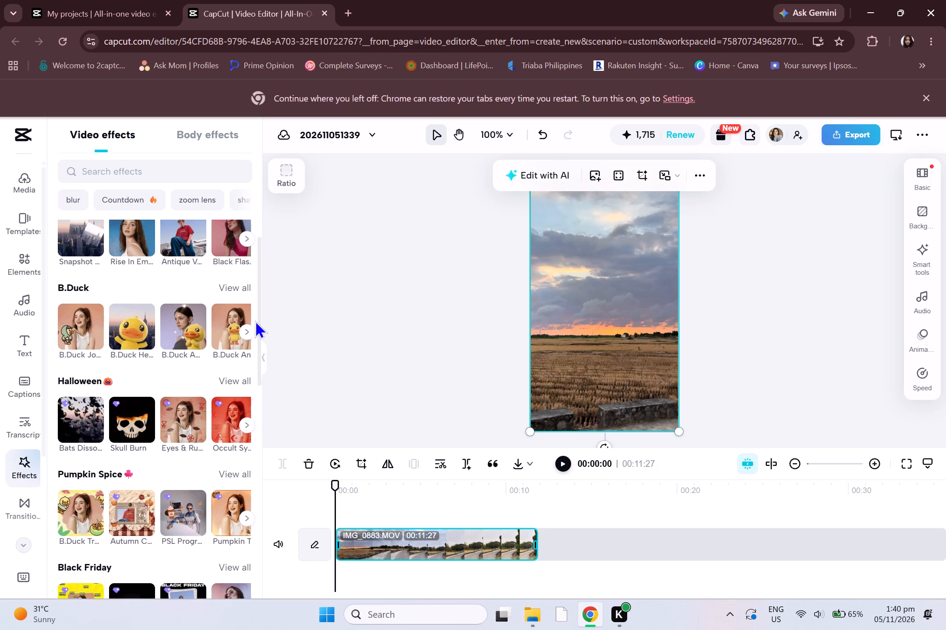
left_click_drag(255, 320, 244, 434)
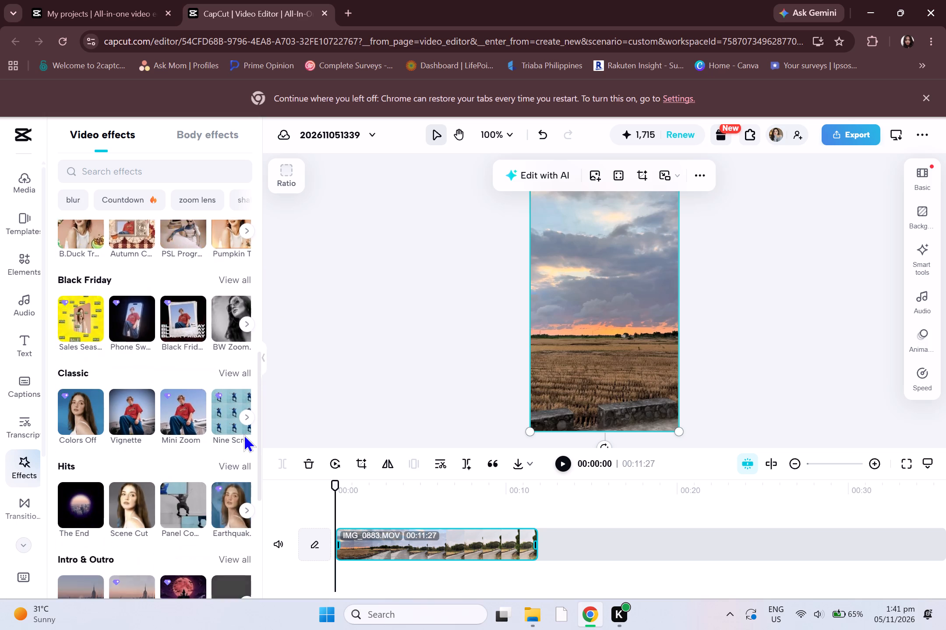
left_click_drag(244, 434, 238, 445)
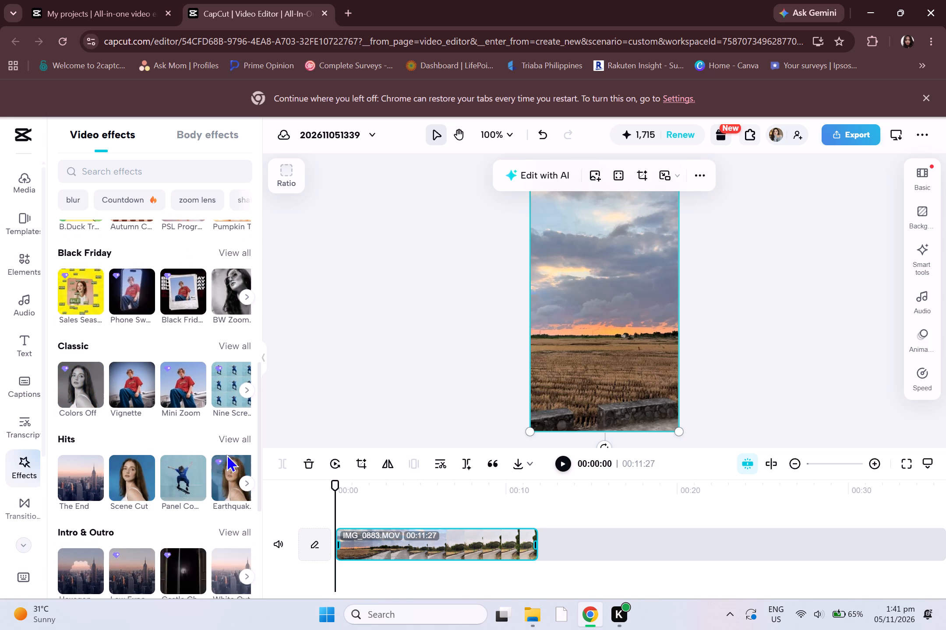
Look through the full Intro & Outro collection of video effects, and return to the effects overview.
left_click(236, 529)
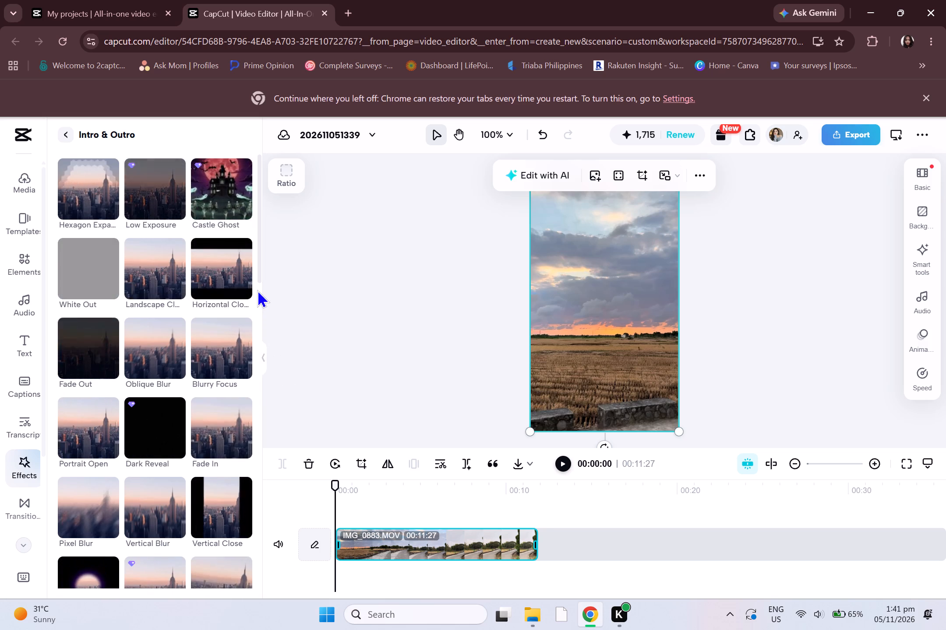
left_click_drag(257, 259, 263, 292)
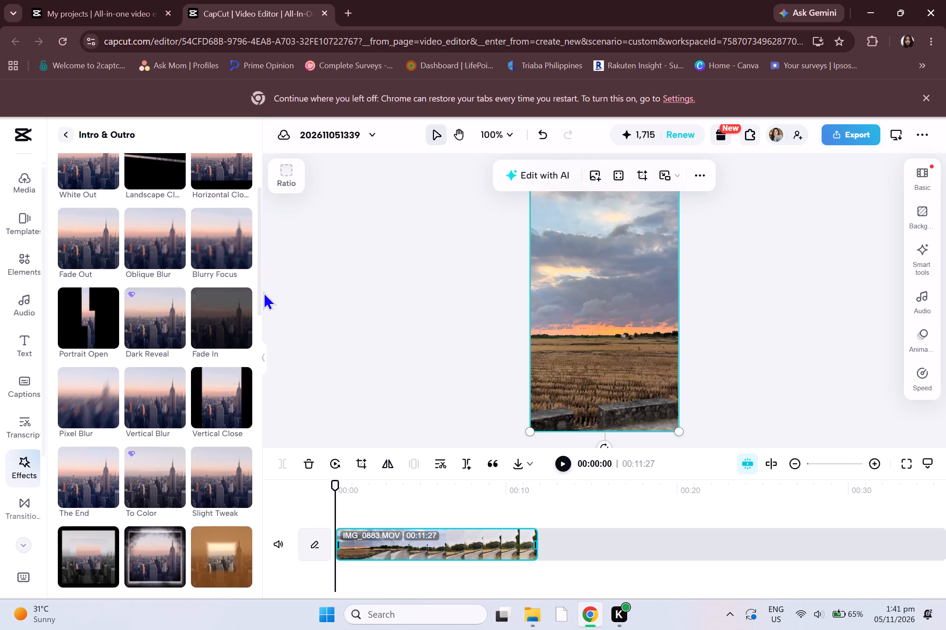
left_click_drag(263, 292, 258, 340)
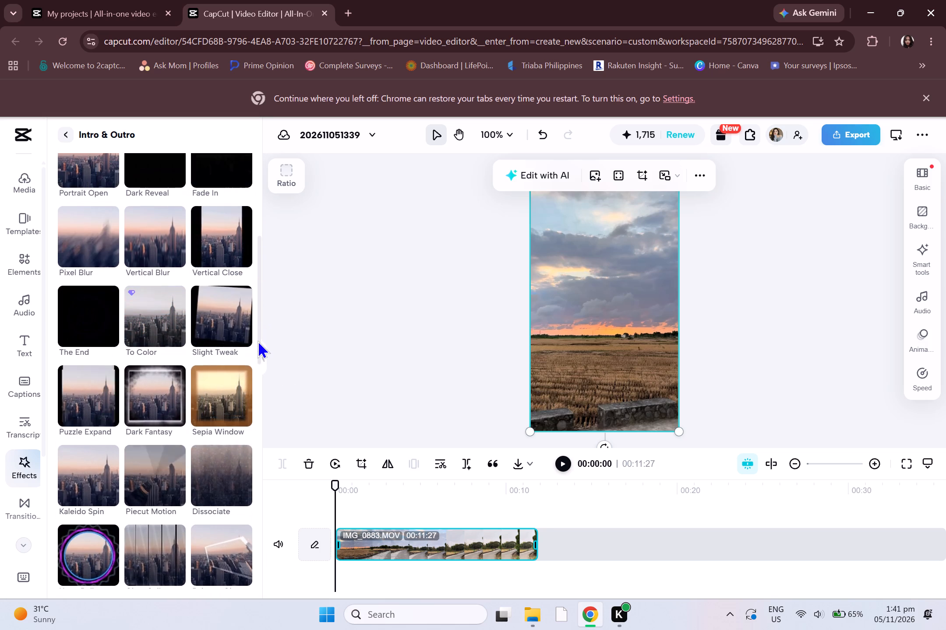
left_click_drag(258, 340, 257, 364)
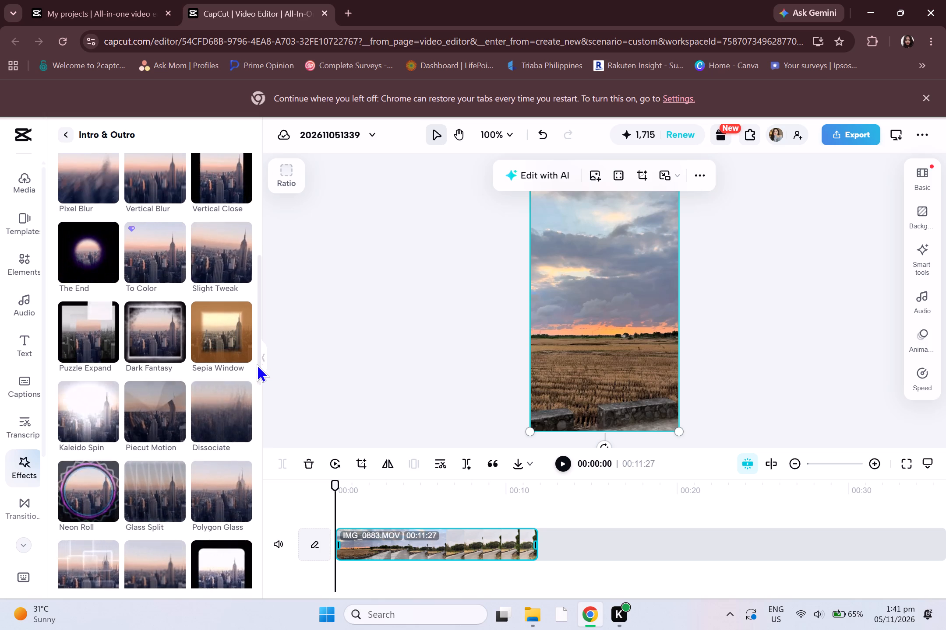
left_click_drag(257, 364, 254, 325)
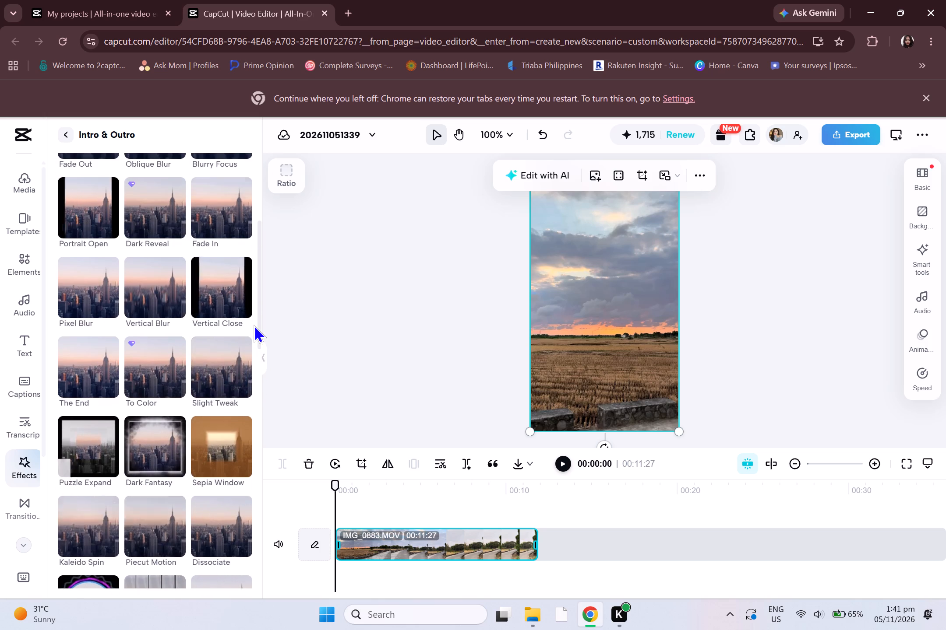
left_click_drag(254, 325, 261, 276)
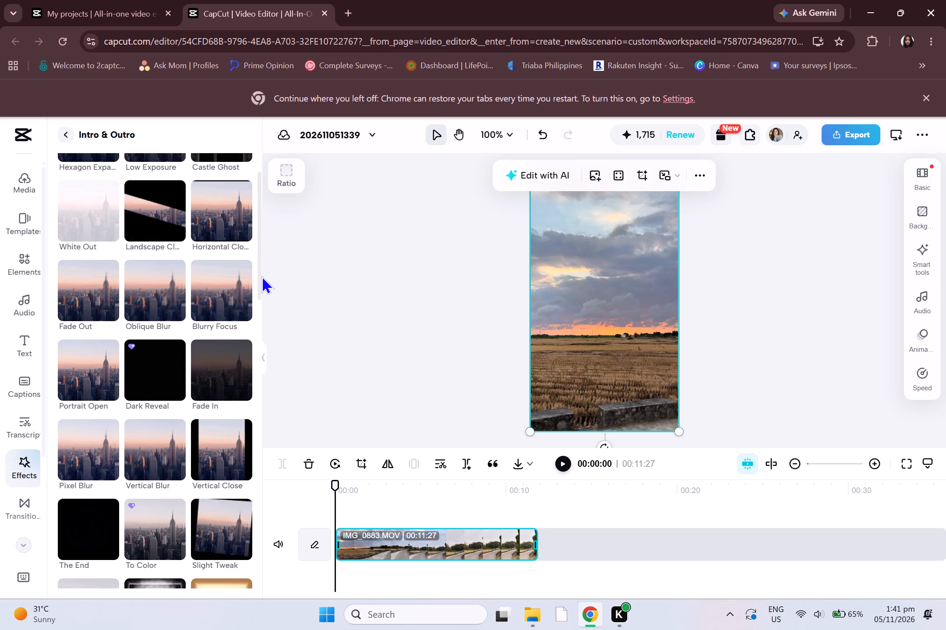
left_click_drag(261, 276, 263, 203)
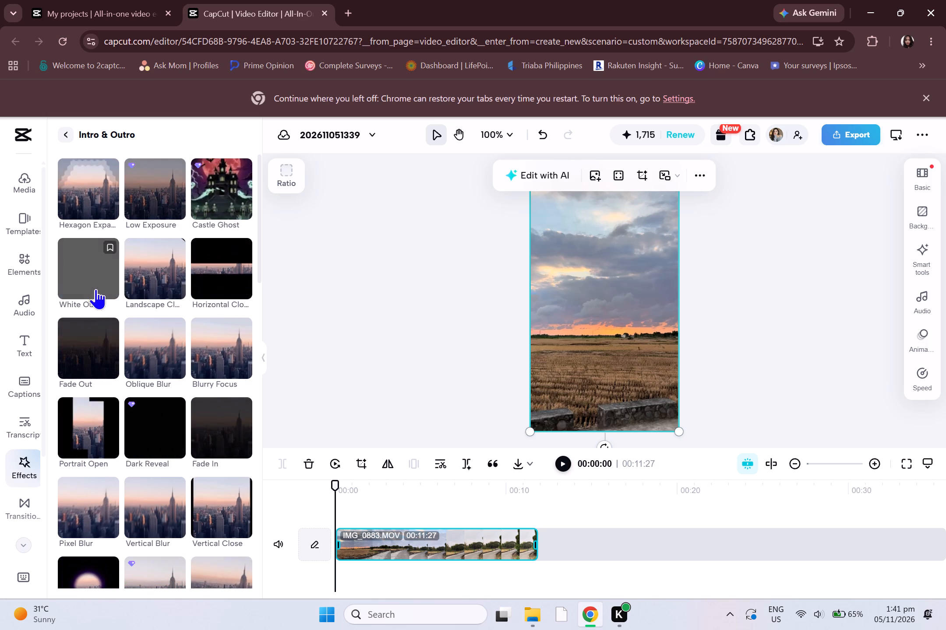
left_click(67, 128)
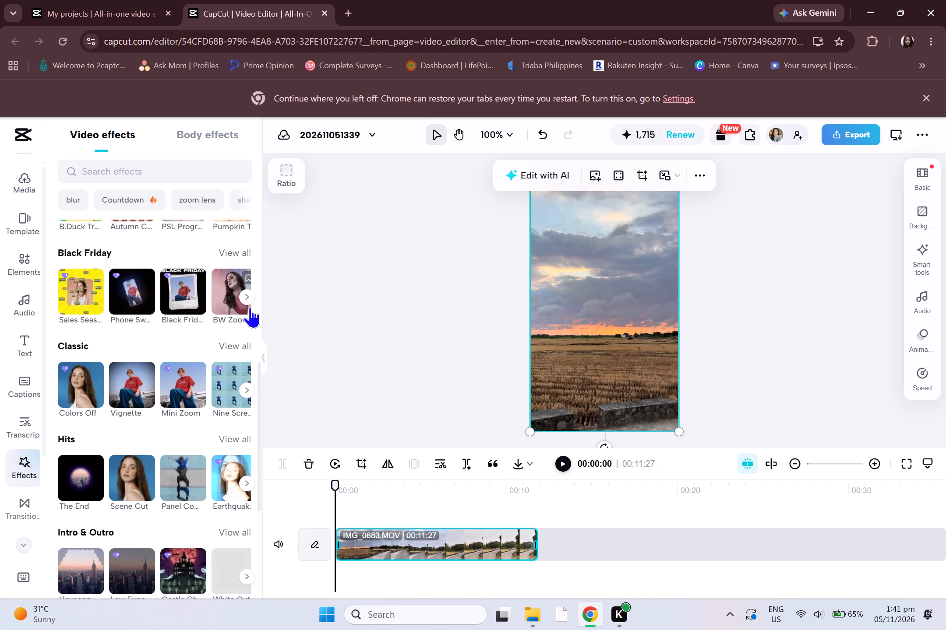
Examine the remaining video effects categories, from Classic and Hits down to Sparkle.
key("Down")
key("Down")
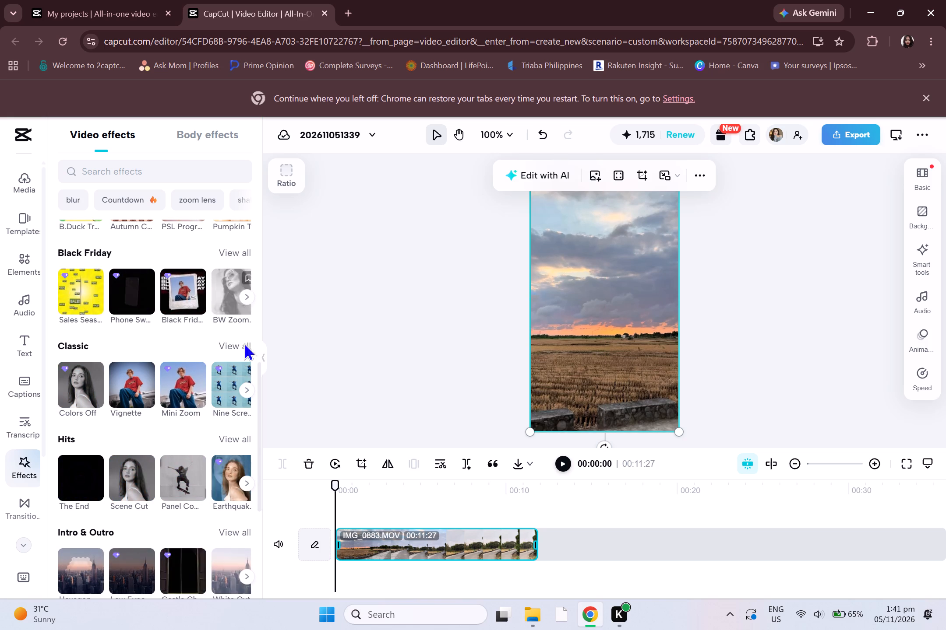
left_click_drag(256, 390, 255, 419)
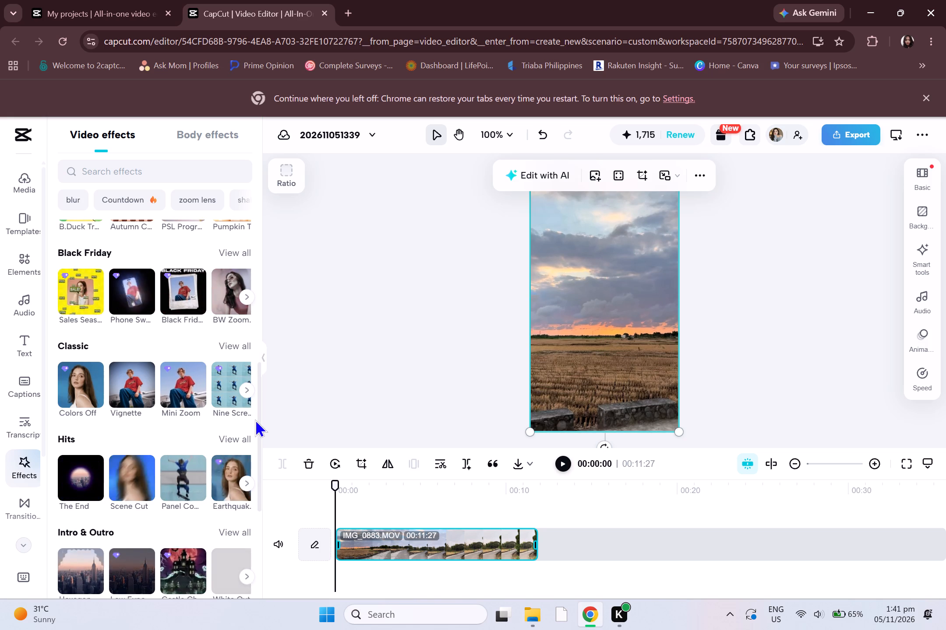
left_click_drag(255, 419, 249, 402)
left_click_drag(258, 416, 247, 489)
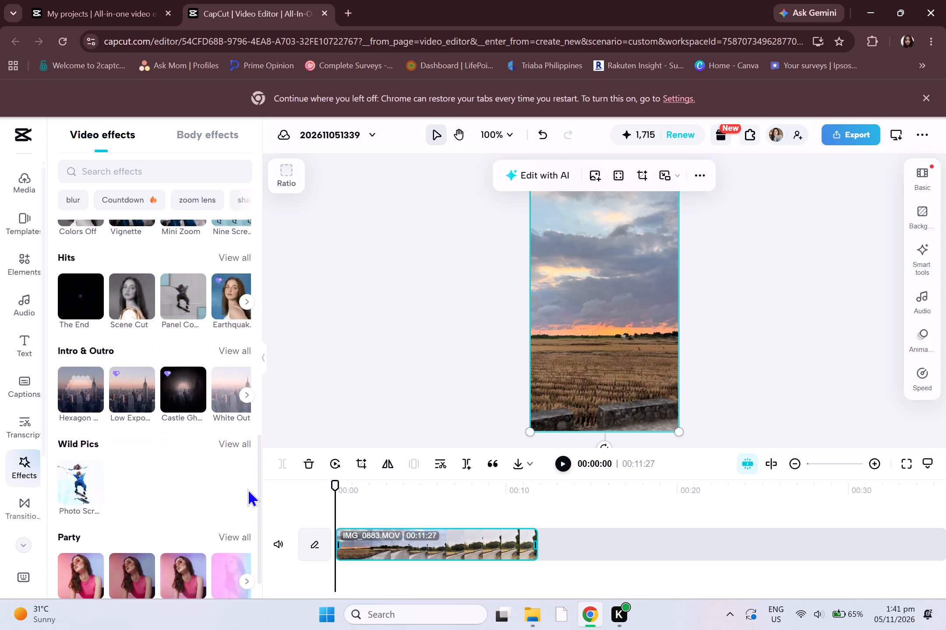
left_click_drag(247, 489, 243, 513)
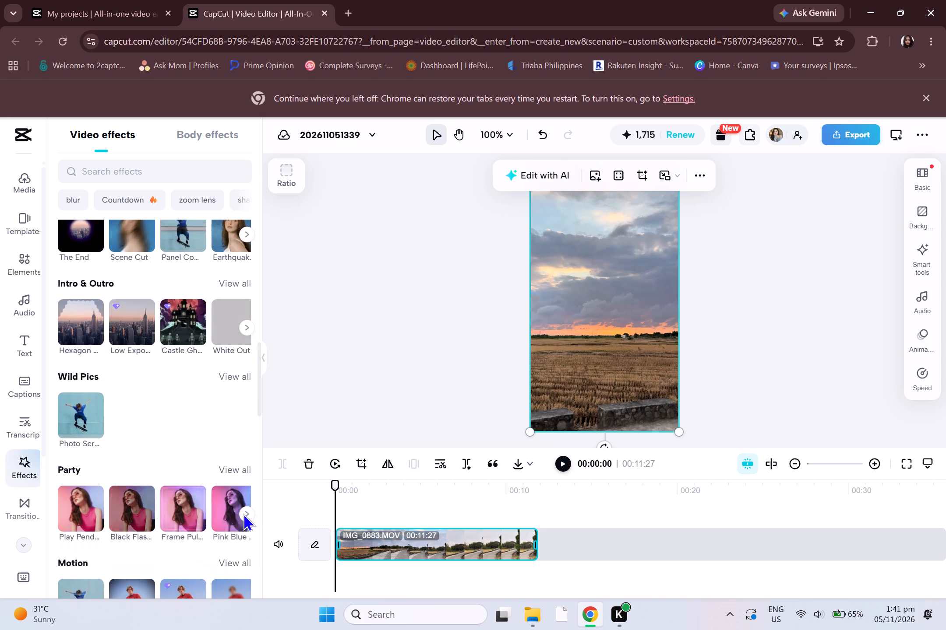
left_click_drag(243, 513, 244, 524)
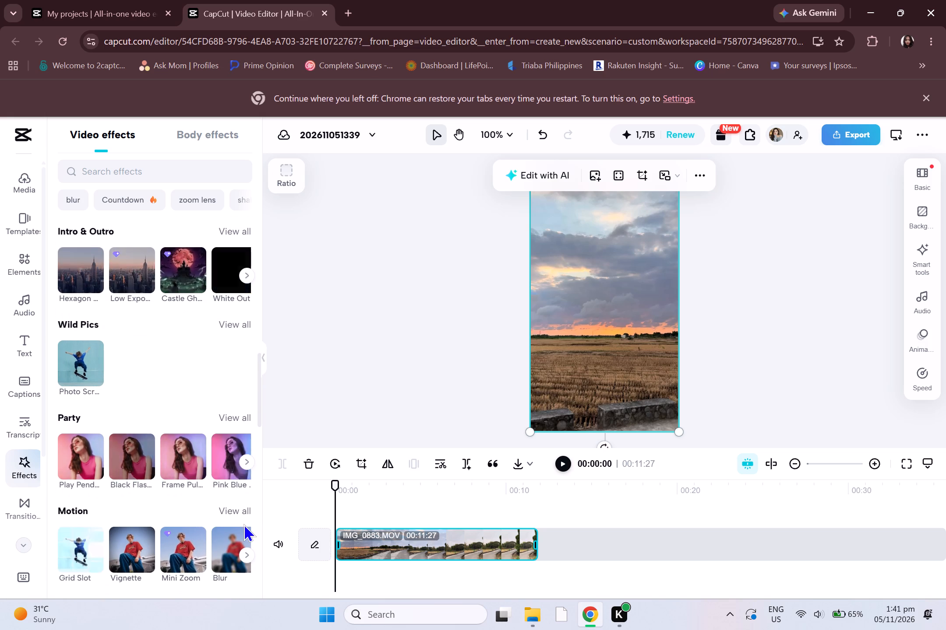
left_click_drag(244, 524, 241, 519)
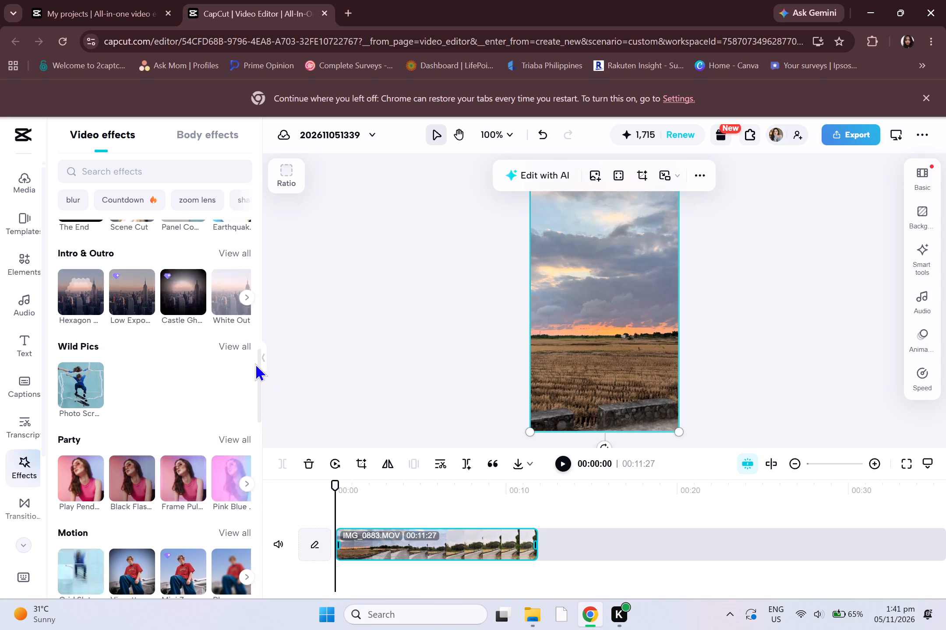
left_click_drag(256, 369, 256, 397)
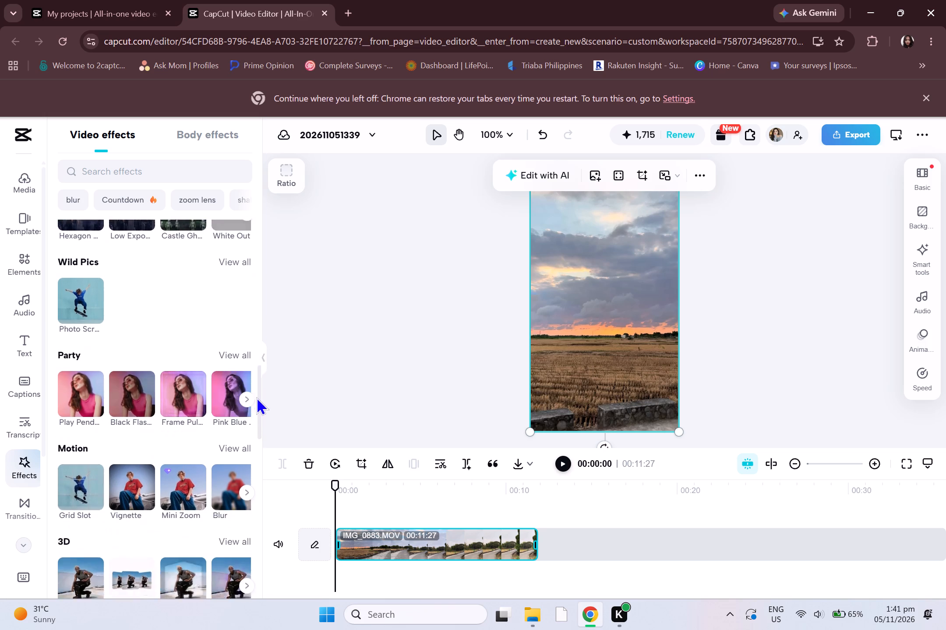
left_click_drag(256, 397, 254, 441)
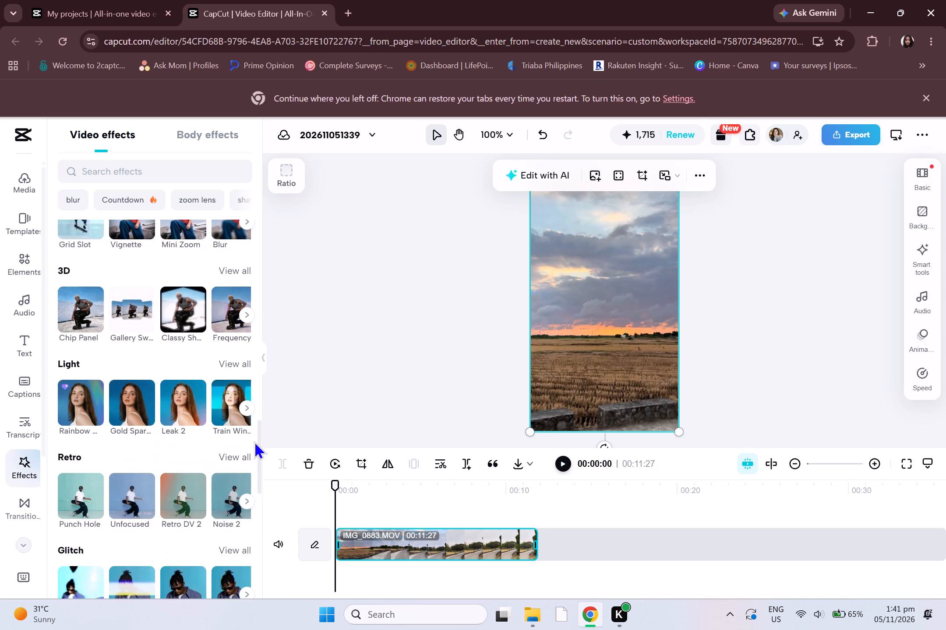
left_click_drag(254, 441, 250, 504)
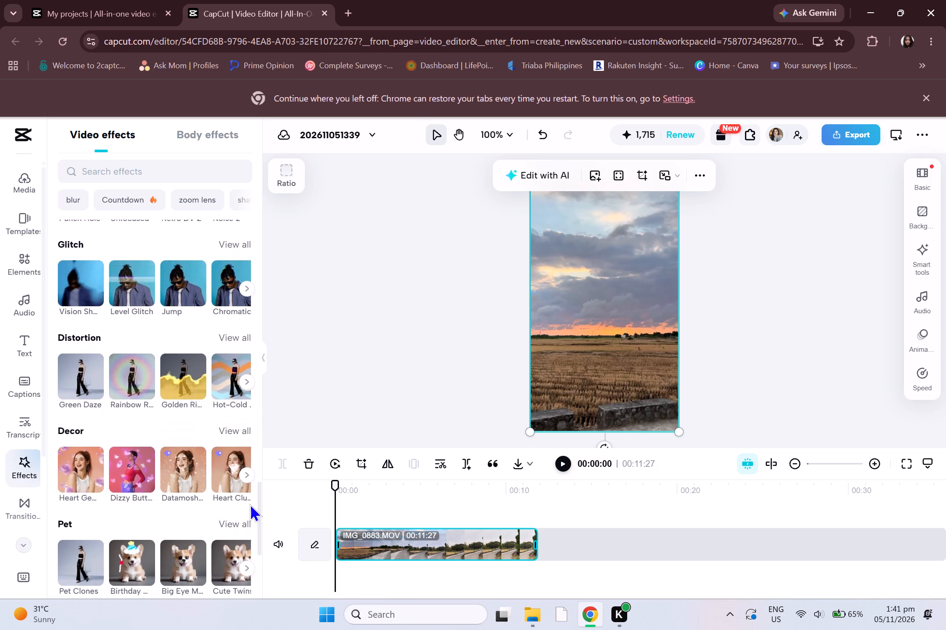
left_click_drag(250, 504, 250, 503)
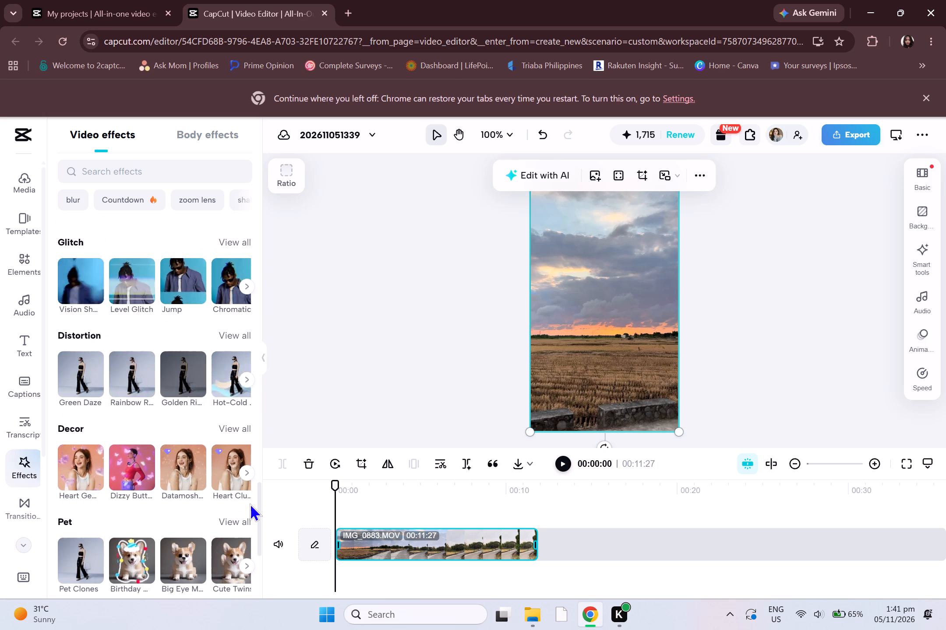
left_click_drag(258, 496, 261, 508)
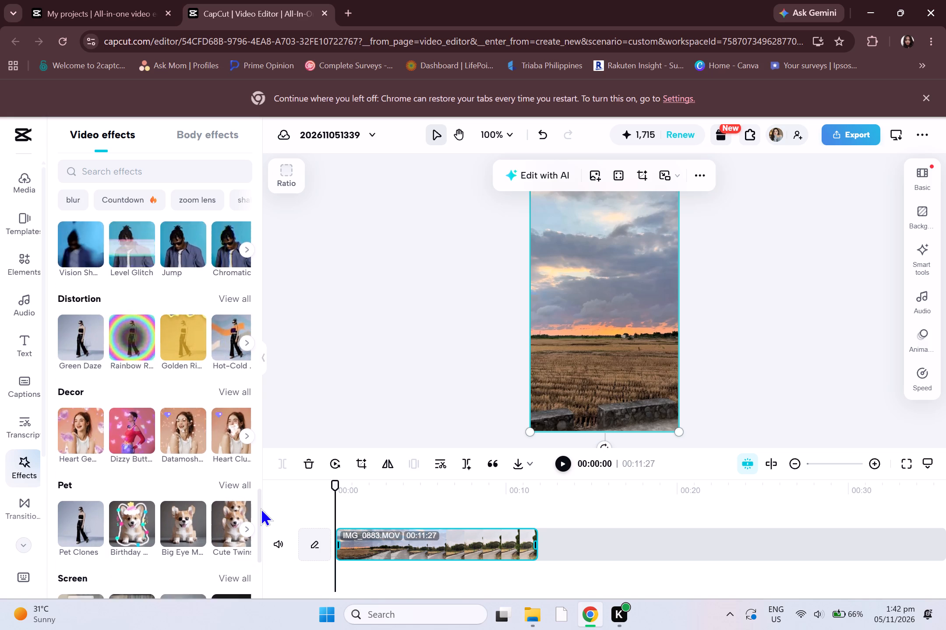
left_click_drag(261, 508, 260, 544)
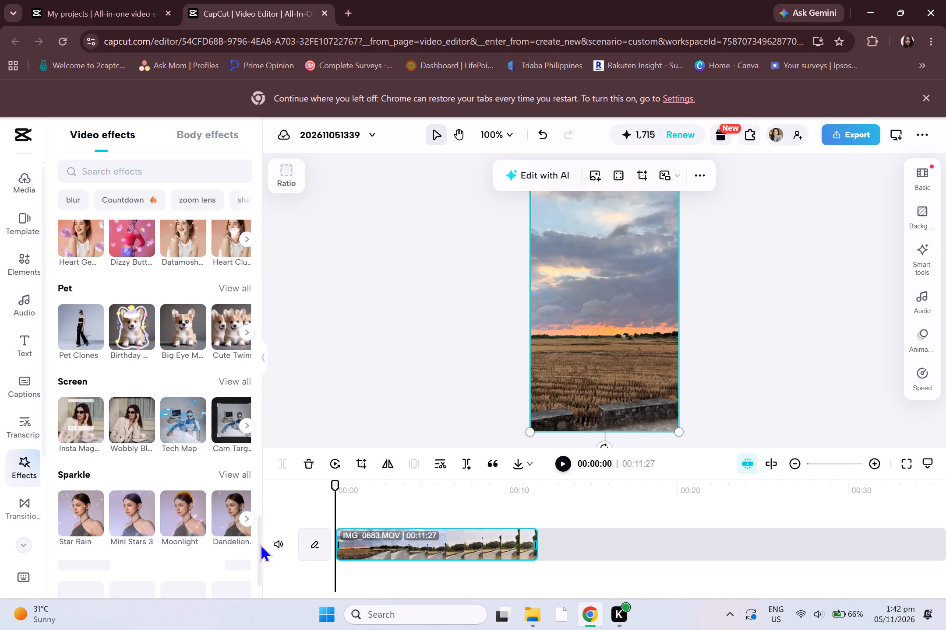
Add the "Phone Sw..." video effect from the Black Friday category at the start of the timeline.
left_click_drag(260, 544, 266, 434)
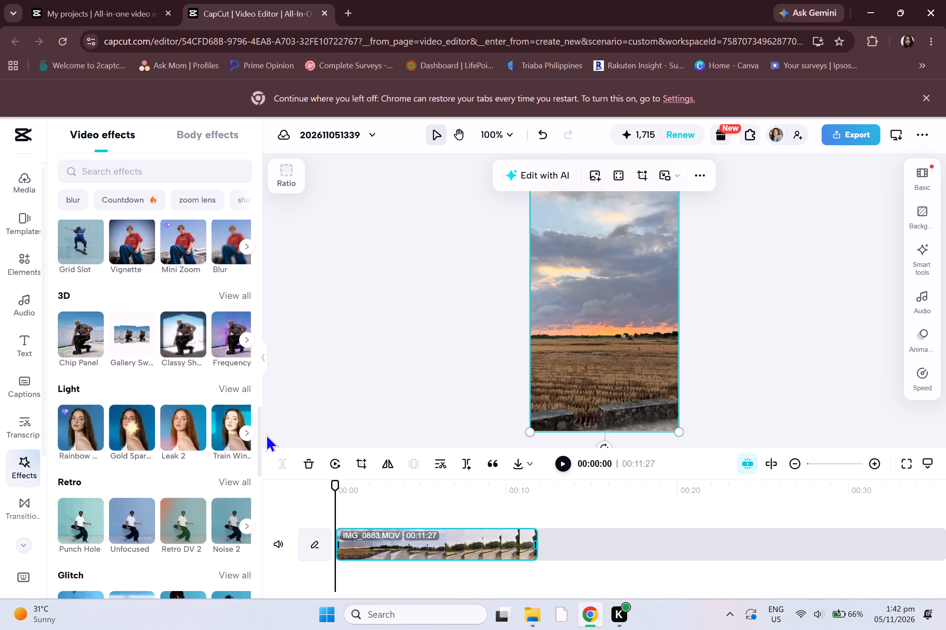
left_click_drag(266, 434, 275, 398)
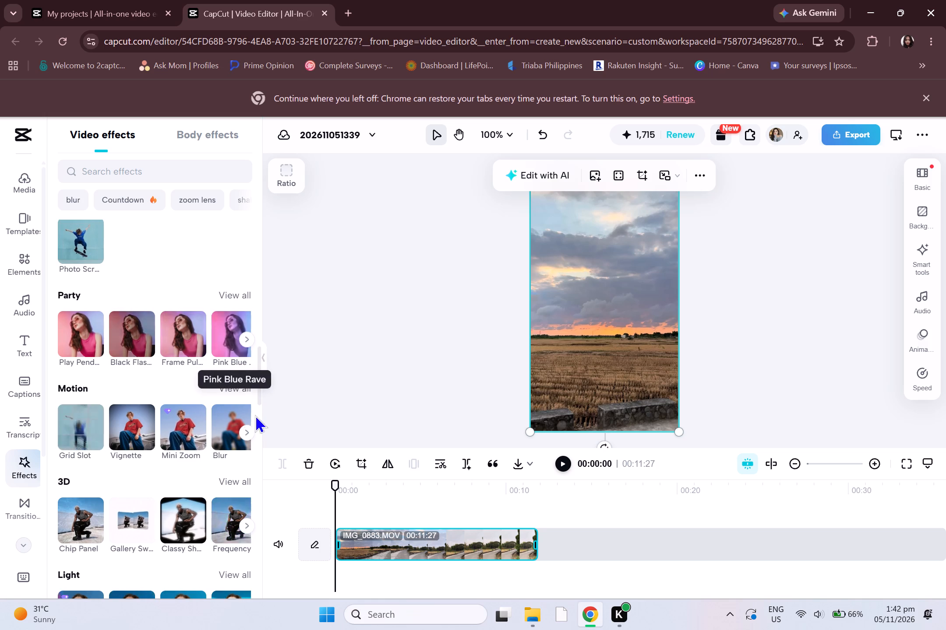
key("Up")
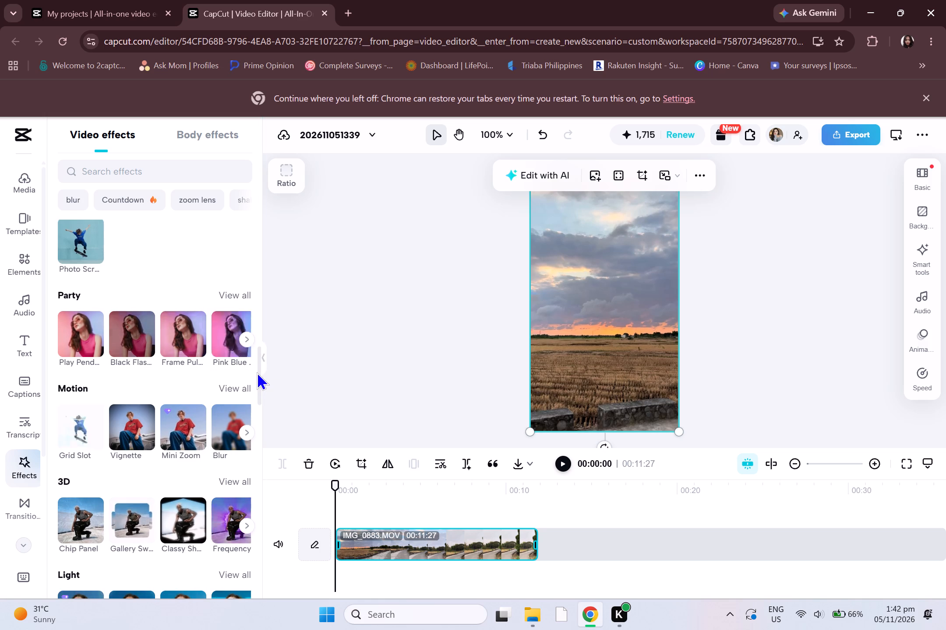
left_click_drag(257, 372, 254, 320)
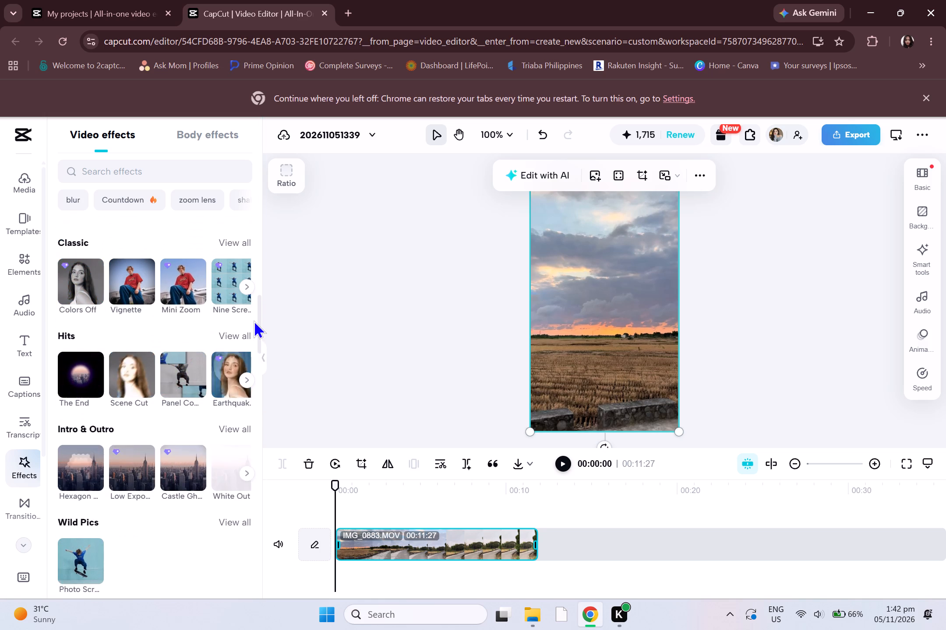
left_click_drag(254, 320, 253, 314)
left_click(253, 314)
left_click(253, 314)
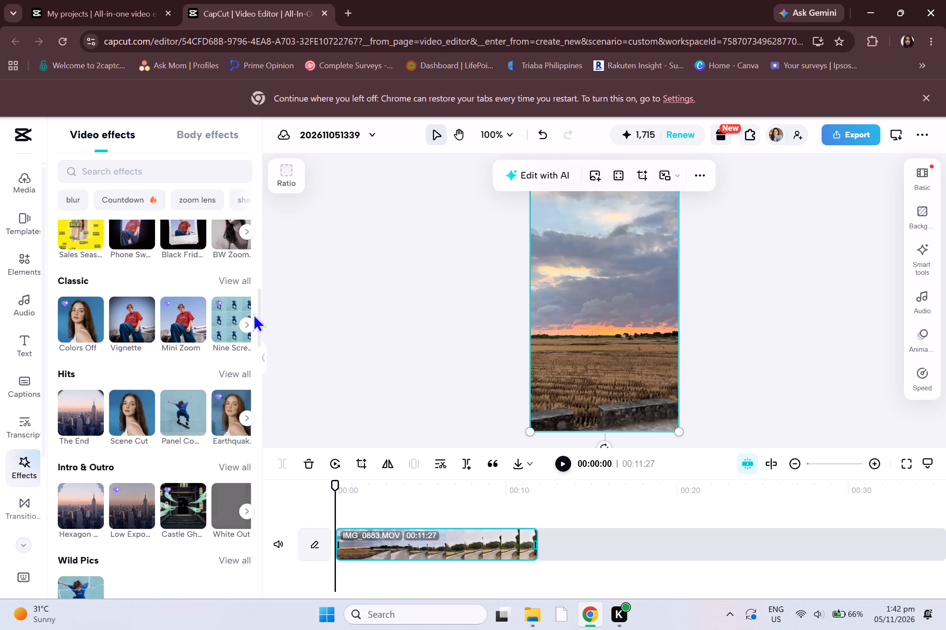
left_click(137, 229)
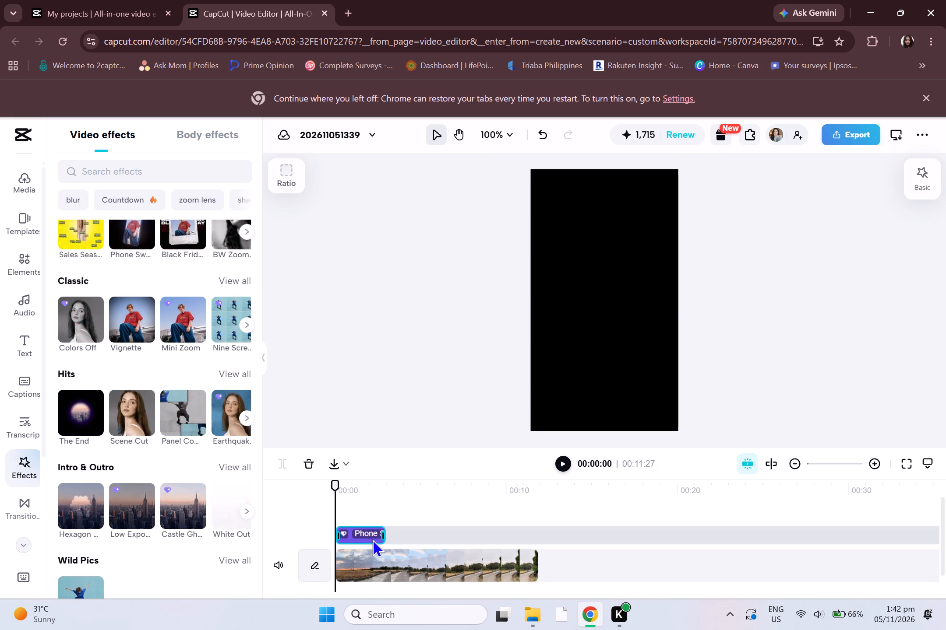
Play the video from the beginning to preview the added effect.
left_click(565, 455)
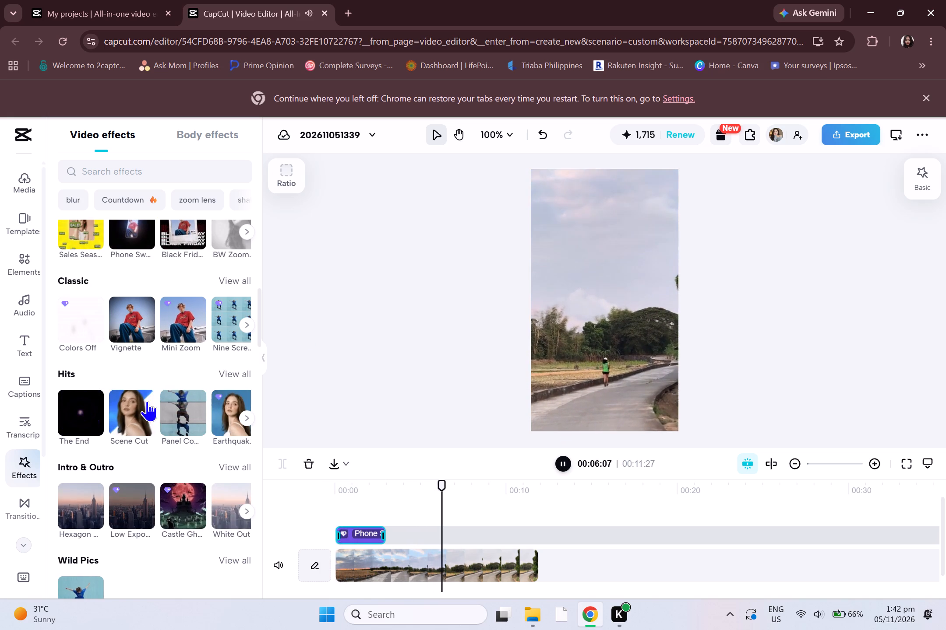
Preview the recommended track "Hope. City pop.(1145157)" in the music library and add it to the timeline.
left_click(30, 304)
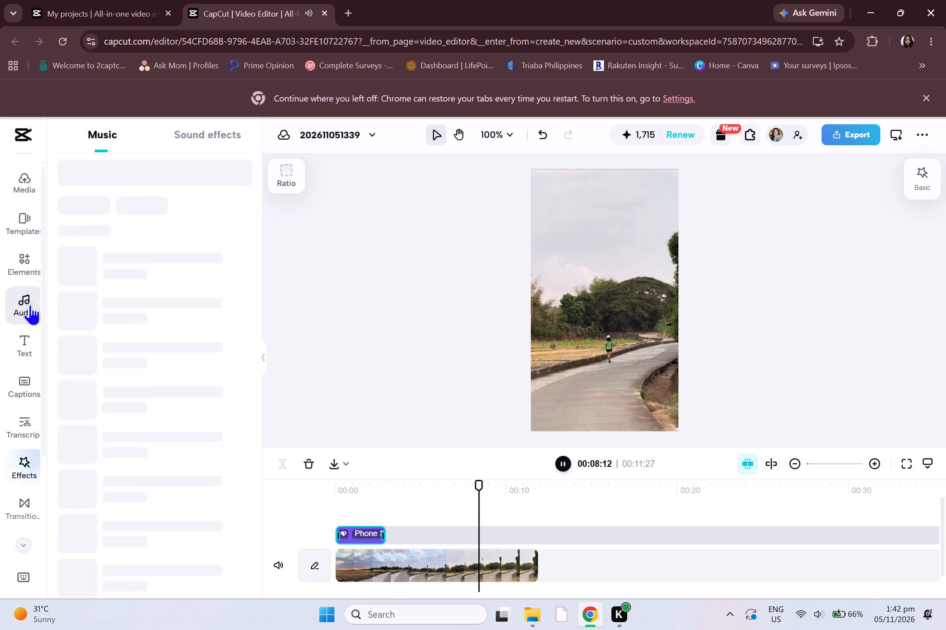
left_click(82, 542)
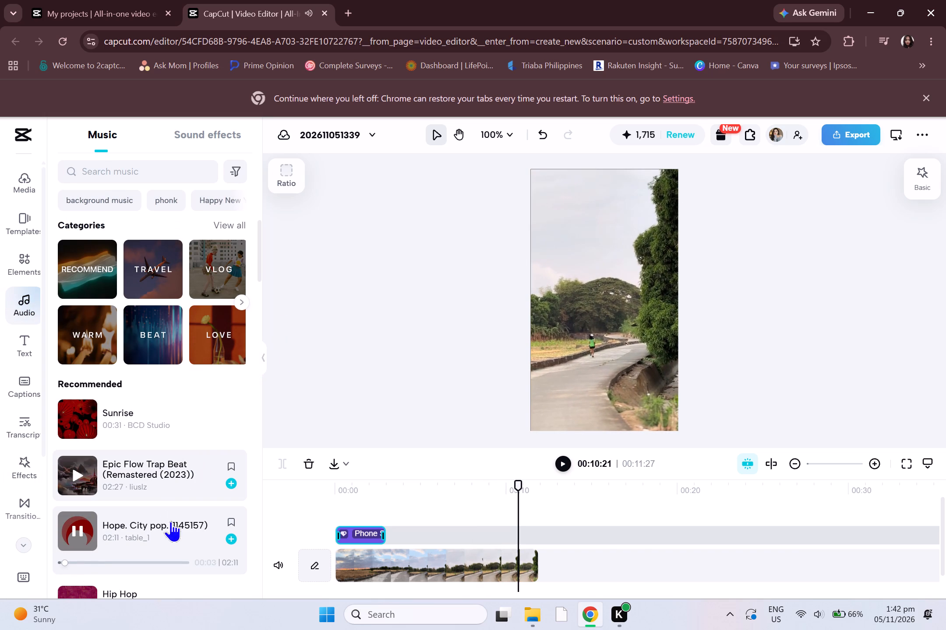
left_click(232, 532)
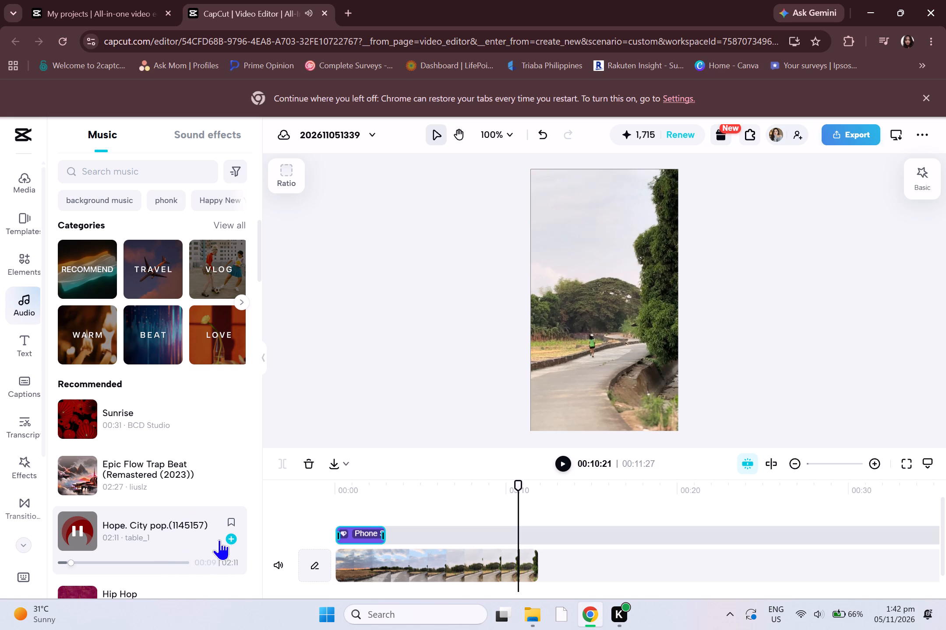
left_click(229, 539)
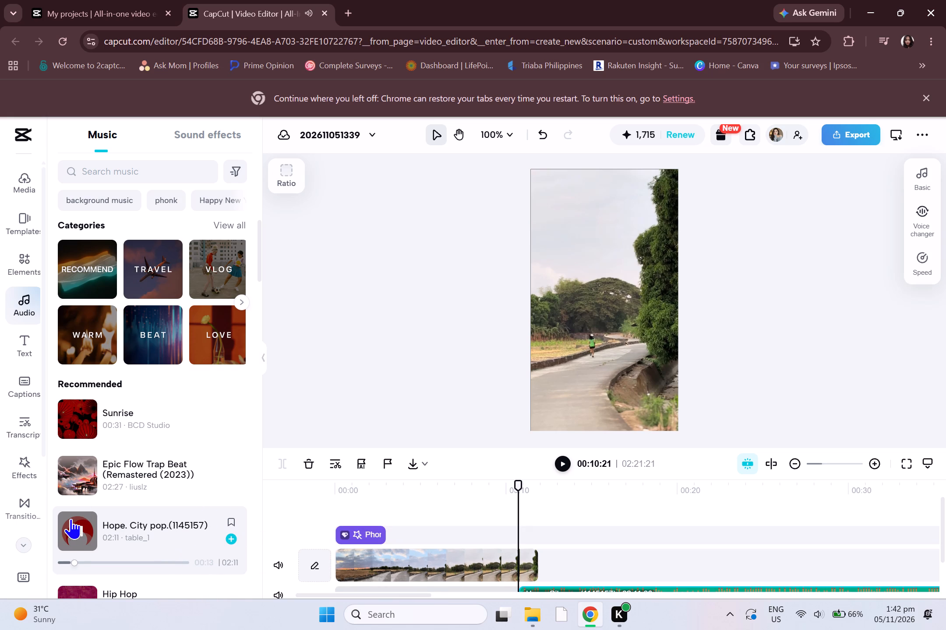
left_click(68, 530)
Move the "Hope. City pop." music clip to start at 00:00, aligned with the beginning of the video.
left_click_drag(945, 539, 945, 598)
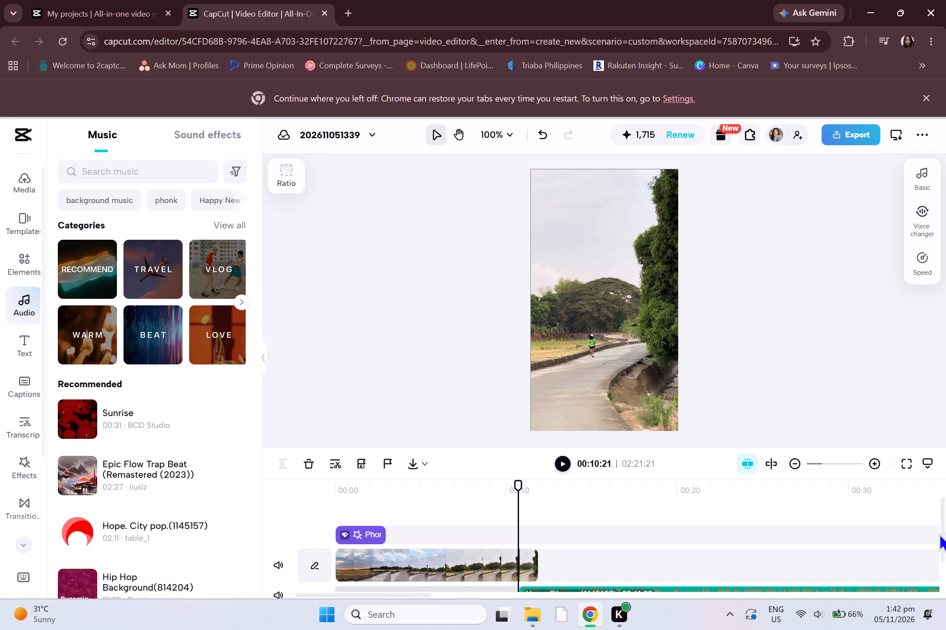
left_click_drag(945, 527, 940, 537)
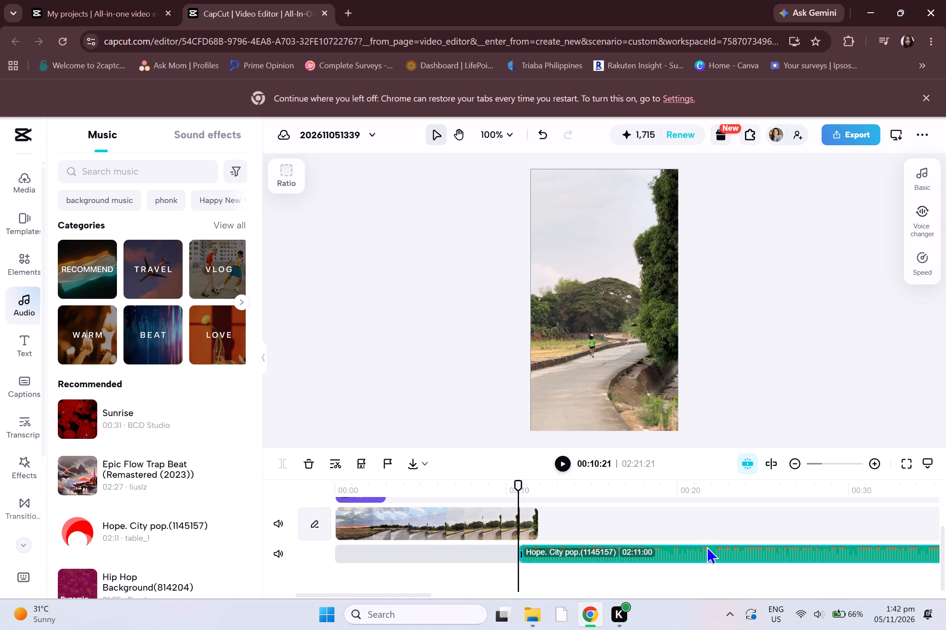
left_click_drag(781, 556, 710, 567)
left_click_drag(710, 567, 681, 566)
left_click_drag(664, 553, 585, 546)
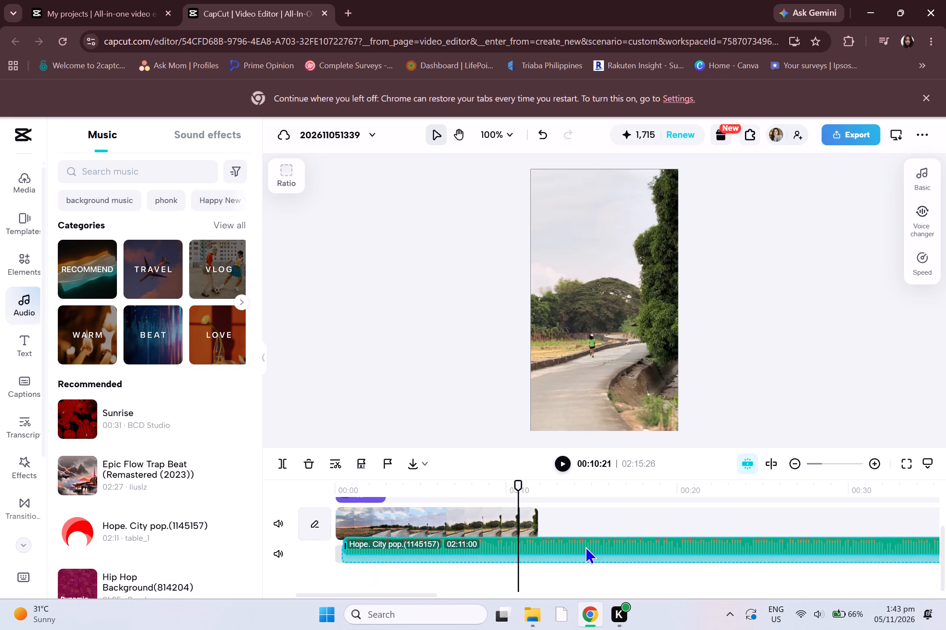
left_click_drag(585, 546, 568, 551)
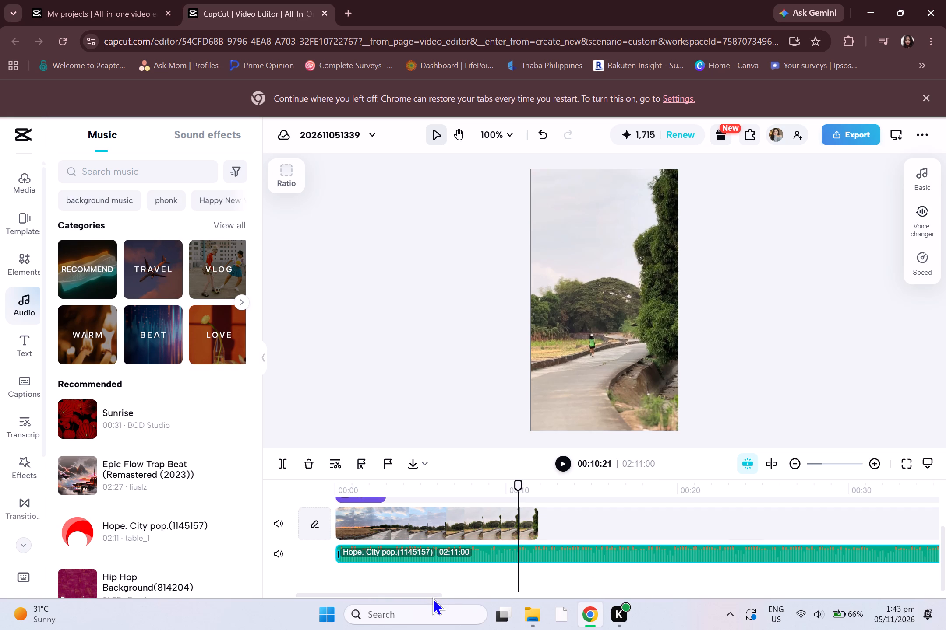
Trim the end of the music clip to a length of about 00:12:06, close to the end of the video clip.
left_click_drag(432, 597, 894, 593)
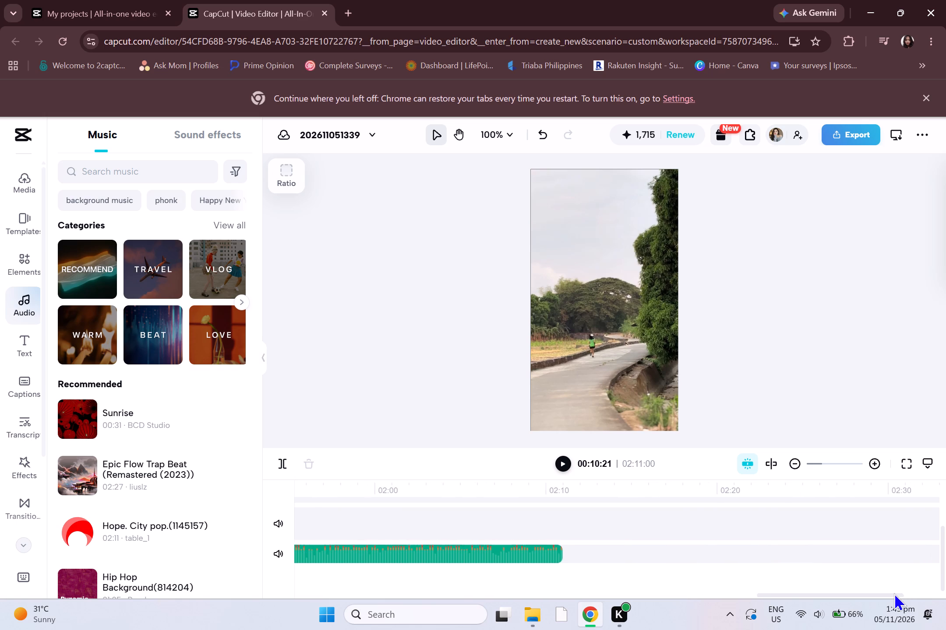
left_click_drag(894, 593, 938, 598)
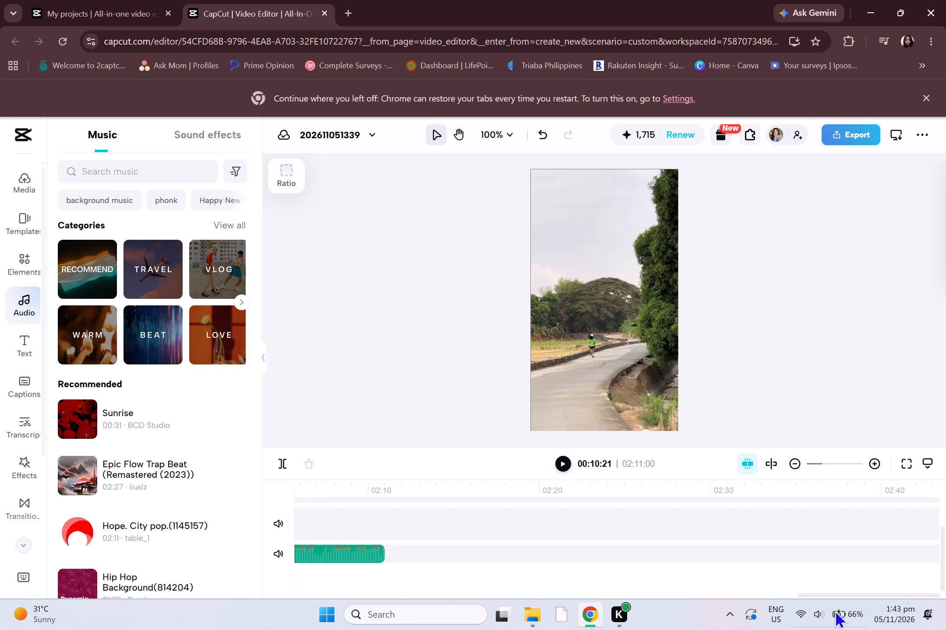
left_click_drag(833, 587, 808, 591)
left_click_drag(808, 591, 737, 570)
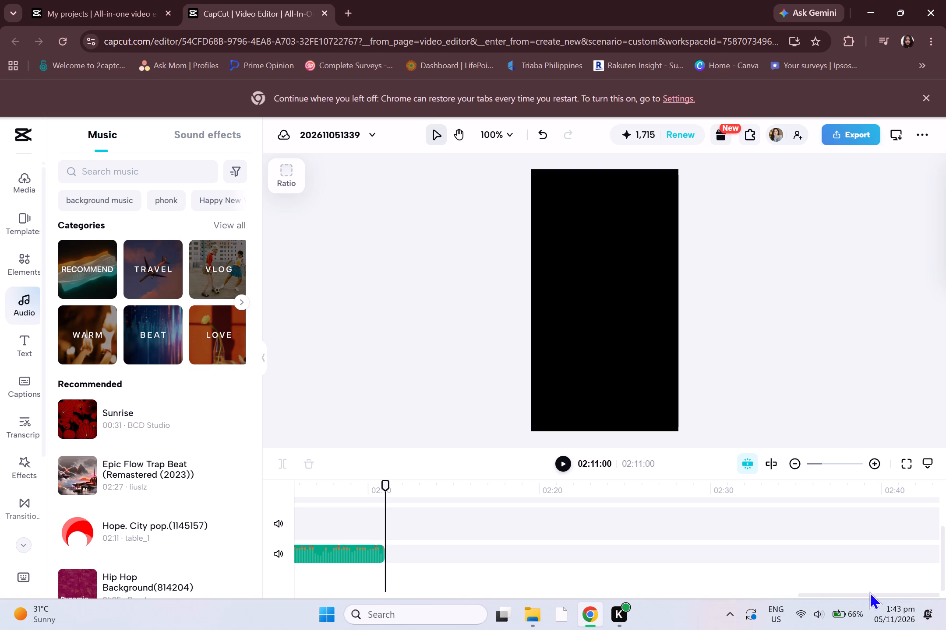
left_click_drag(866, 592, 755, 576)
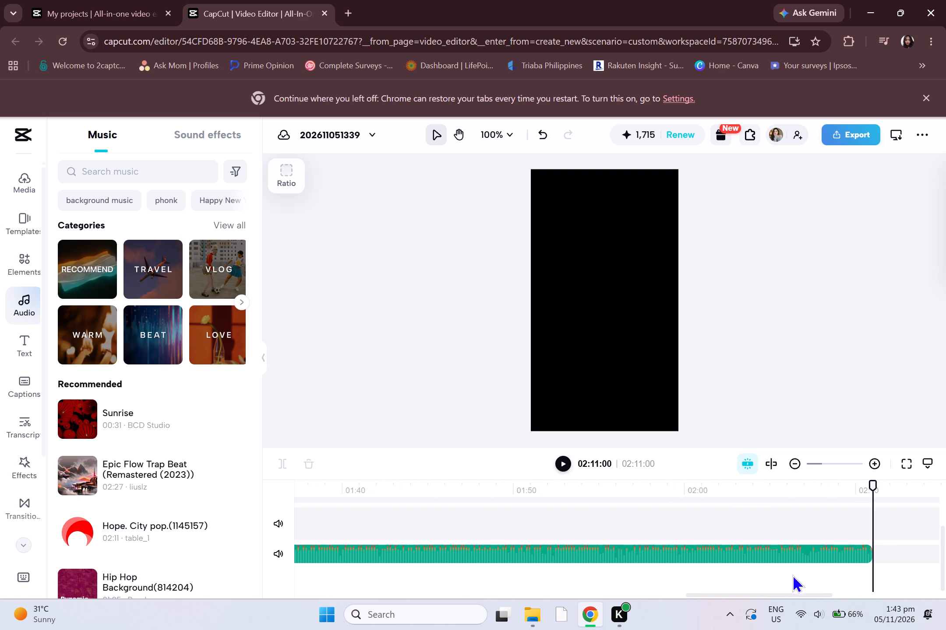
left_click_drag(873, 535, 773, 546)
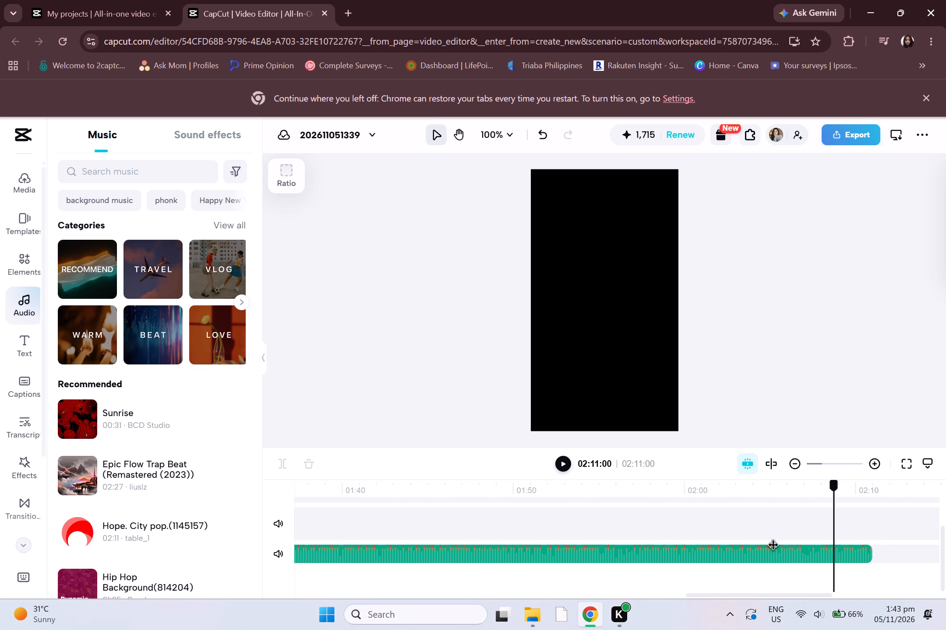
left_click_drag(773, 546, 620, 573)
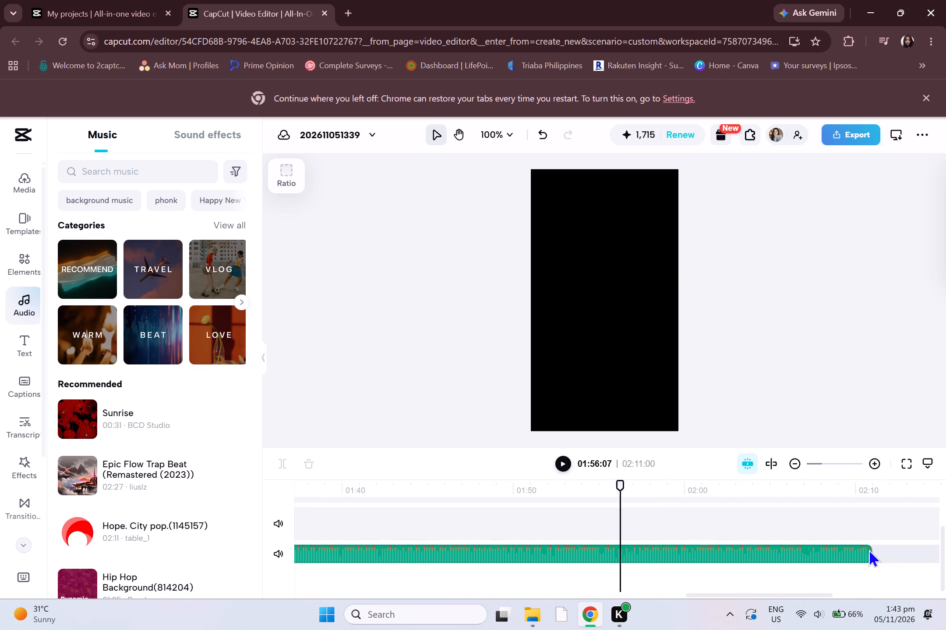
left_click(868, 549)
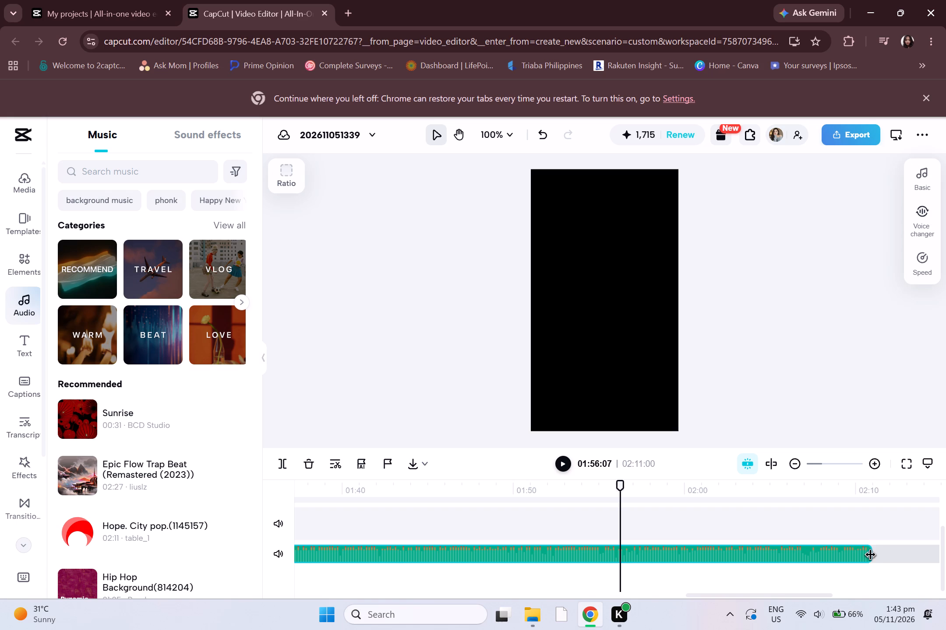
left_click_drag(871, 556, 453, 546)
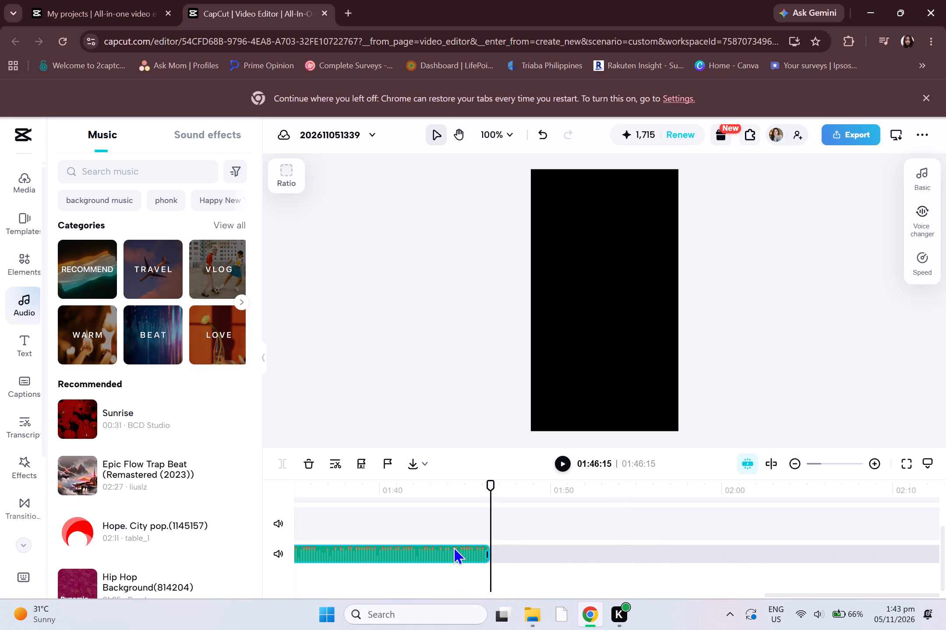
left_click_drag(487, 553, 362, 553)
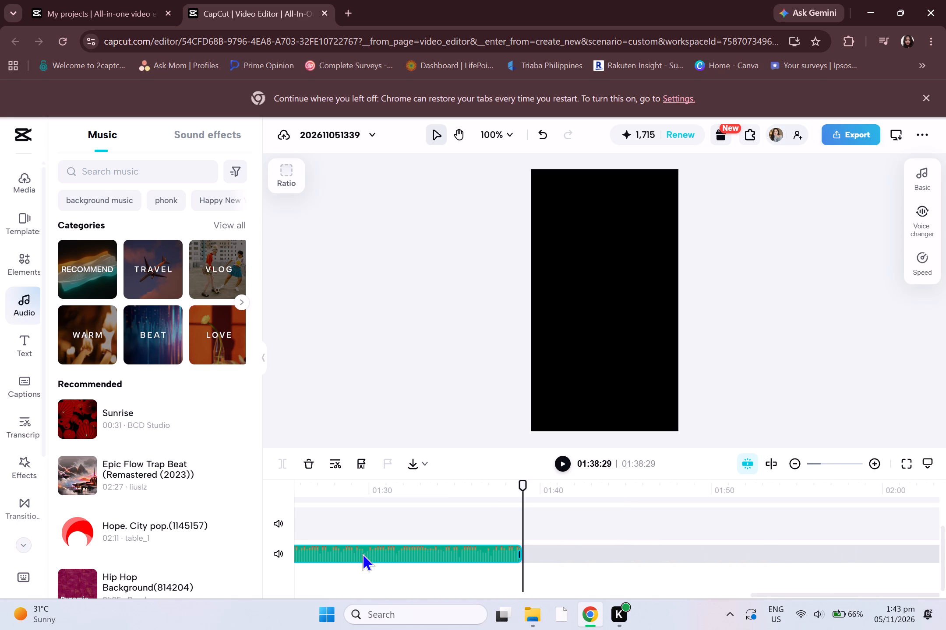
left_click_drag(519, 553, 303, 560)
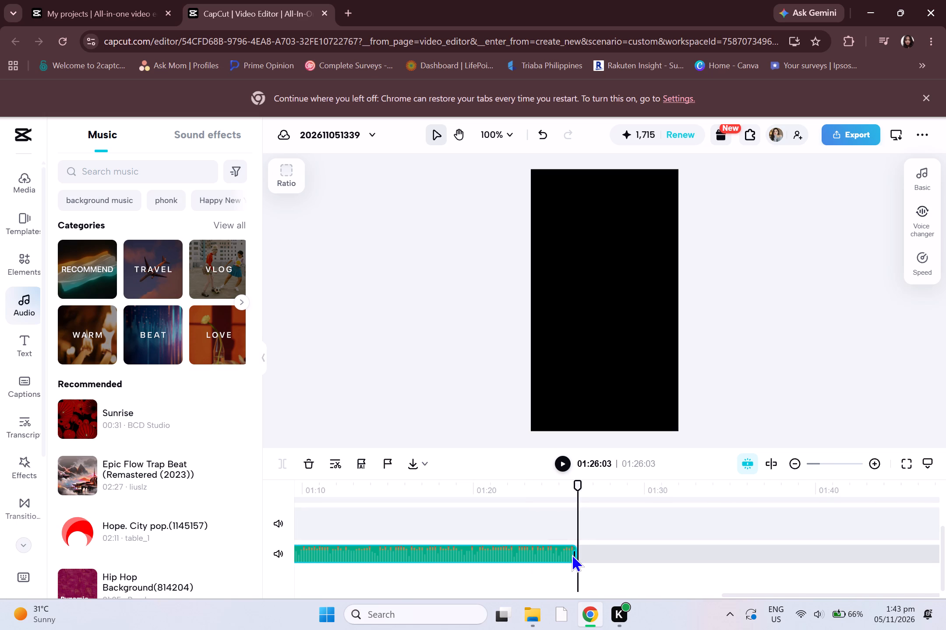
left_click_drag(574, 554, 342, 560)
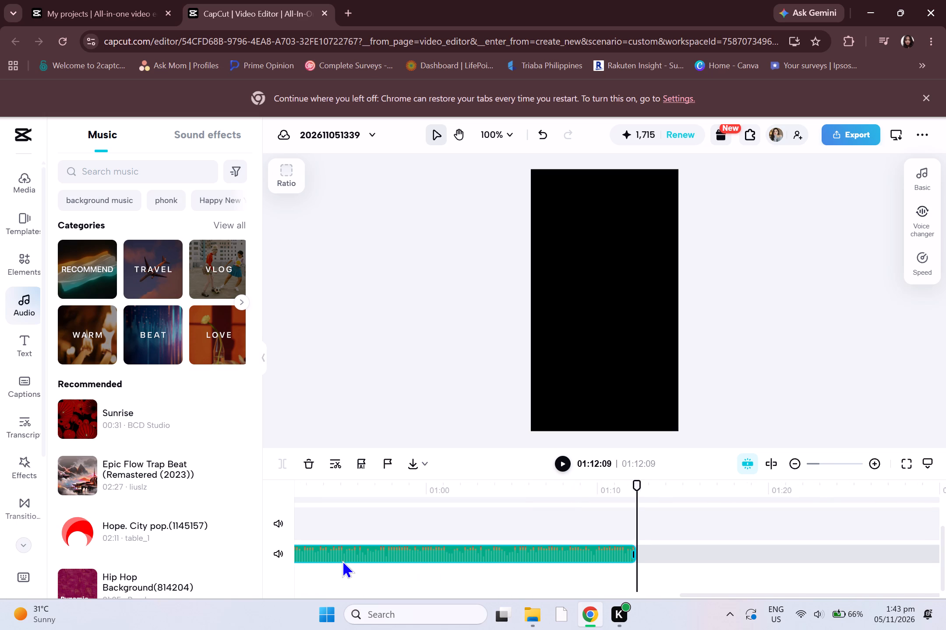
left_click_drag(633, 552, 446, 539)
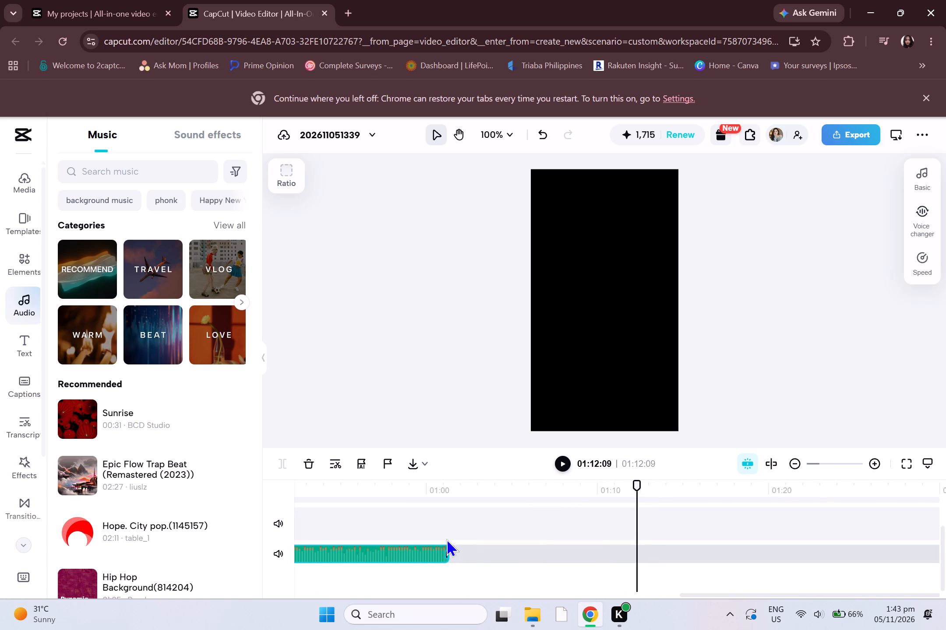
left_click_drag(446, 539, 399, 534)
left_click_drag(694, 556, 472, 574)
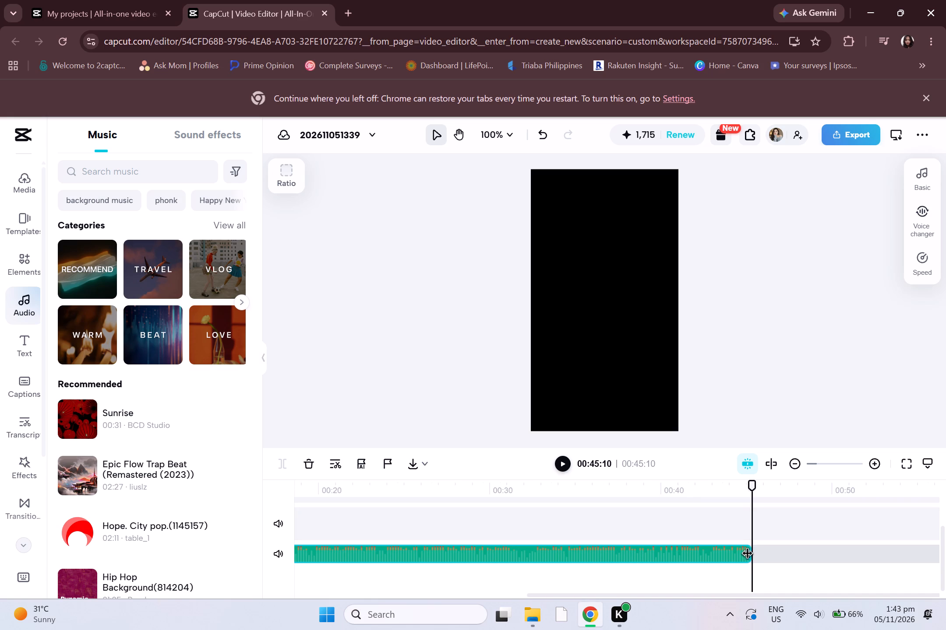
left_click_drag(748, 556, 415, 560)
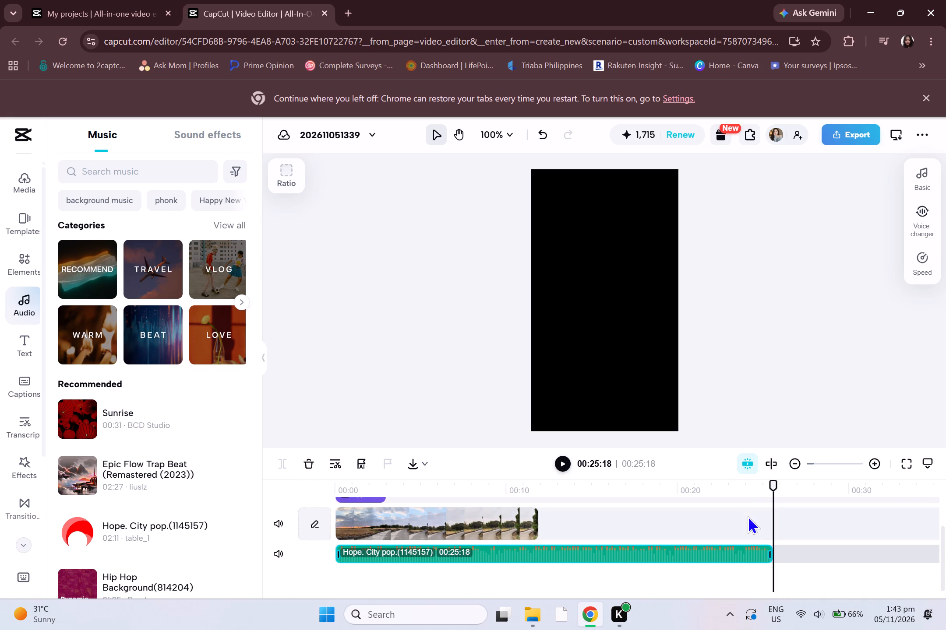
left_click_drag(772, 556, 575, 528)
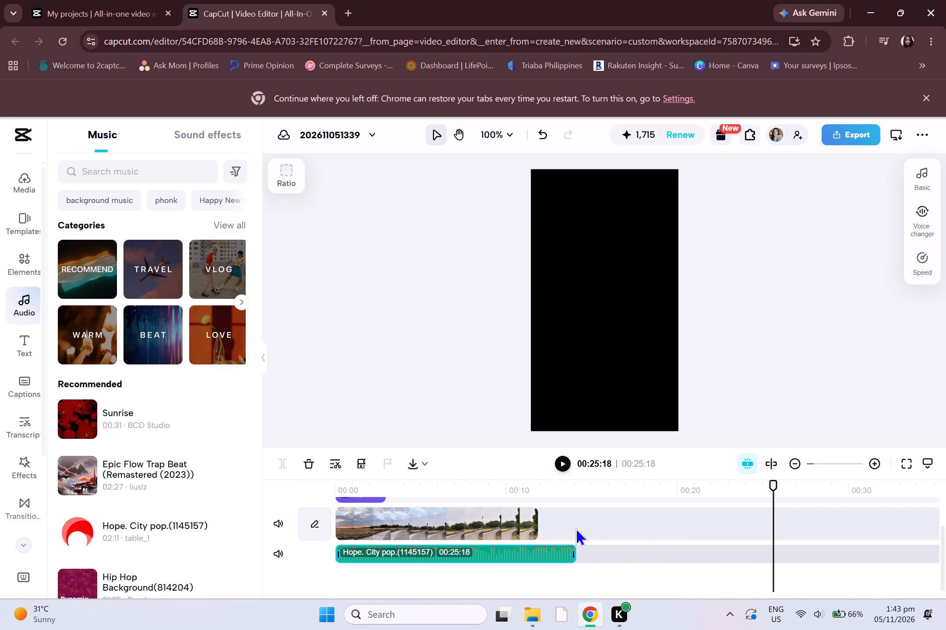
left_click_drag(575, 528, 546, 532)
left_click_drag(546, 532, 544, 543)
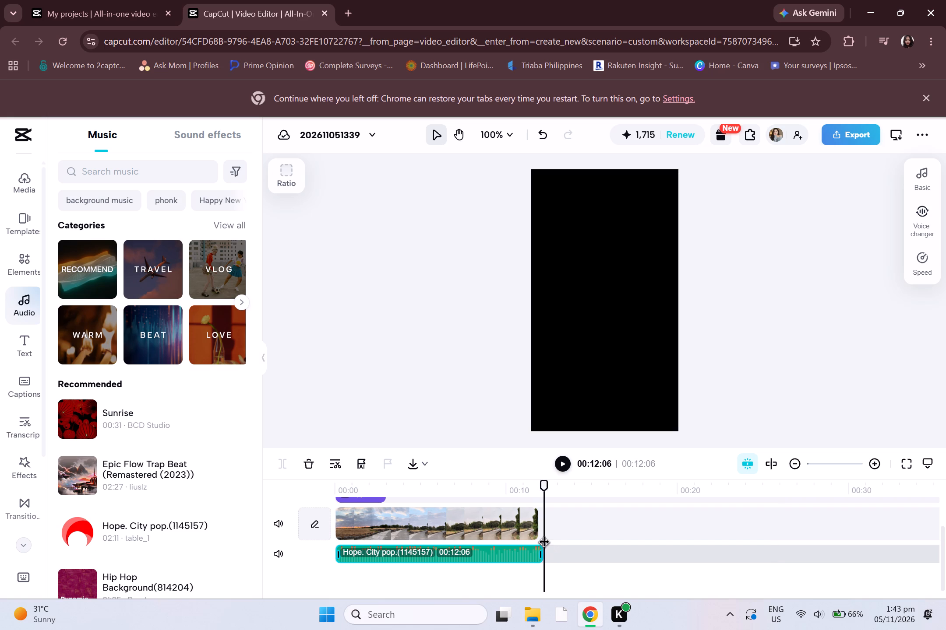
Play the video with the trimmed music from the beginning, and pause it near the end.
left_click(561, 464)
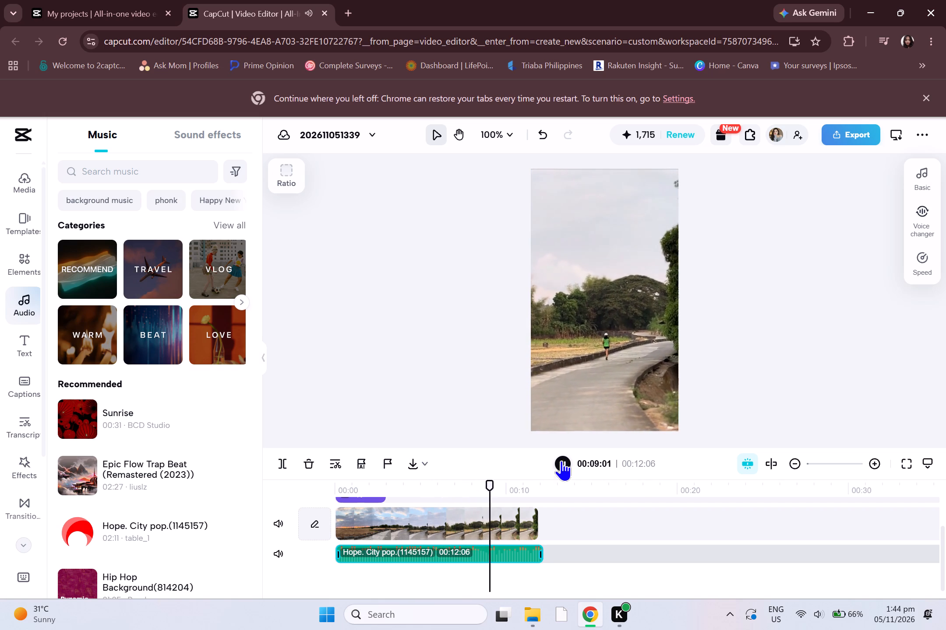
left_click(563, 458)
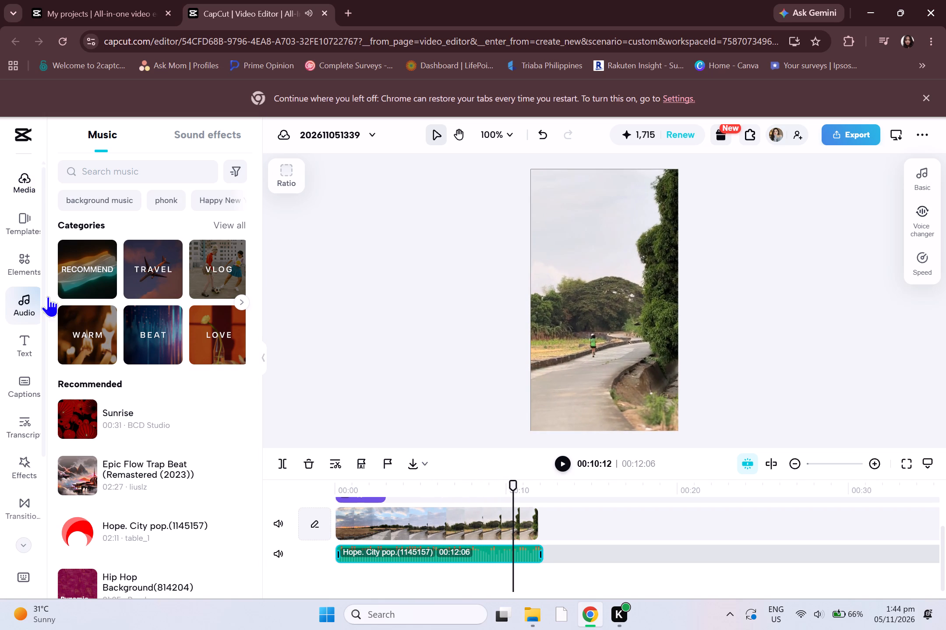
Browse the video effects and add the "Panel Co..." effect from the Hits category at 00:10:12.
left_click(13, 472)
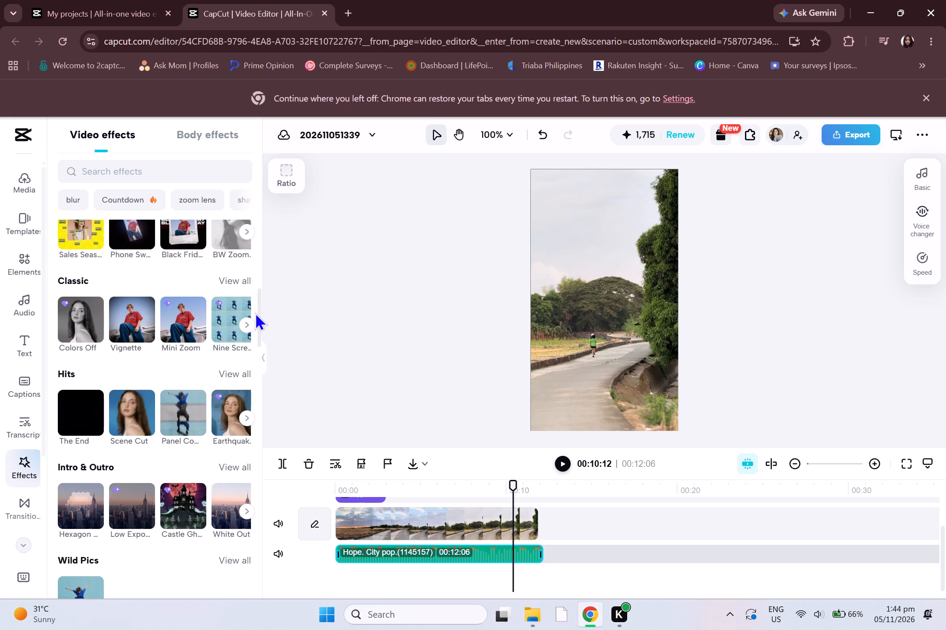
left_click_drag(256, 314, 257, 272)
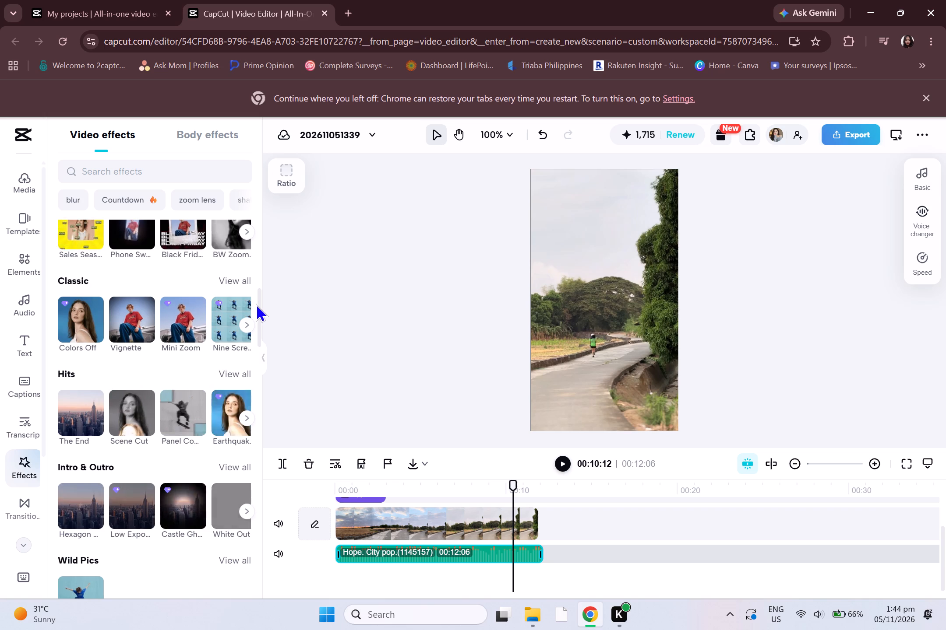
left_click_drag(257, 305, 259, 246)
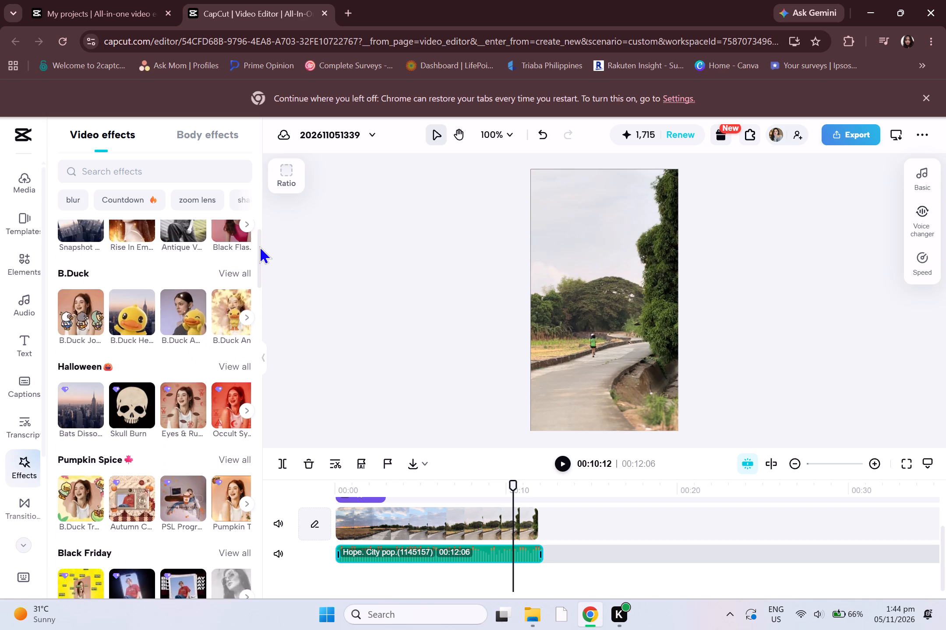
left_click_drag(259, 246, 261, 236)
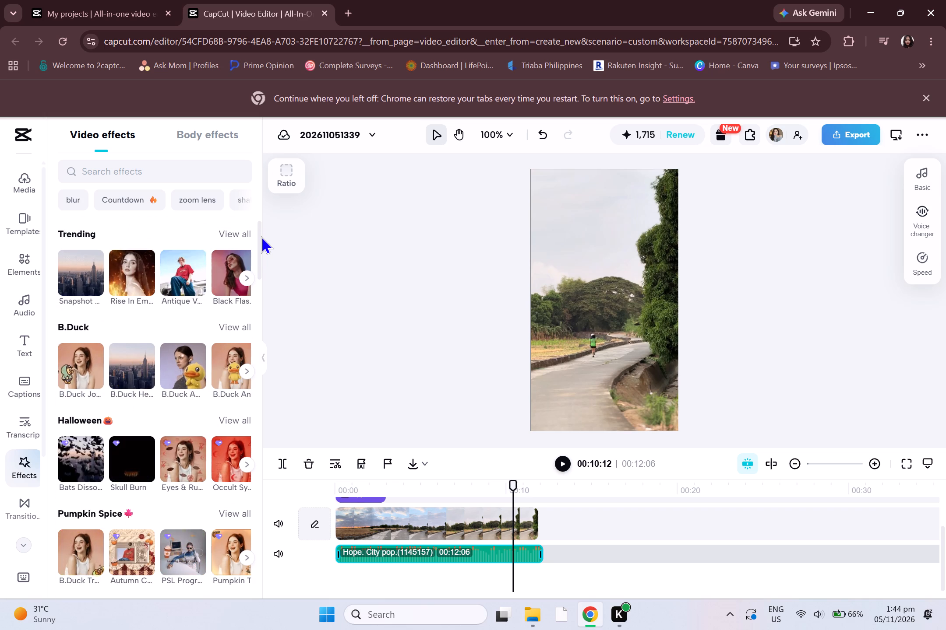
left_click_drag(261, 236, 261, 237)
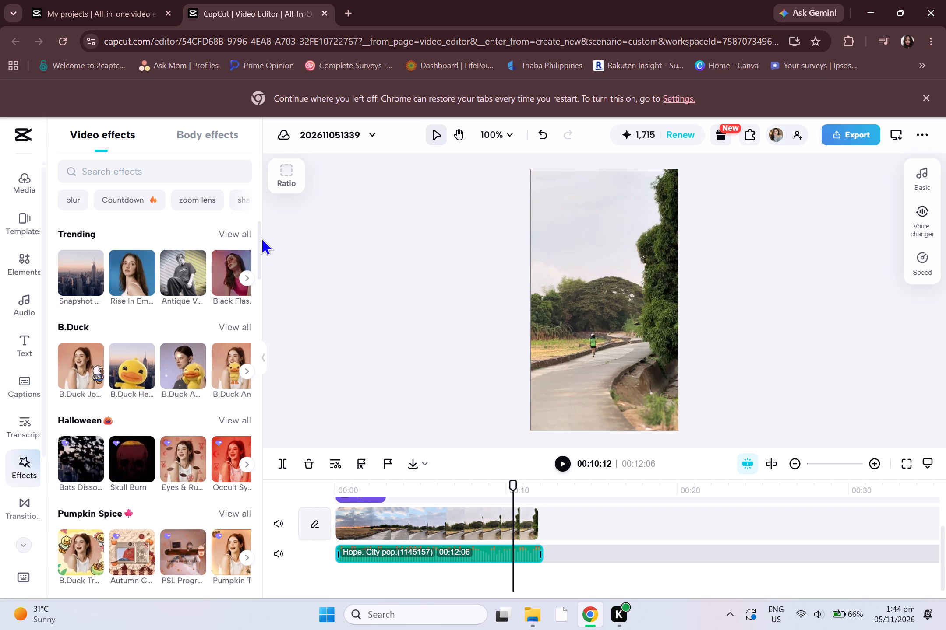
left_click_drag(261, 237, 263, 252)
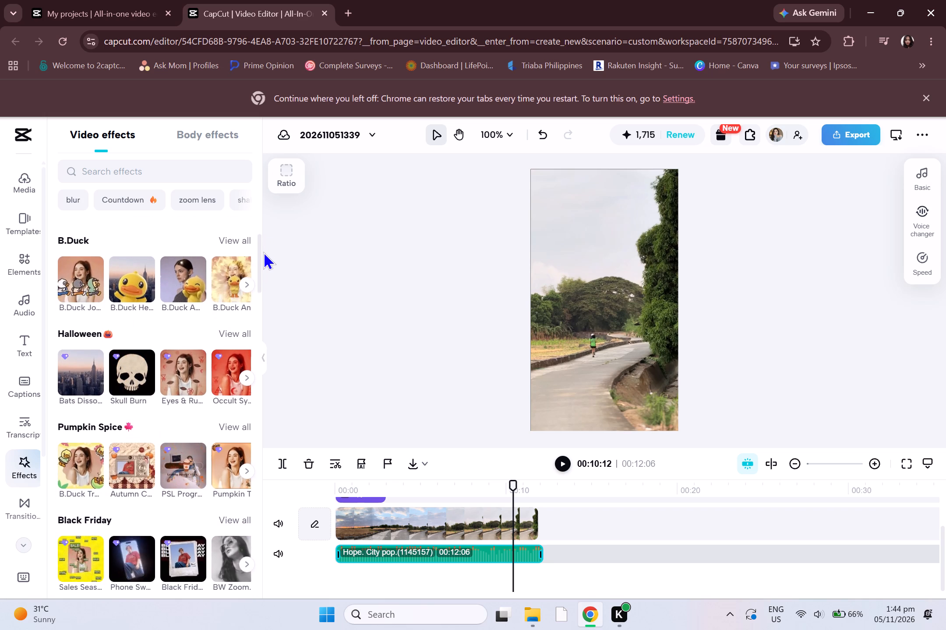
left_click_drag(263, 252, 265, 255)
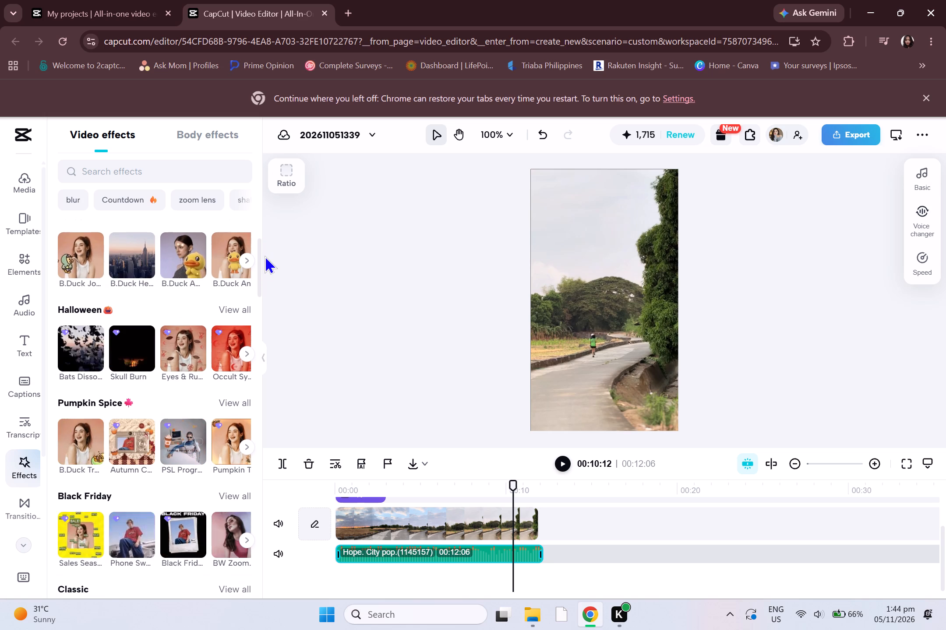
left_click_drag(265, 255, 268, 269)
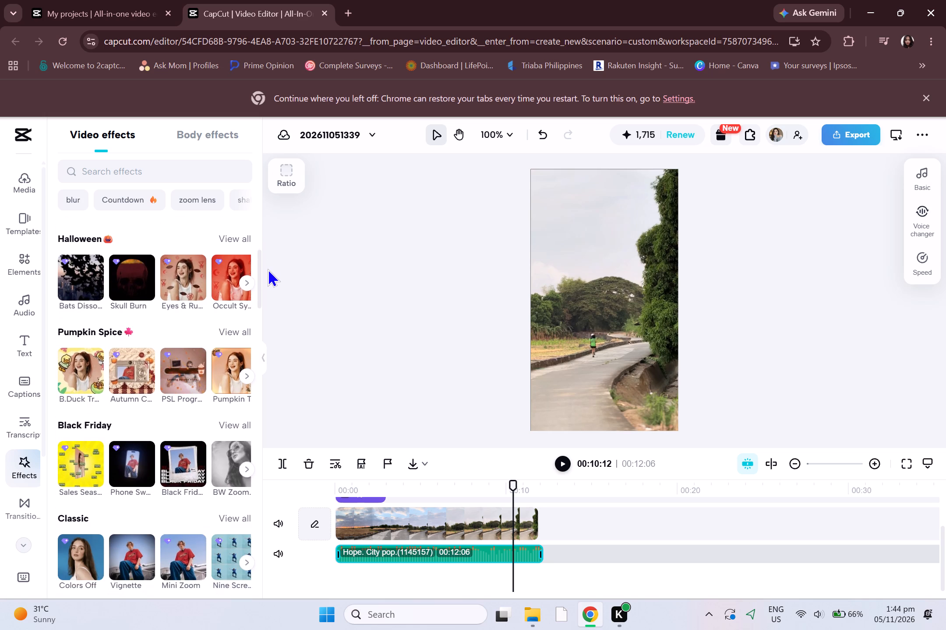
left_click_drag(268, 269, 268, 267)
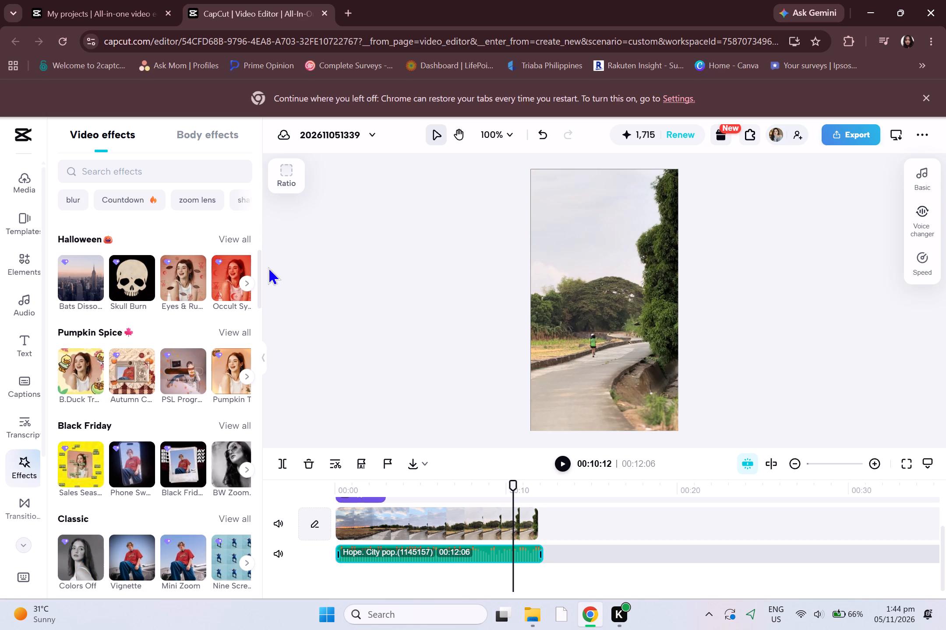
left_click_drag(268, 267, 272, 277)
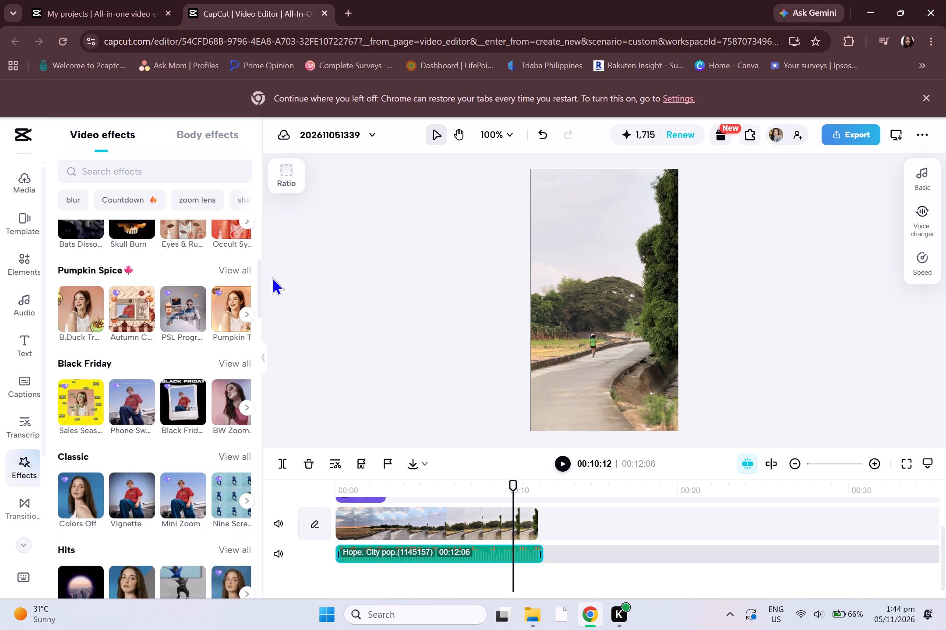
left_click_drag(272, 277, 272, 299)
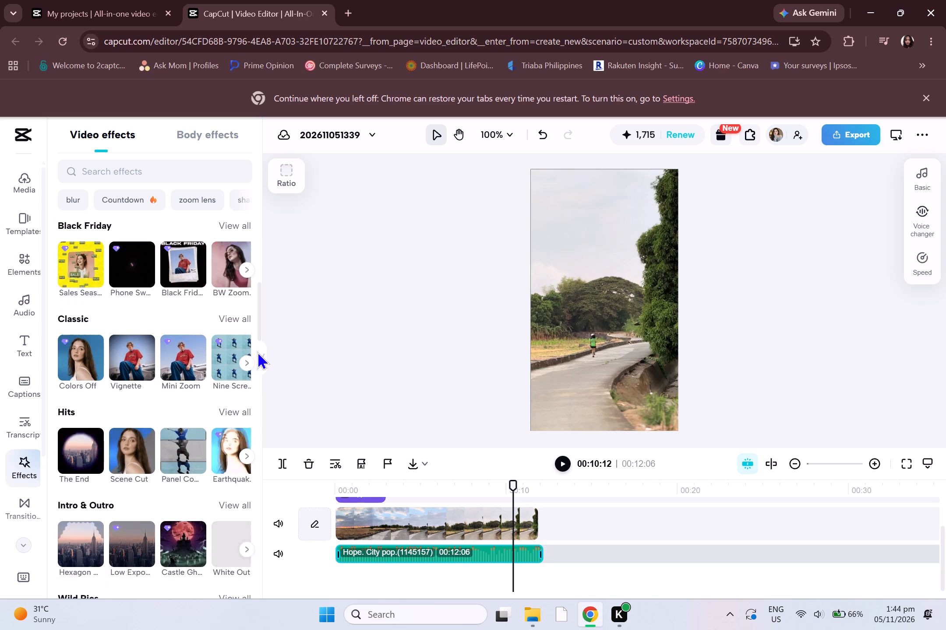
left_click(170, 469)
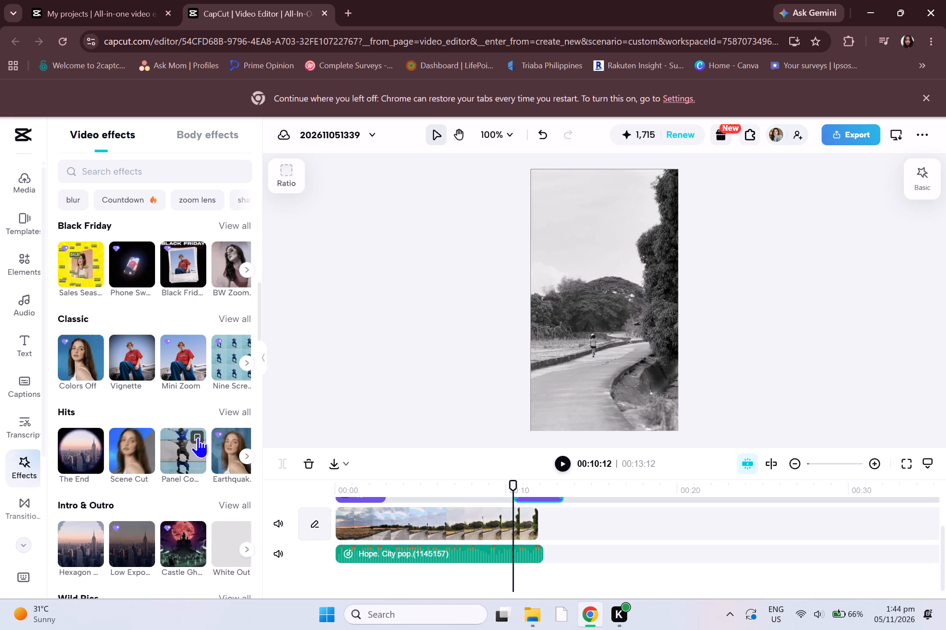
Move the "Panel Com" effect clip earlier on the effects track, starting at about 00:03, just after the first effect.
left_click_drag(532, 496, 438, 494)
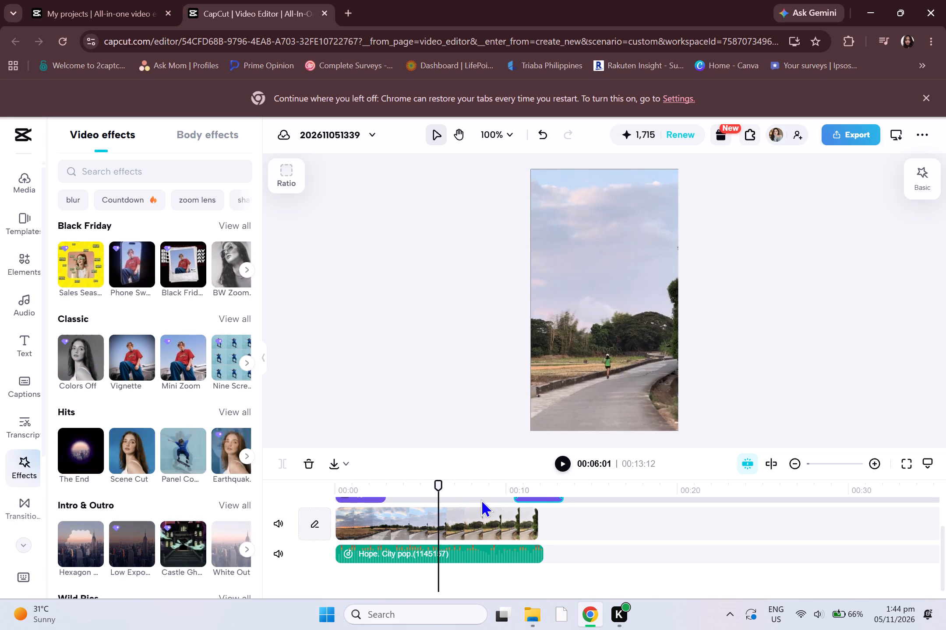
left_click_drag(528, 496, 513, 496)
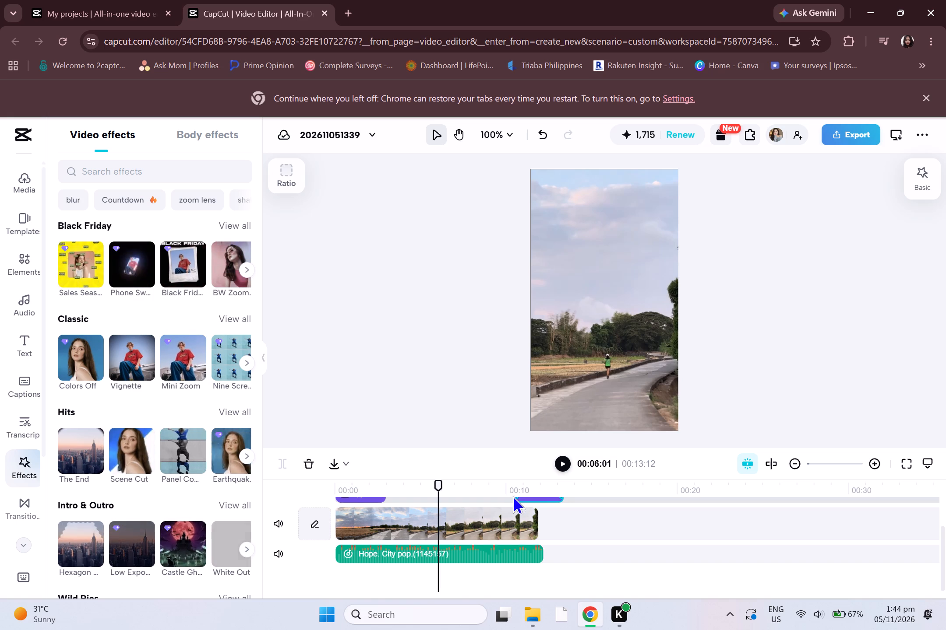
left_click_drag(513, 496, 530, 510)
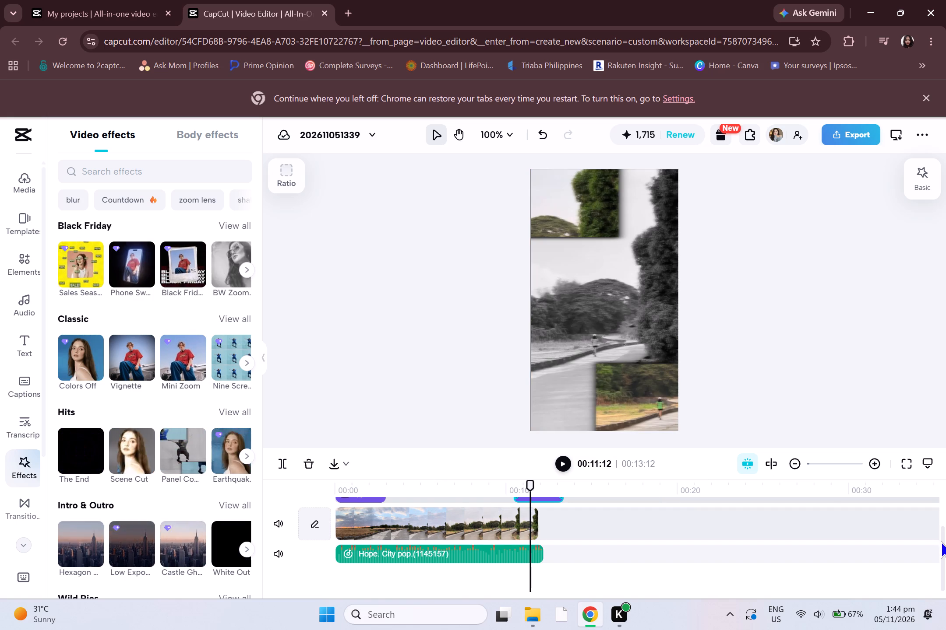
left_click_drag(941, 541, 943, 531)
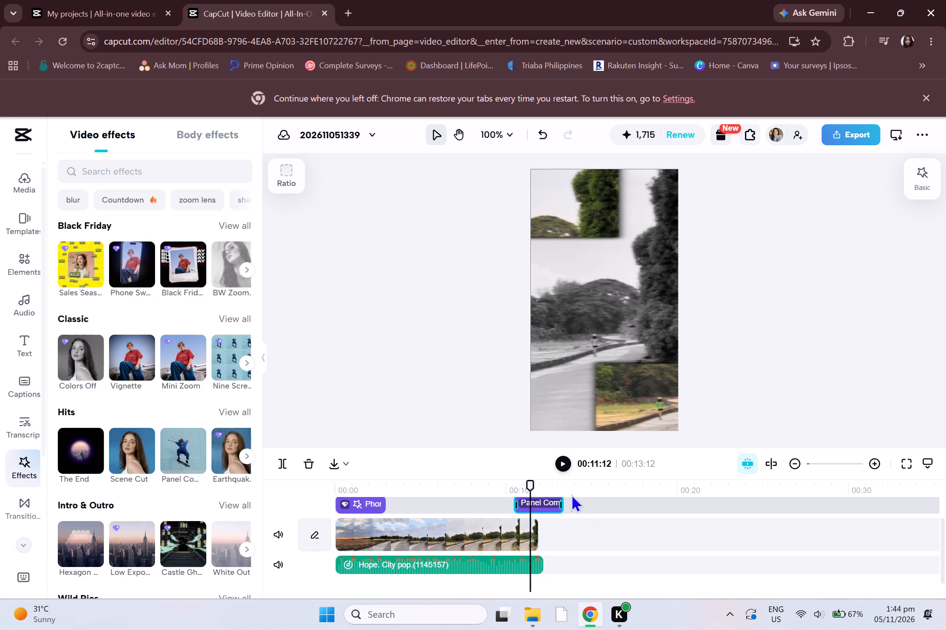
left_click_drag(547, 503, 466, 504)
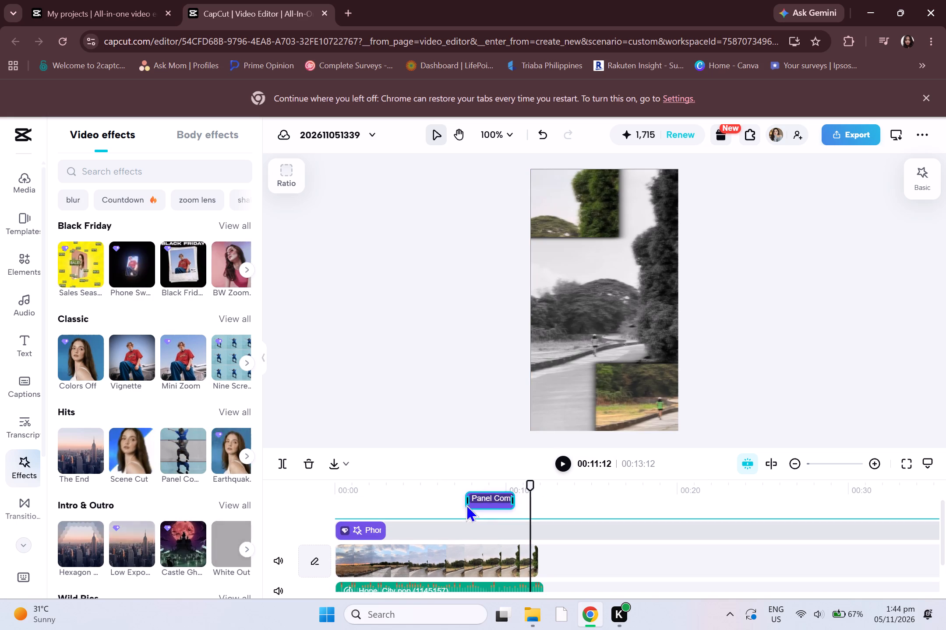
left_click_drag(466, 504, 425, 537)
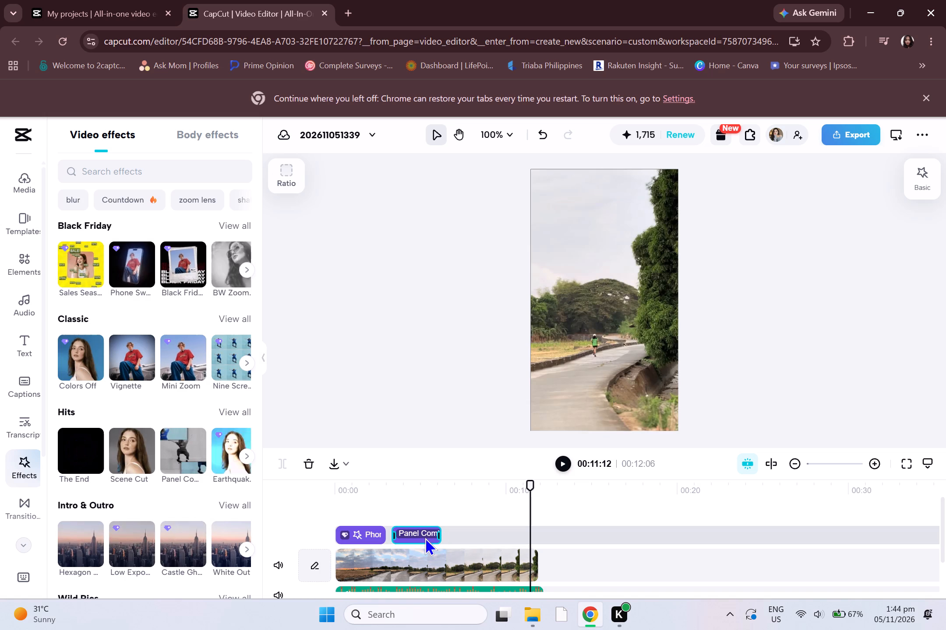
Play the video from the beginning to its end to review both effects with the music.
left_click_drag(528, 490, 157, 596)
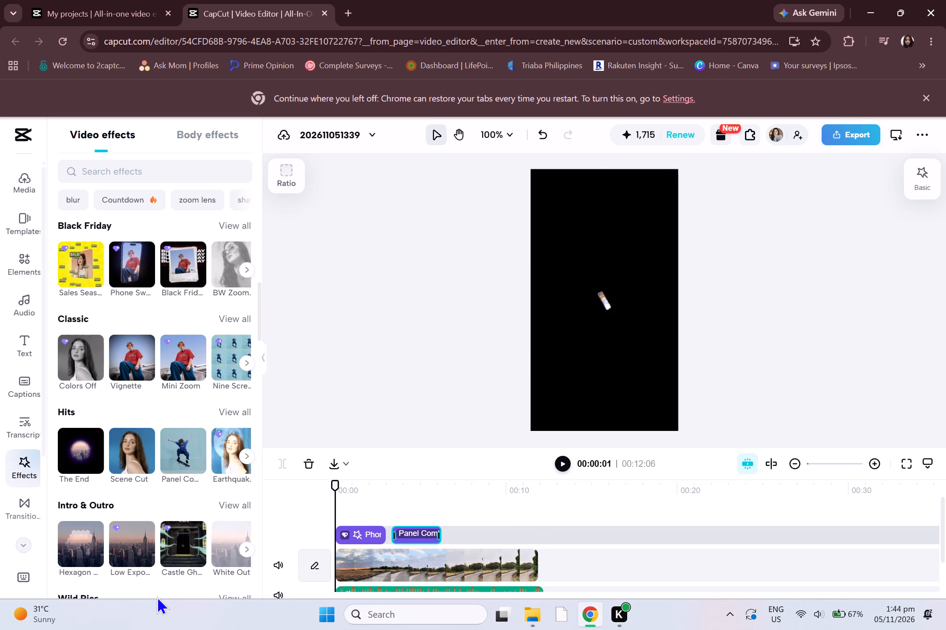
key("space")
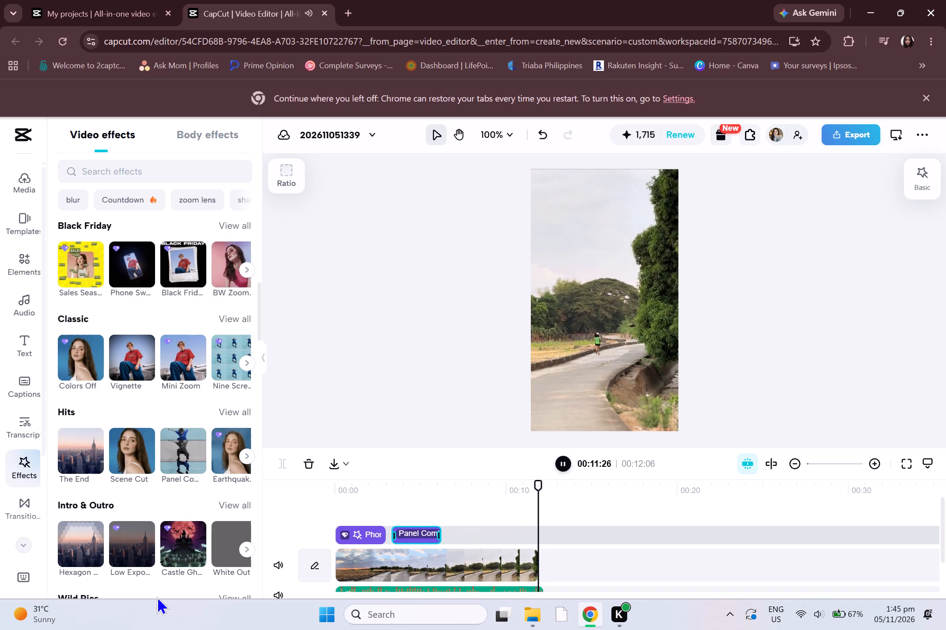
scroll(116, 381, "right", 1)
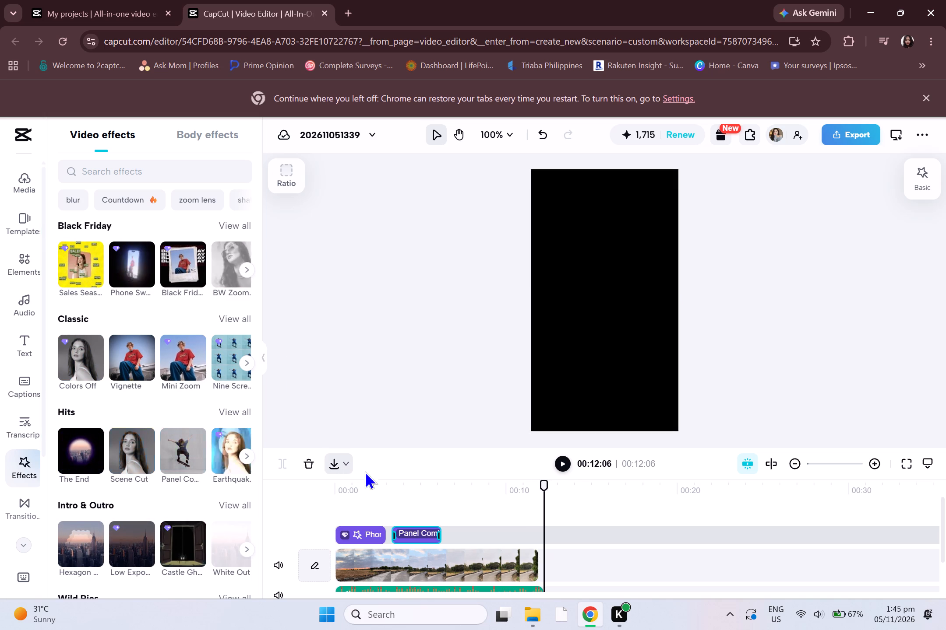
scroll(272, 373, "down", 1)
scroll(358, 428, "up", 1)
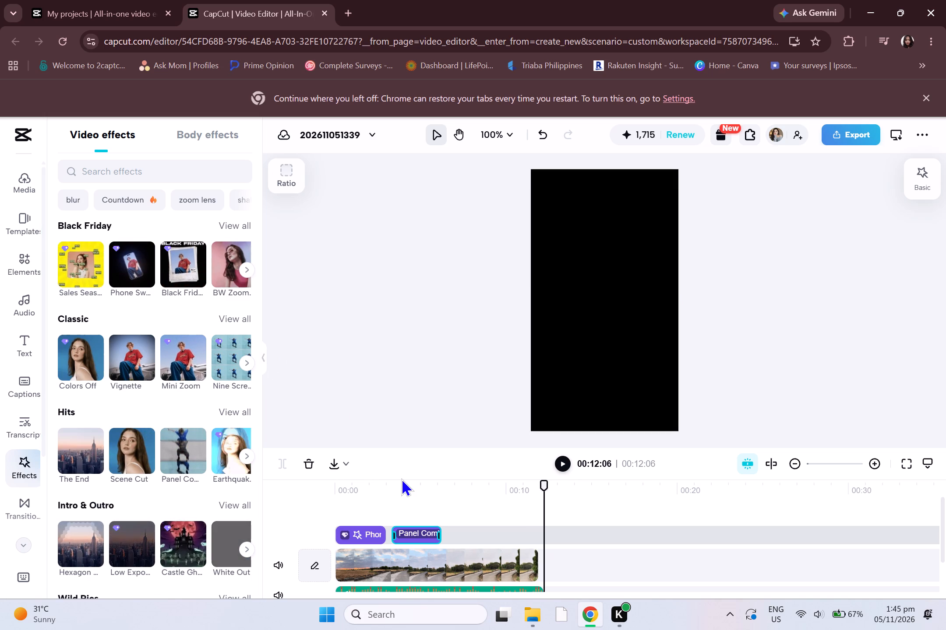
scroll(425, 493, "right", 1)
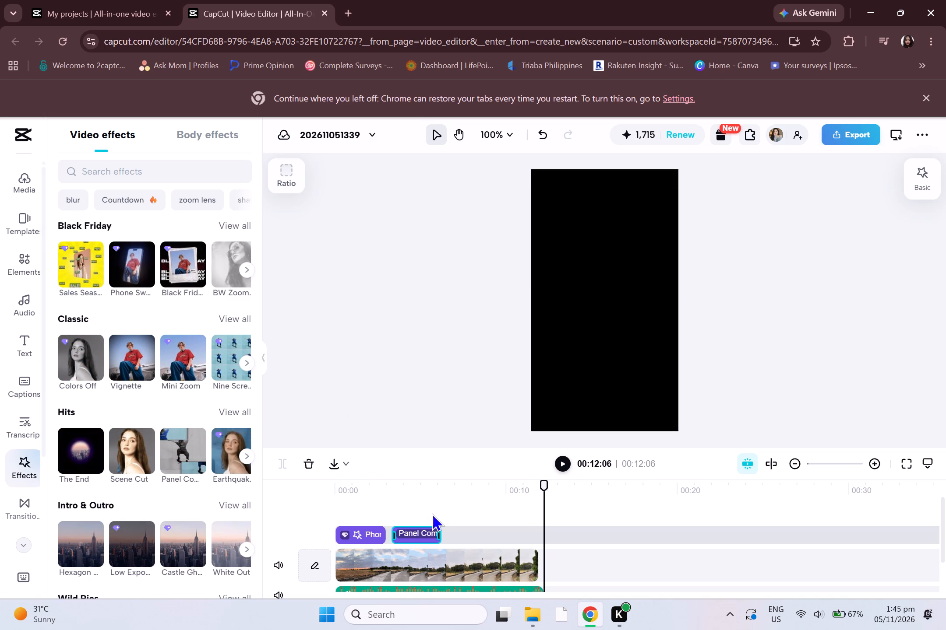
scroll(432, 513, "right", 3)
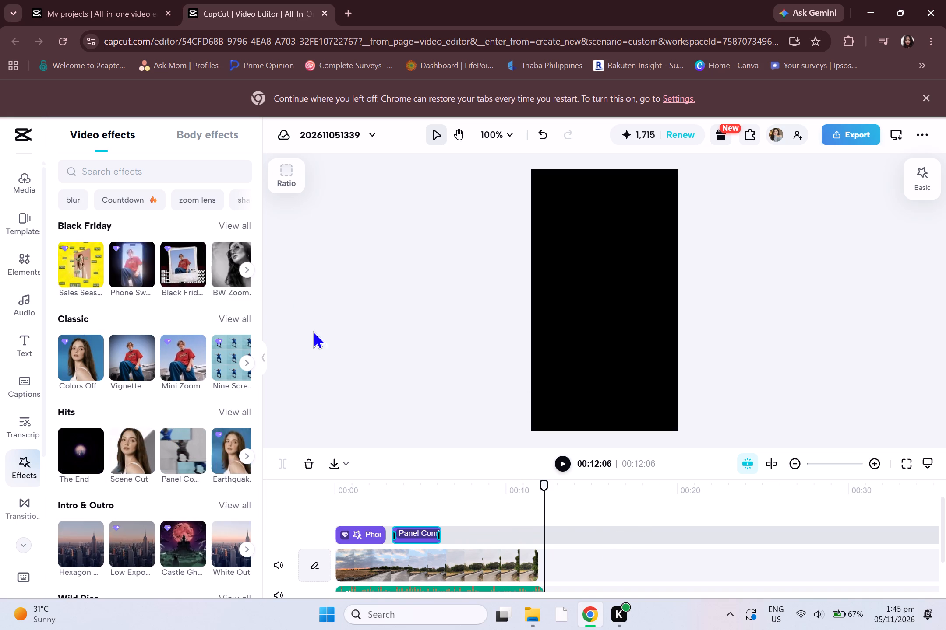
Open the uploaded media library.
left_click(16, 172)
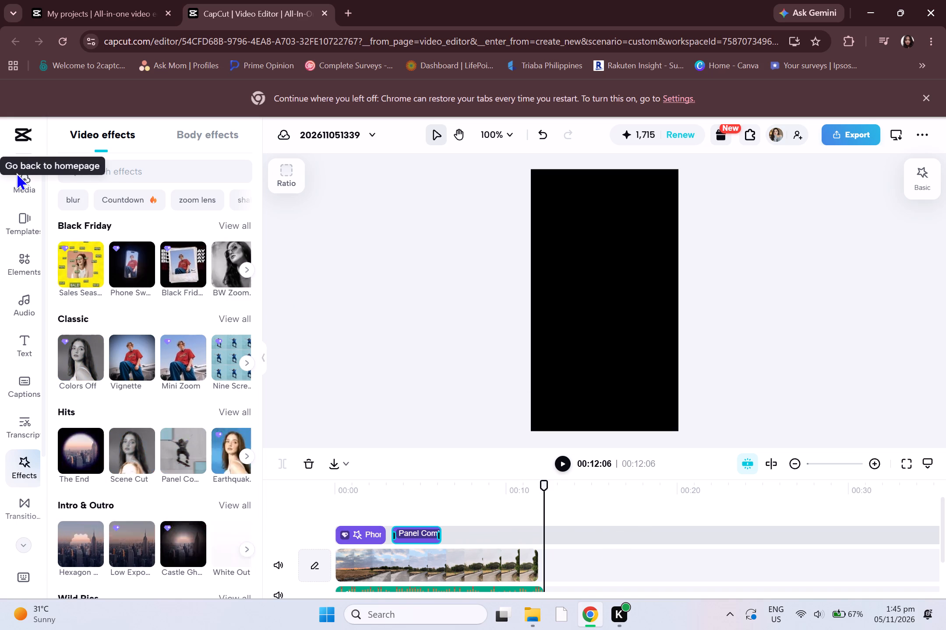
left_click(18, 185)
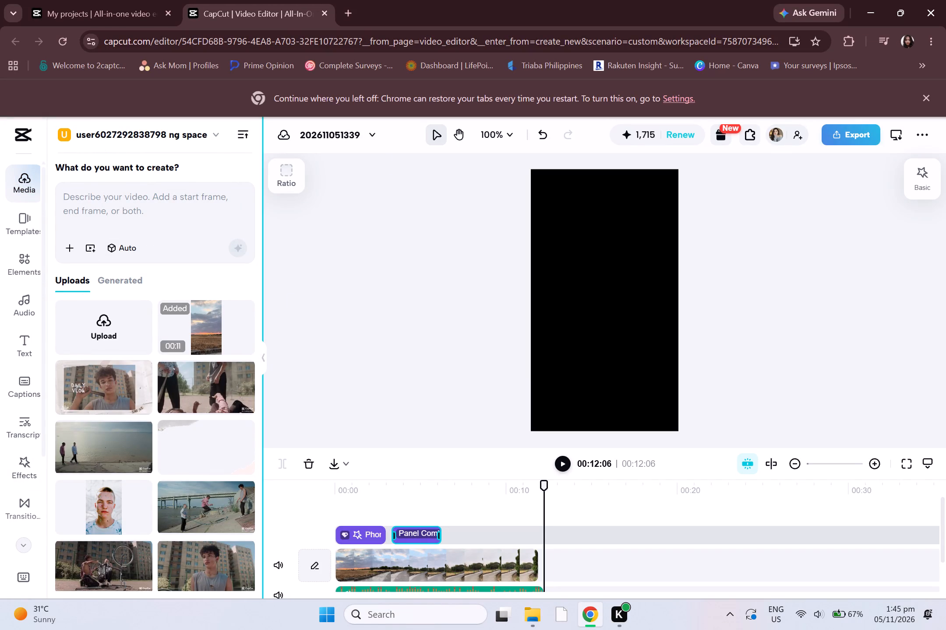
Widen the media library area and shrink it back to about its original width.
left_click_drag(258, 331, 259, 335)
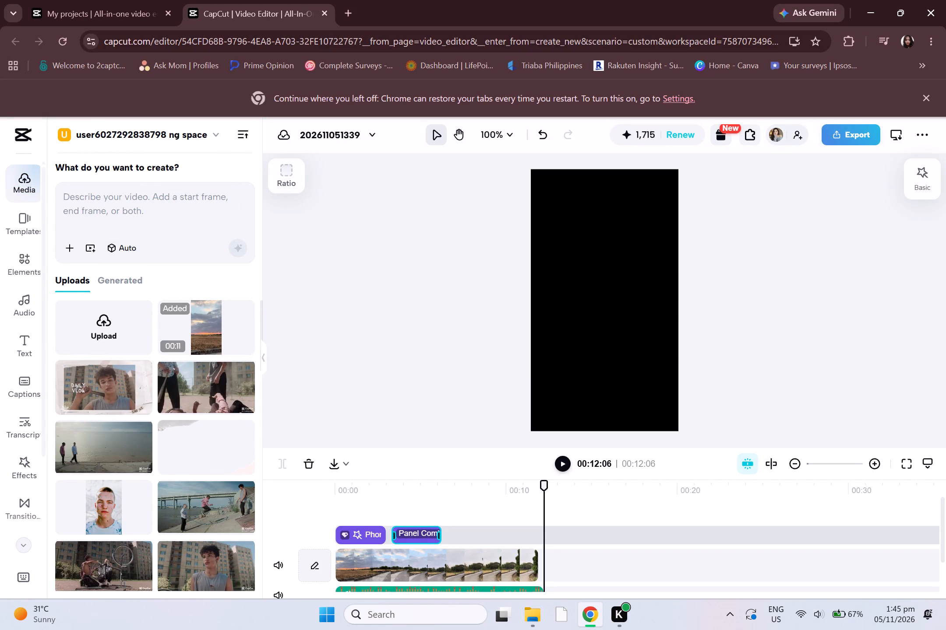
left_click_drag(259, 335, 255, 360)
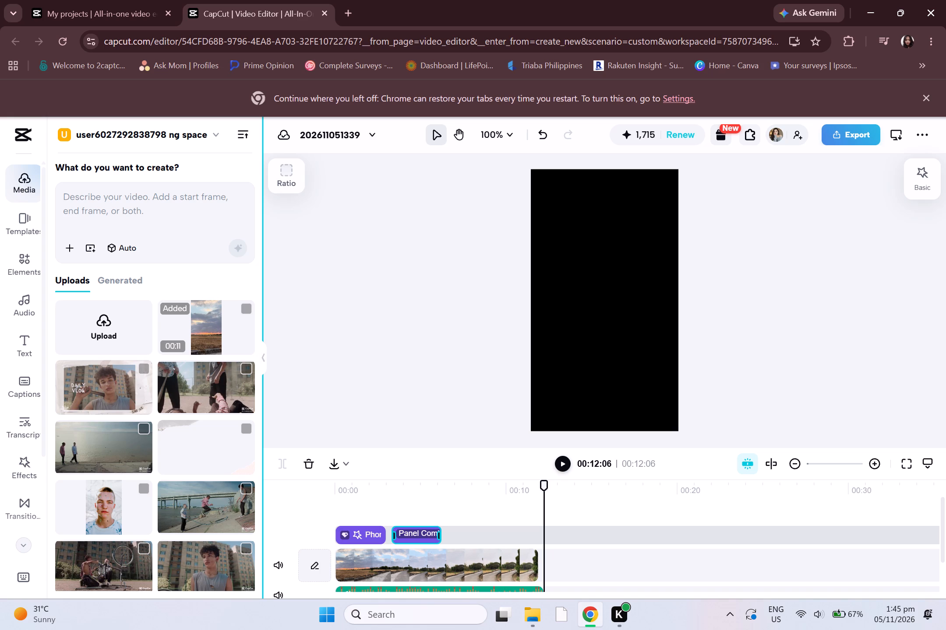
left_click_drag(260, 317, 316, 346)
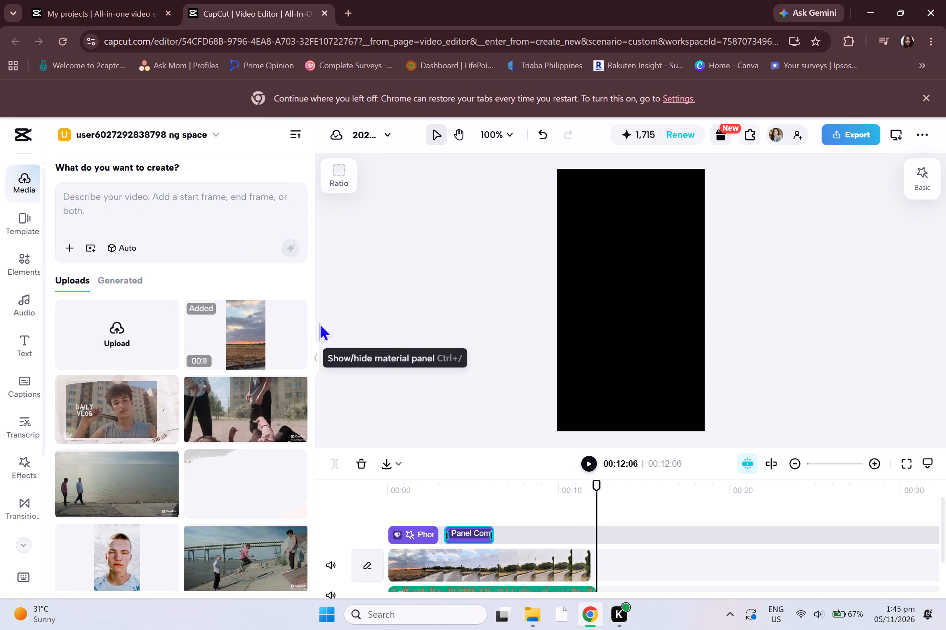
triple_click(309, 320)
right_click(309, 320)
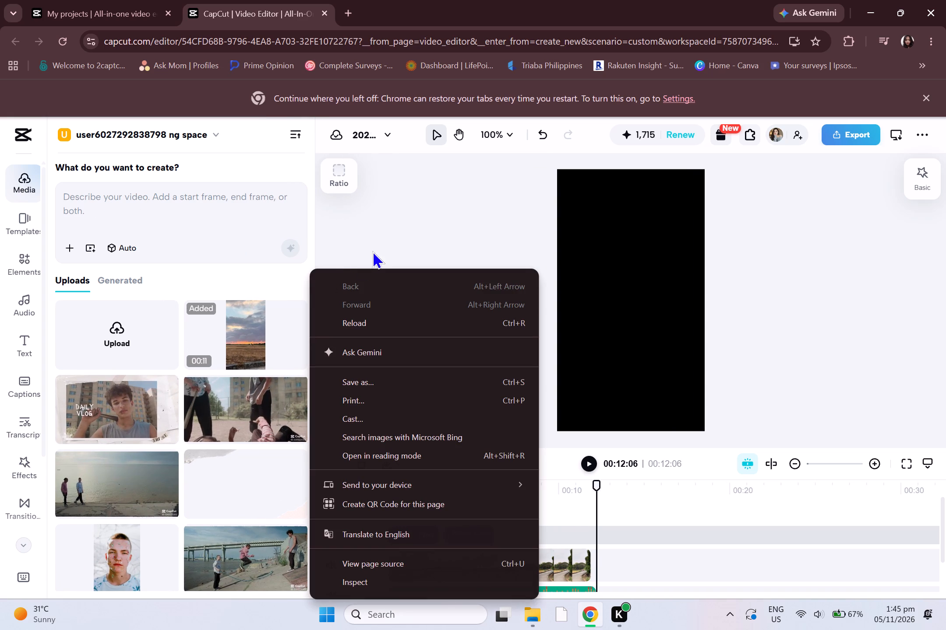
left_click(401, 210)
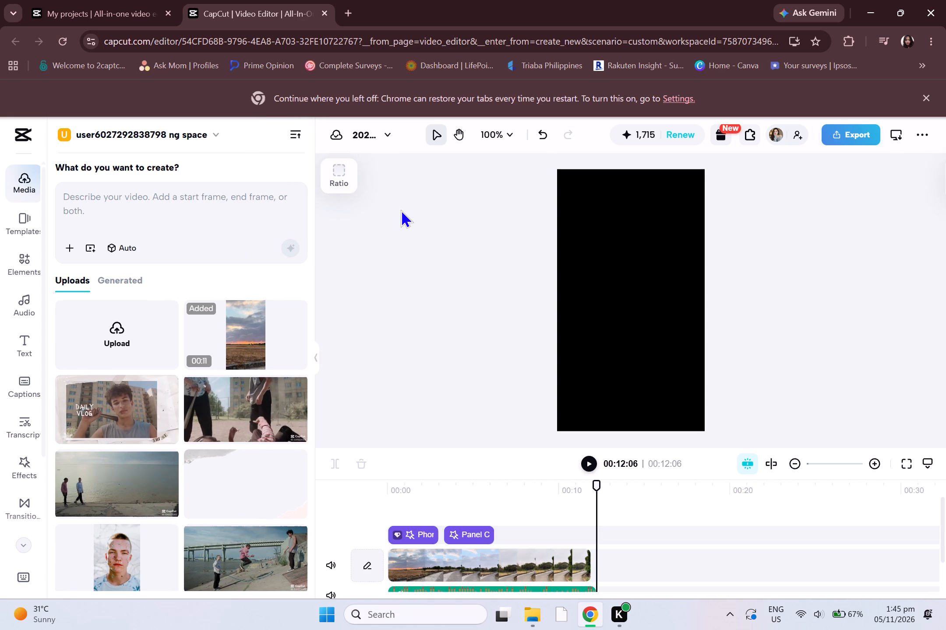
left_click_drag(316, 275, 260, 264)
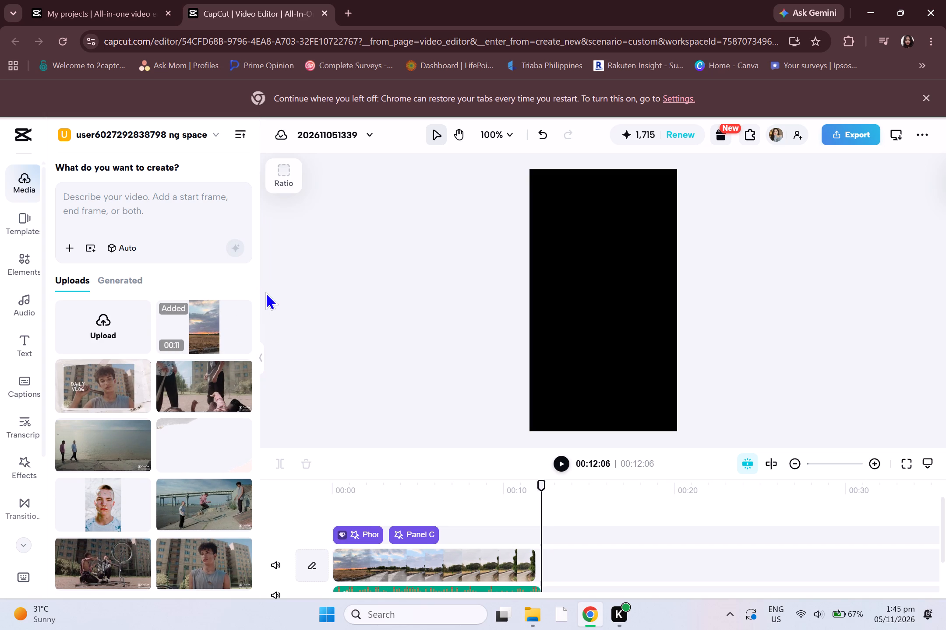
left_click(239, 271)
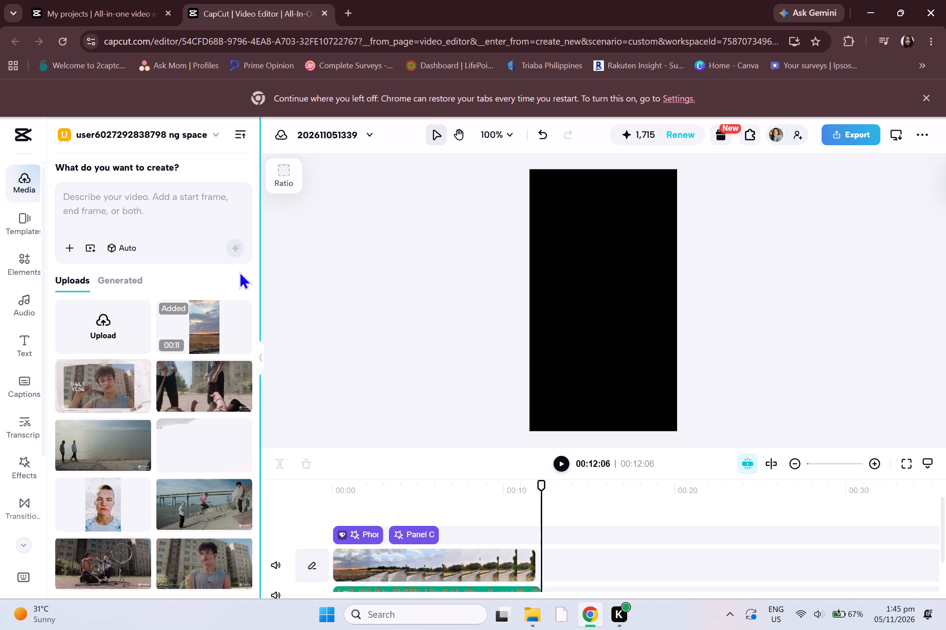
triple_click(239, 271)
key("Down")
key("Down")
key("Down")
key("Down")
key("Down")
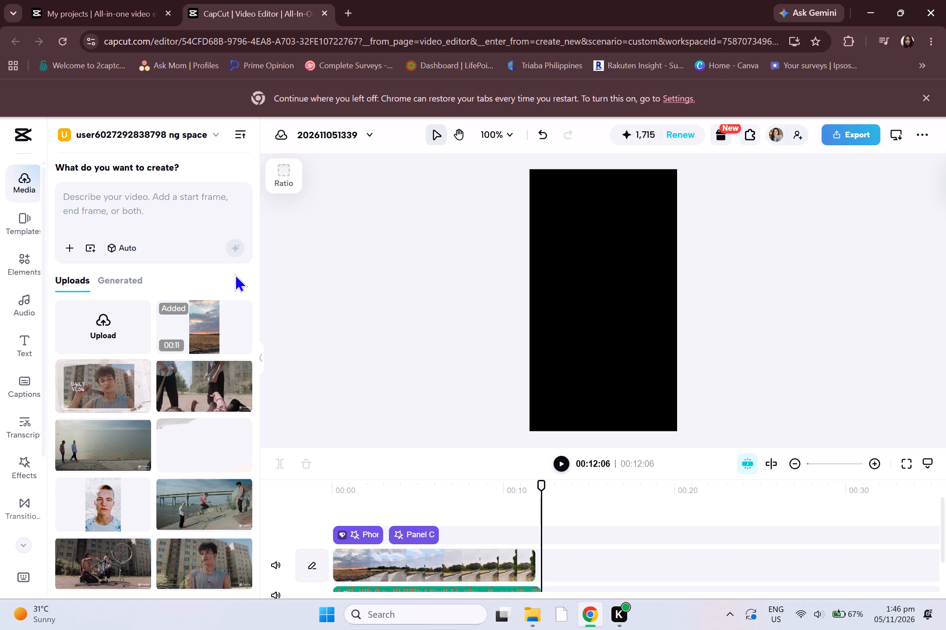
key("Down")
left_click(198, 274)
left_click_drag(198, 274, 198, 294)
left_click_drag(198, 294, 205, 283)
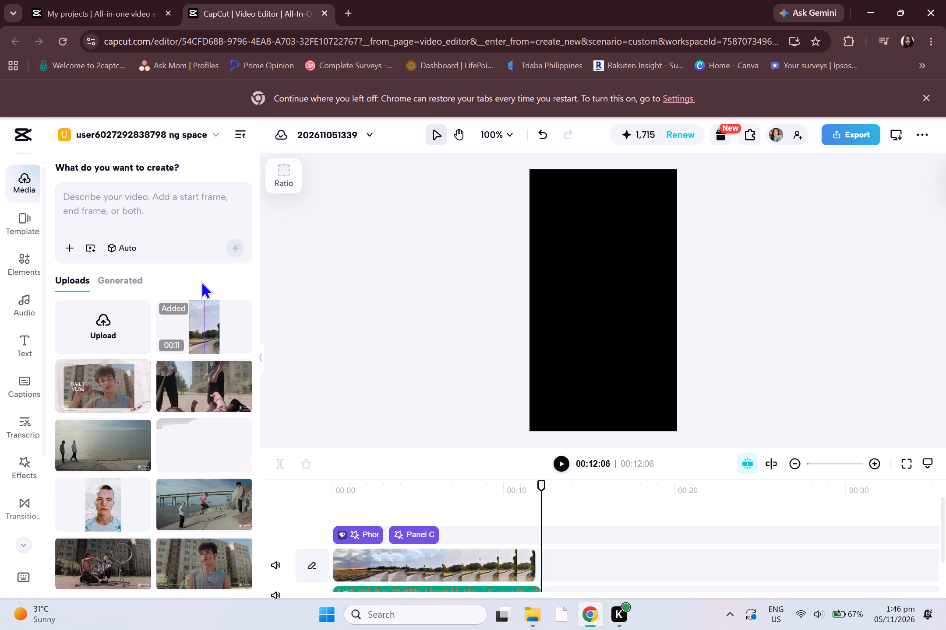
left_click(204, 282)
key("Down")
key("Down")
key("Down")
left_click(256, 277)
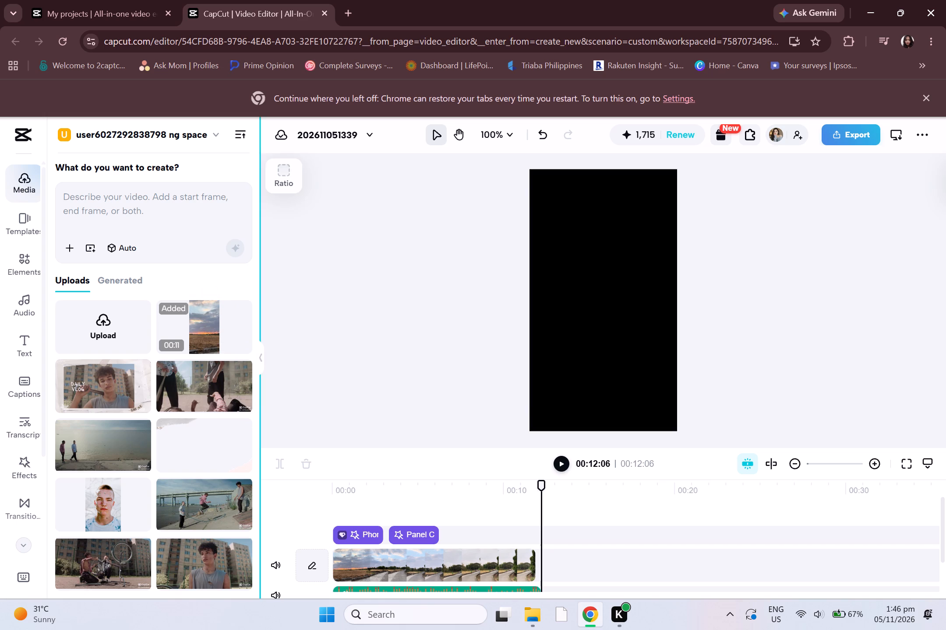
Hide the media library and play the video from the beginning to its end.
left_click_drag(260, 349, 302, 347)
left_click(262, 355)
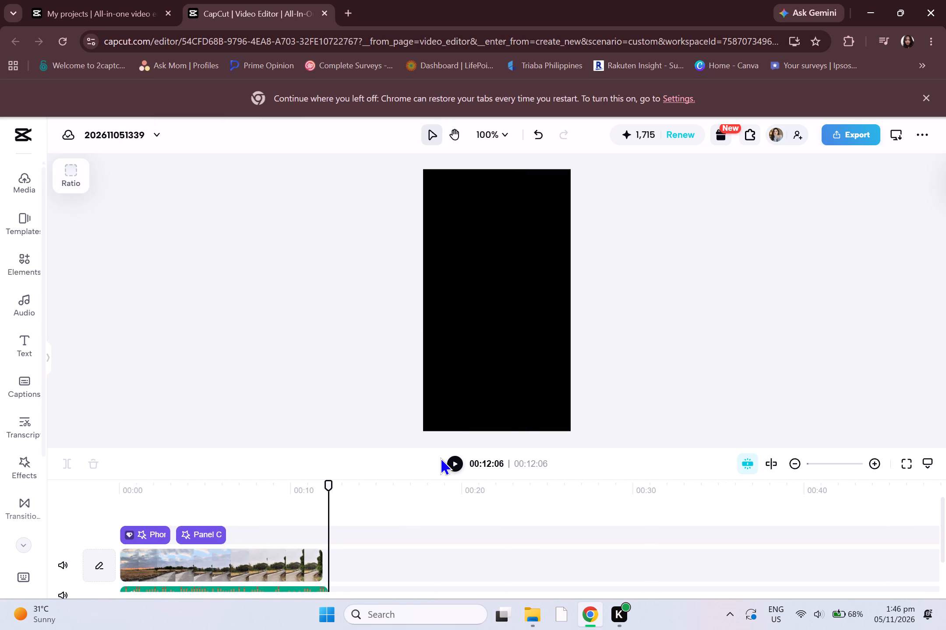
left_click_drag(330, 486, 21, 533)
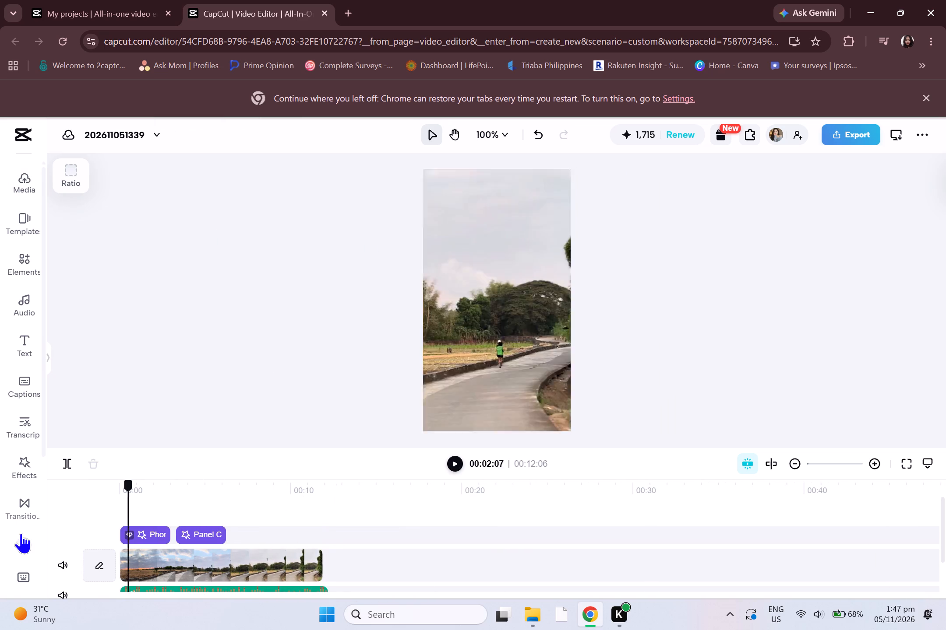
left_click_drag(21, 533, 29, 539)
key("space")
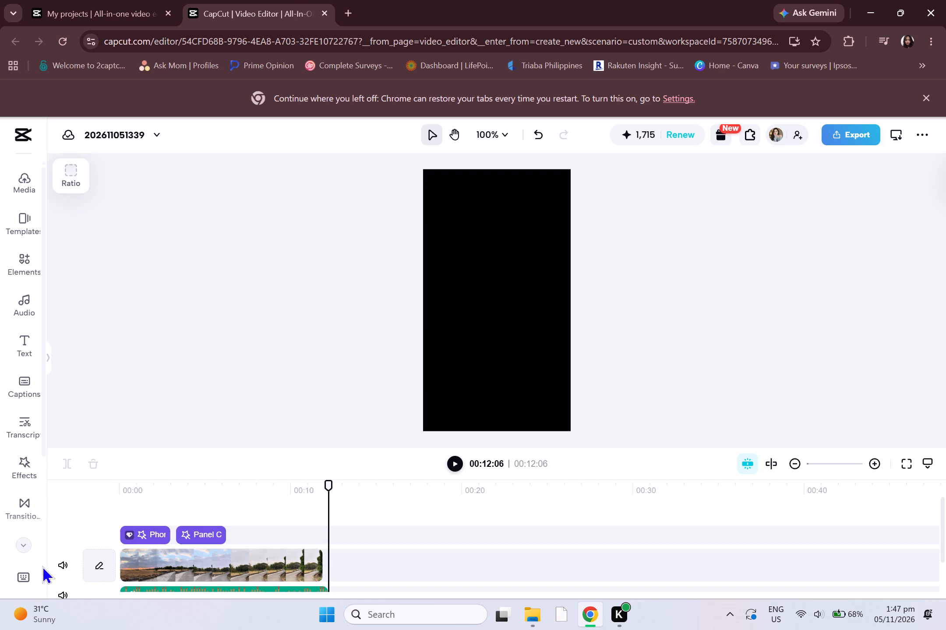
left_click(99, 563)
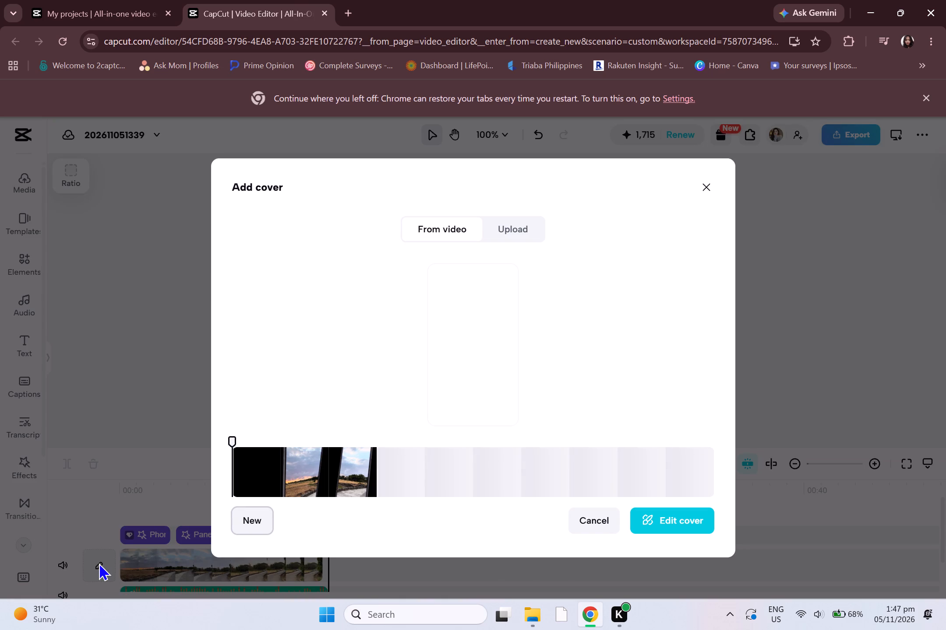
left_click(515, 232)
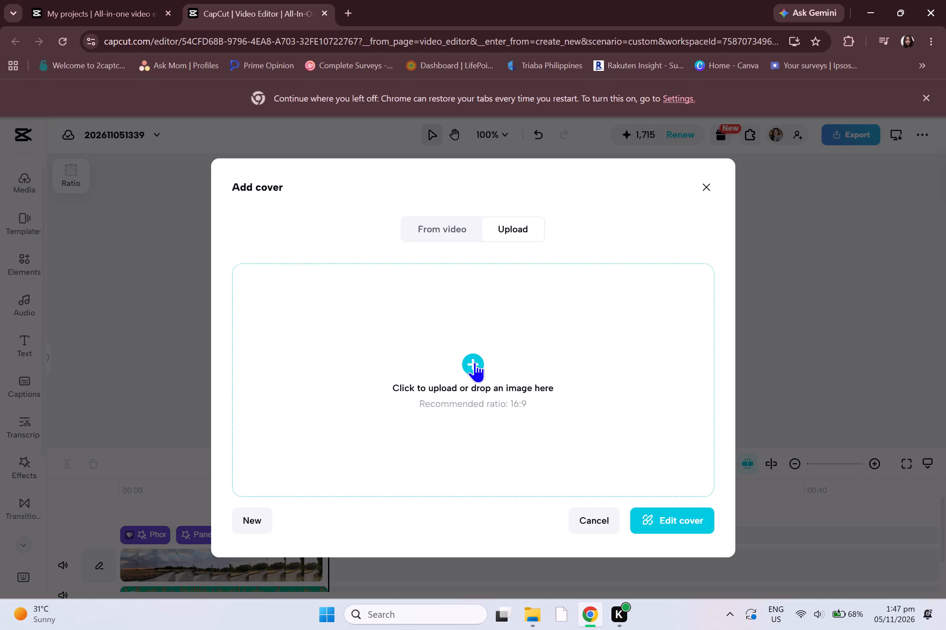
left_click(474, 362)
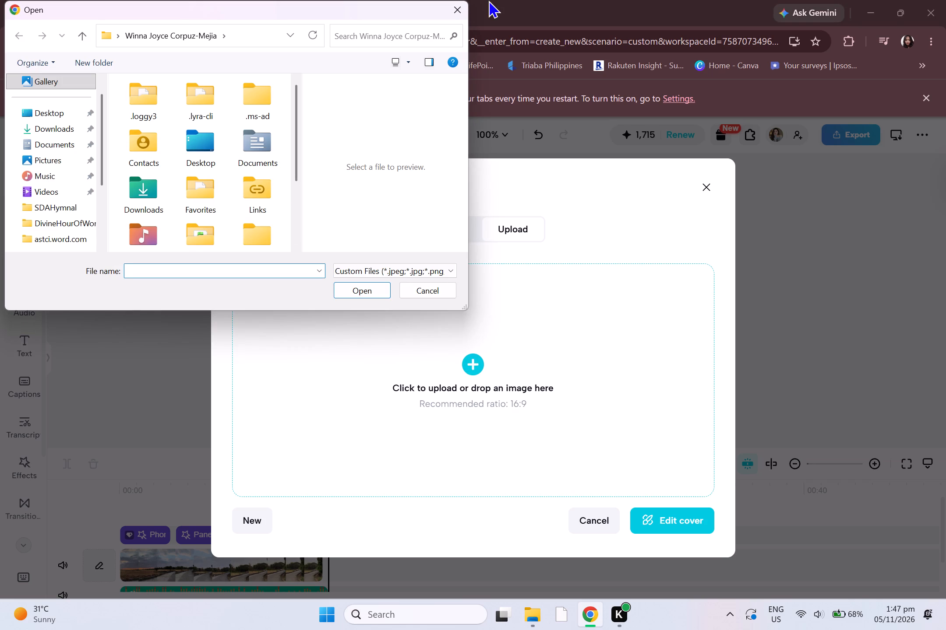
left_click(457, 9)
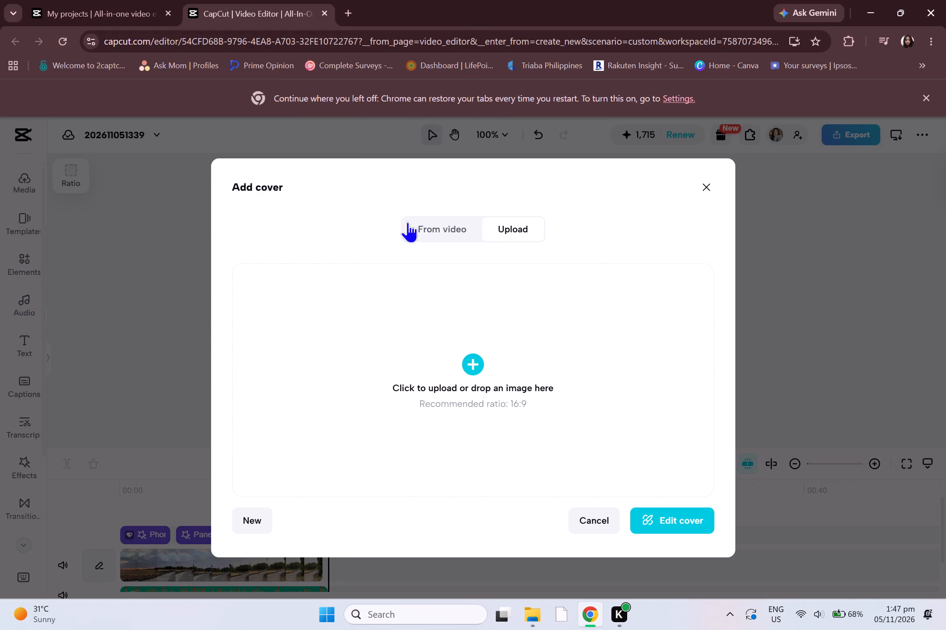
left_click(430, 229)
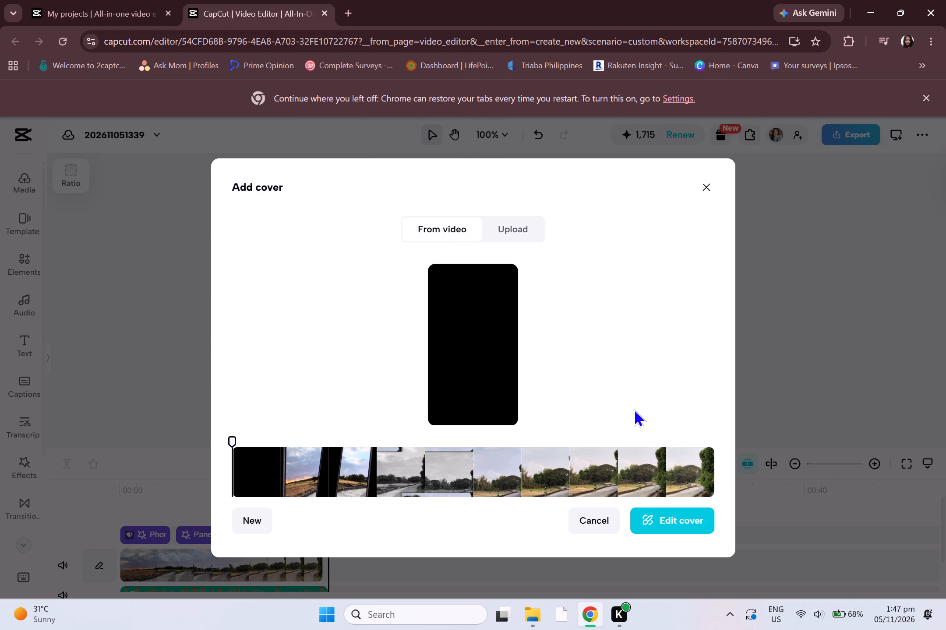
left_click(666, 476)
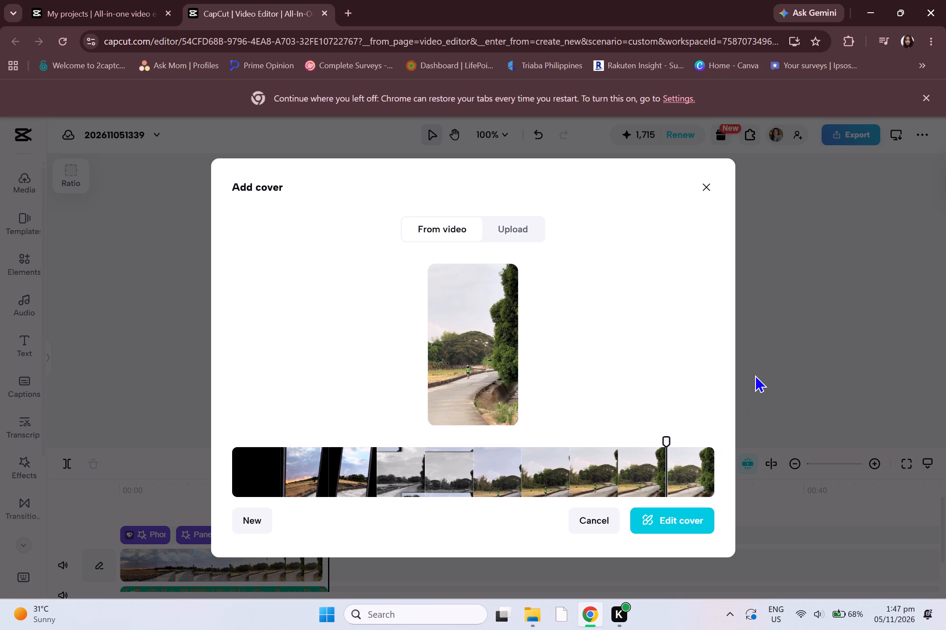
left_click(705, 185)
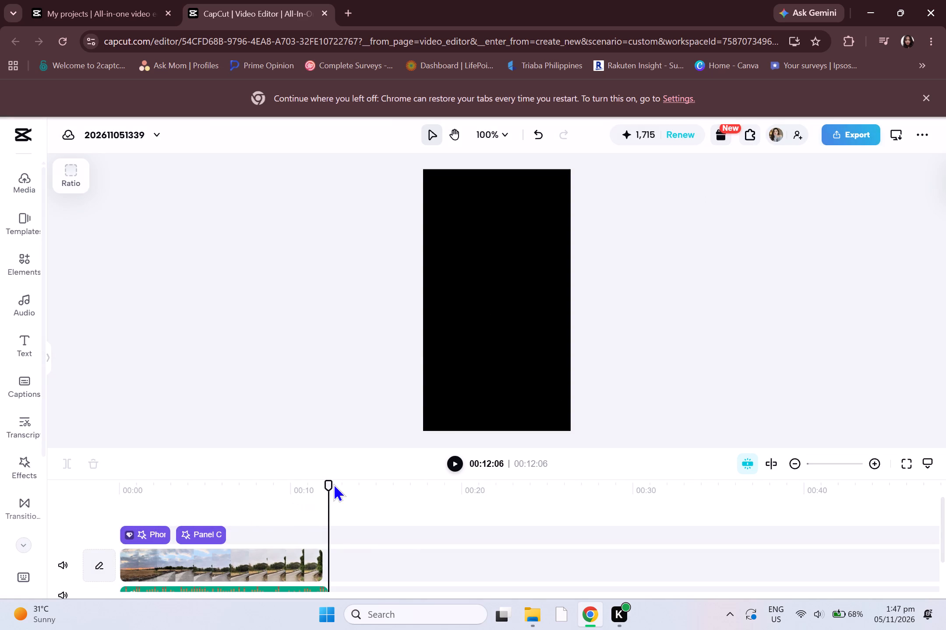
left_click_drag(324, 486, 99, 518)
Look over the video effects and the transitions libraries, and hide the library again.
left_click(28, 454)
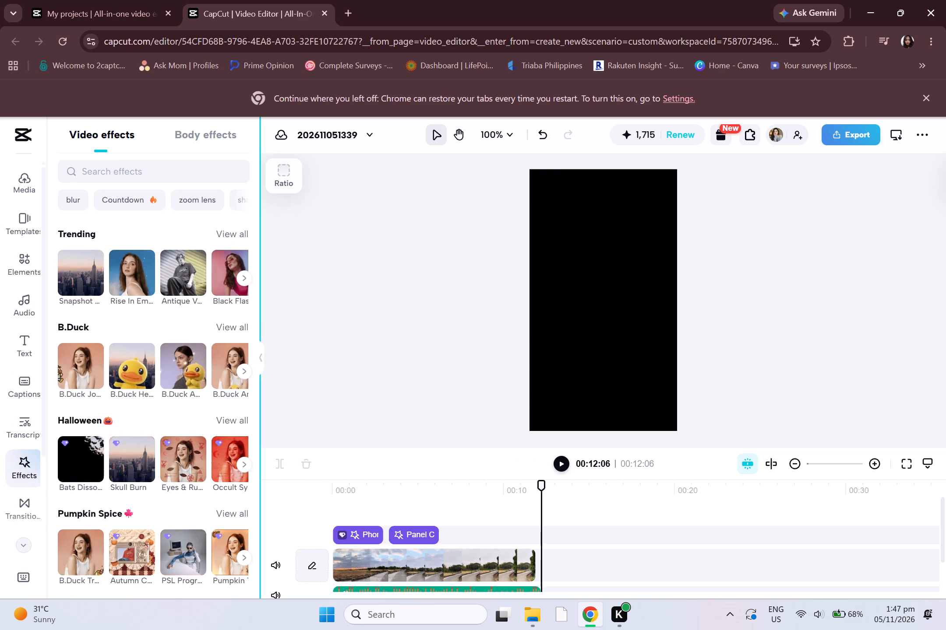
left_click(21, 507)
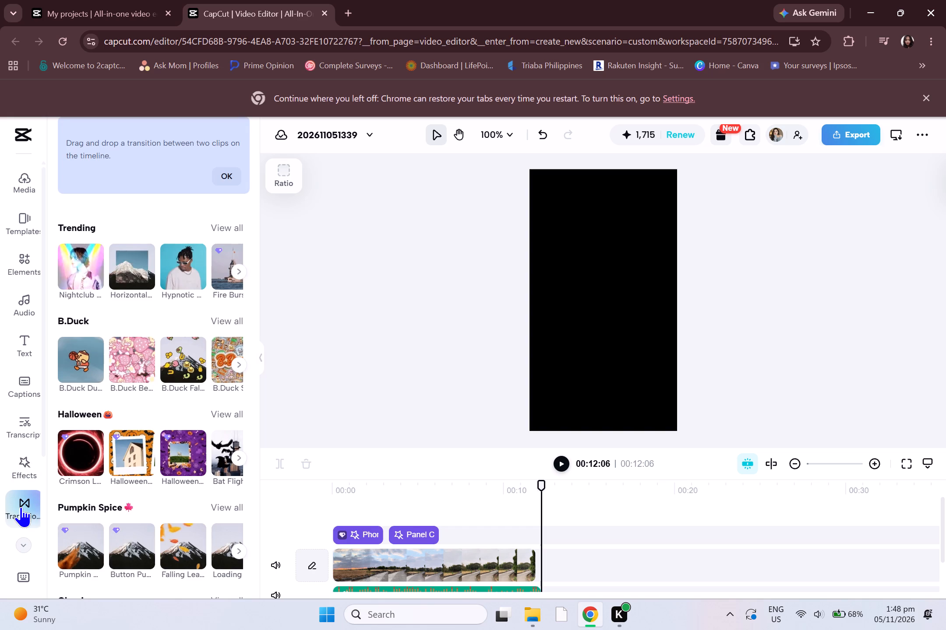
left_click(21, 507)
scroll(31, 496, "right", 1)
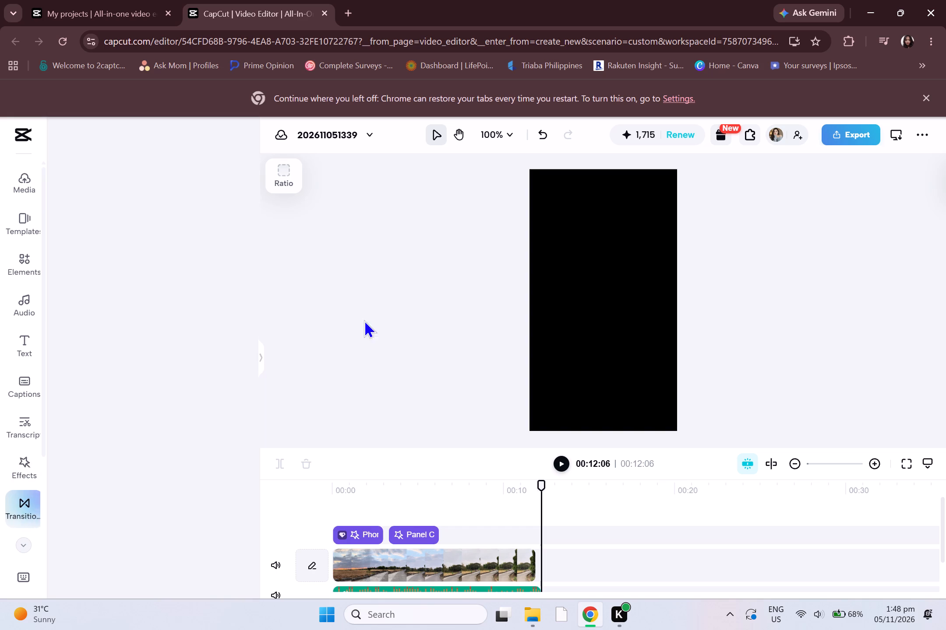
scroll(364, 320, "right", 2)
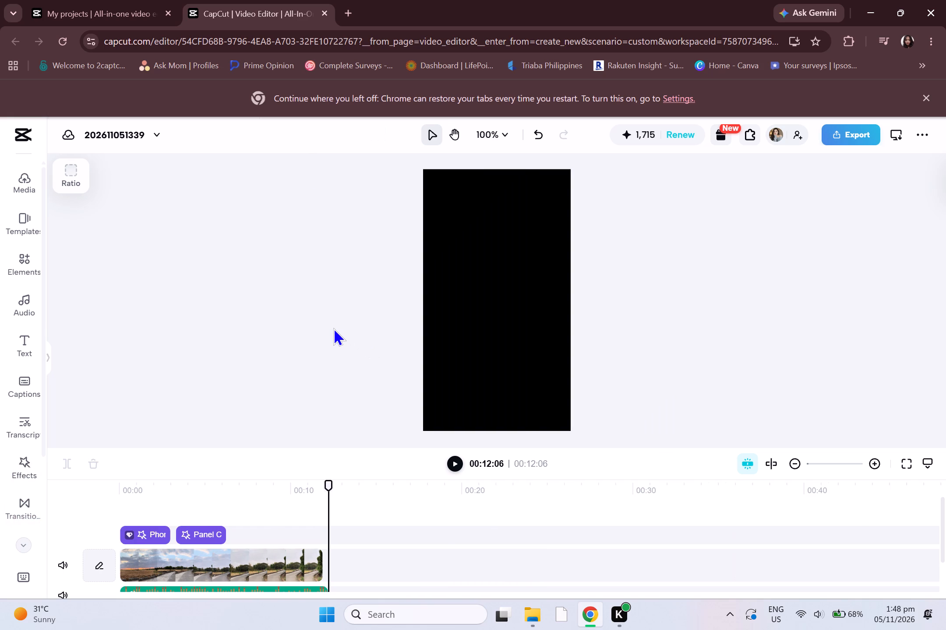
scroll(333, 328, "right", 1)
Place the playhead at the end of the video clip, at 00:11:27.
scroll(333, 328, "up", 1)
scroll(327, 489, "up", 1)
left_click_drag(328, 488, 316, 500)
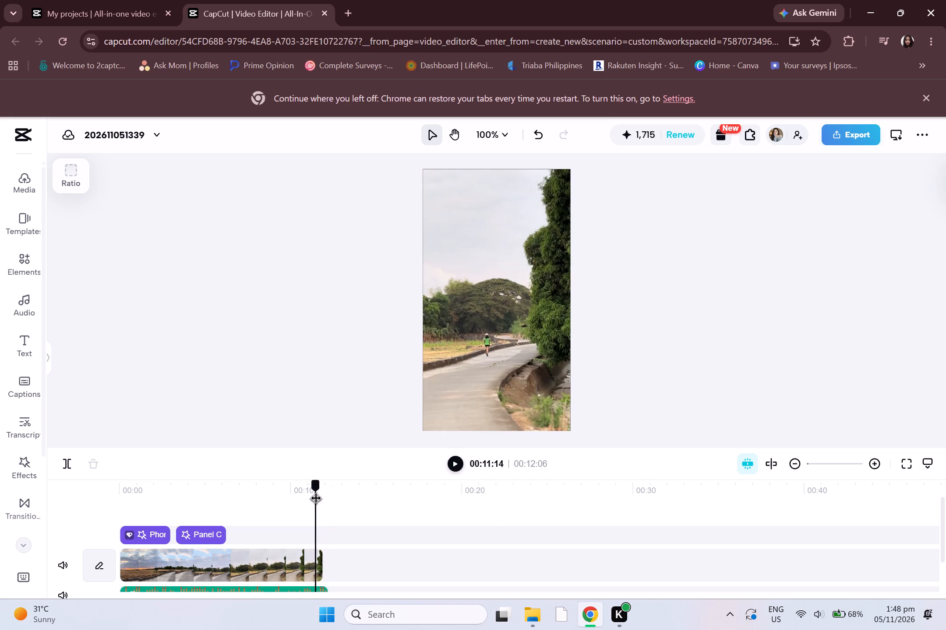
left_click_drag(316, 500, 323, 507)
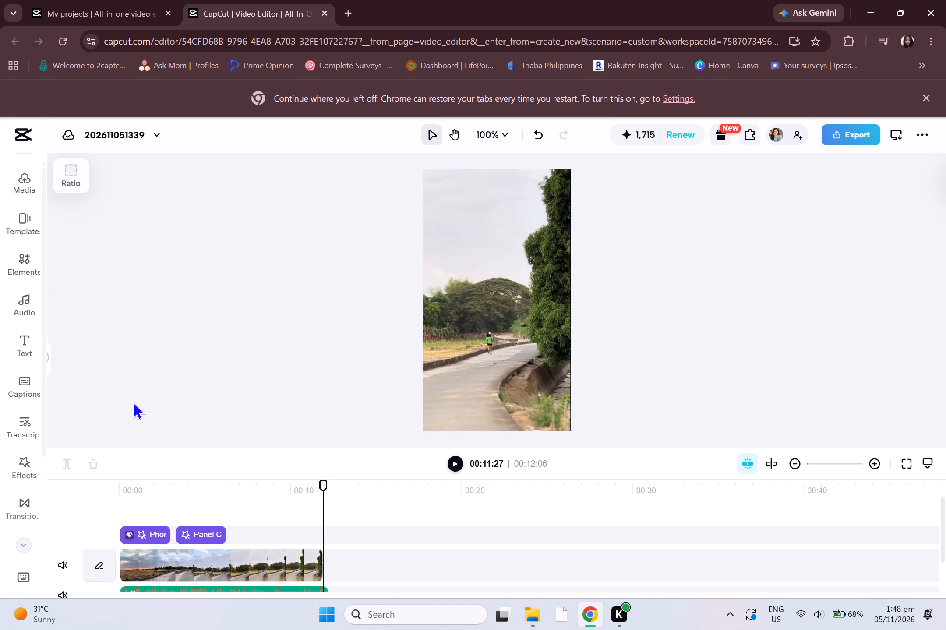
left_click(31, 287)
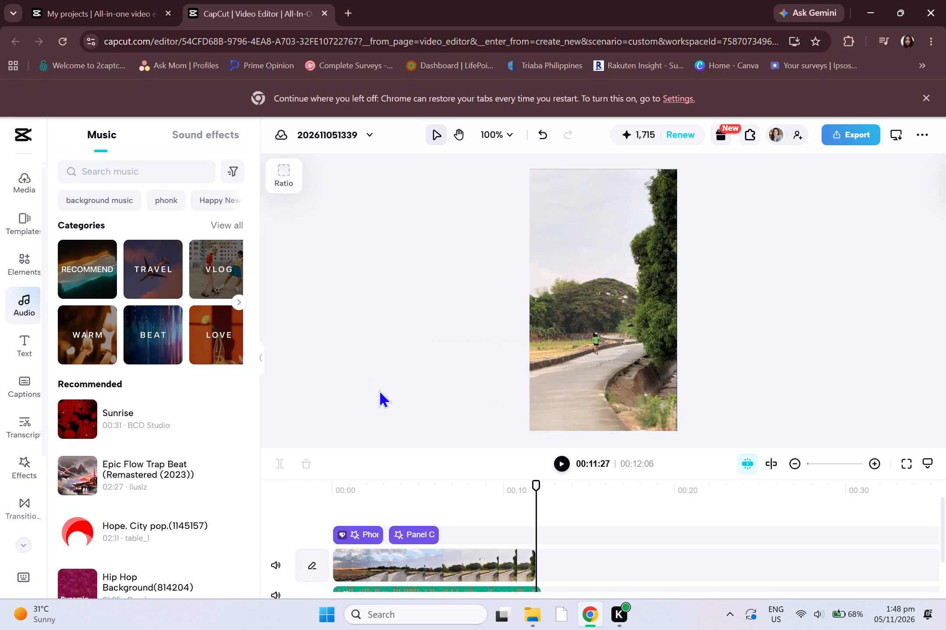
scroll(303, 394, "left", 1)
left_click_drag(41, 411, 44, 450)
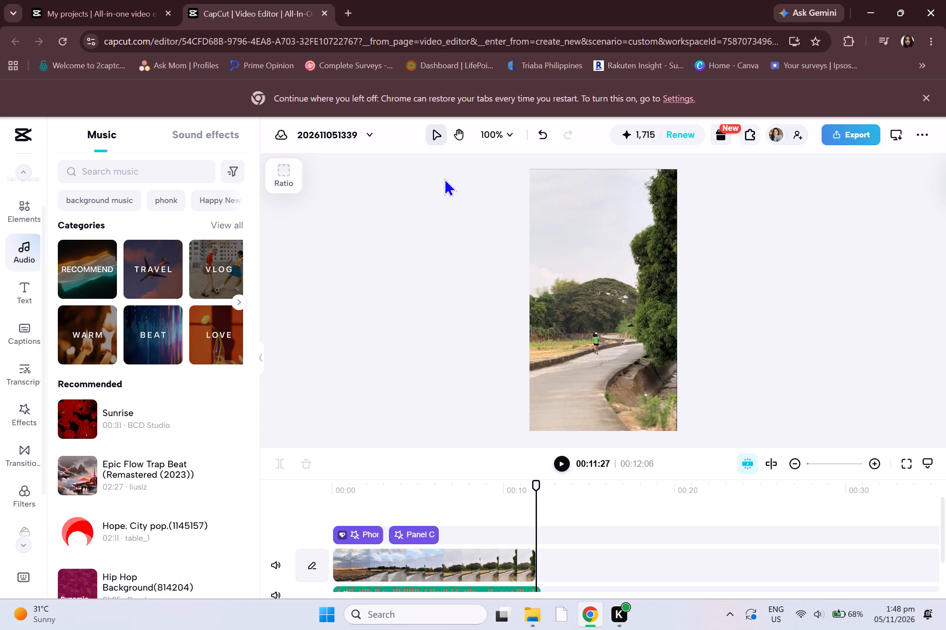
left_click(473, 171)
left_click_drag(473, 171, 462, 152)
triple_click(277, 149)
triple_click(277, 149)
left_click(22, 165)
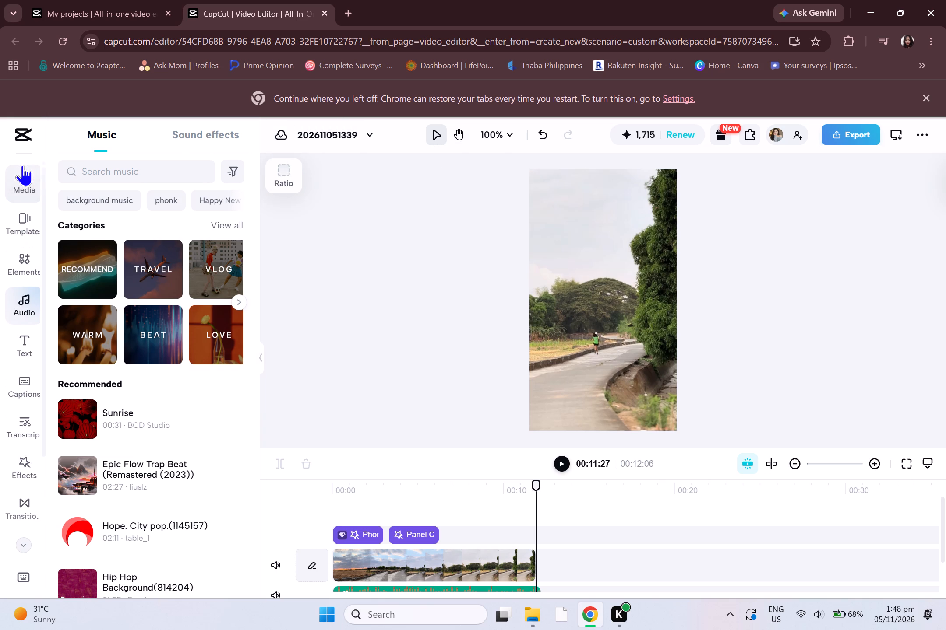
Open the media library with the uploaded files.
left_click(22, 165)
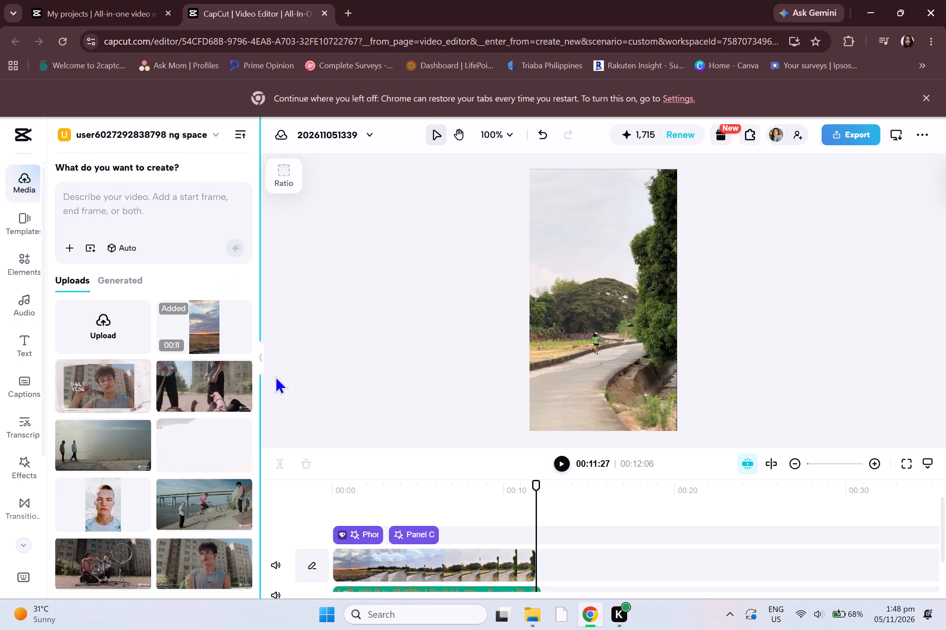
left_click(240, 277)
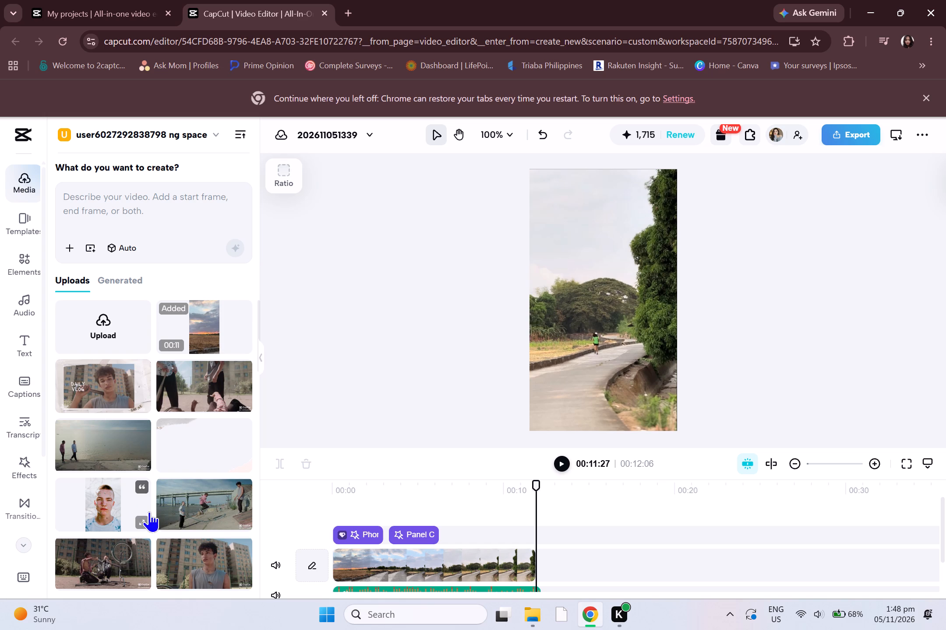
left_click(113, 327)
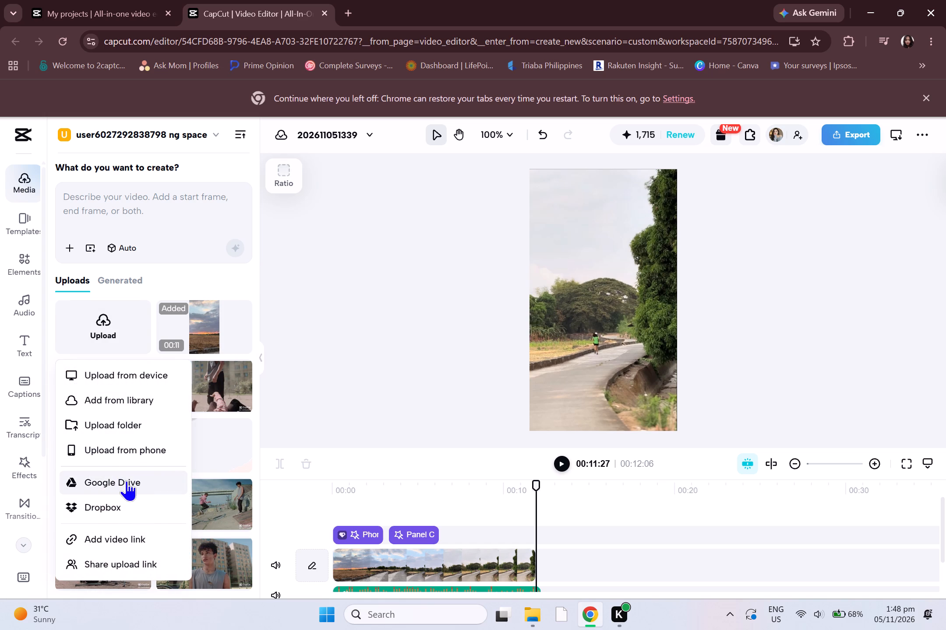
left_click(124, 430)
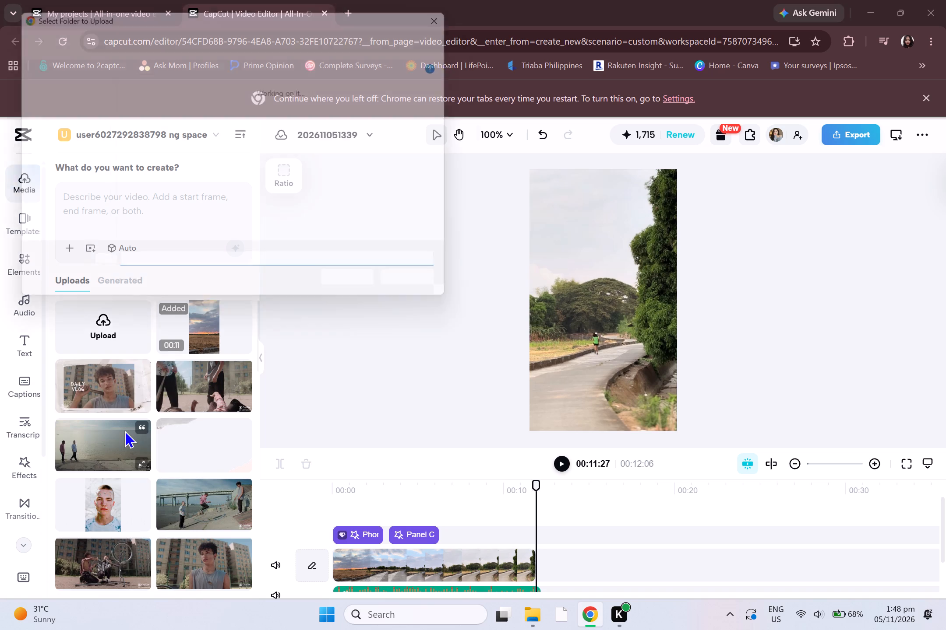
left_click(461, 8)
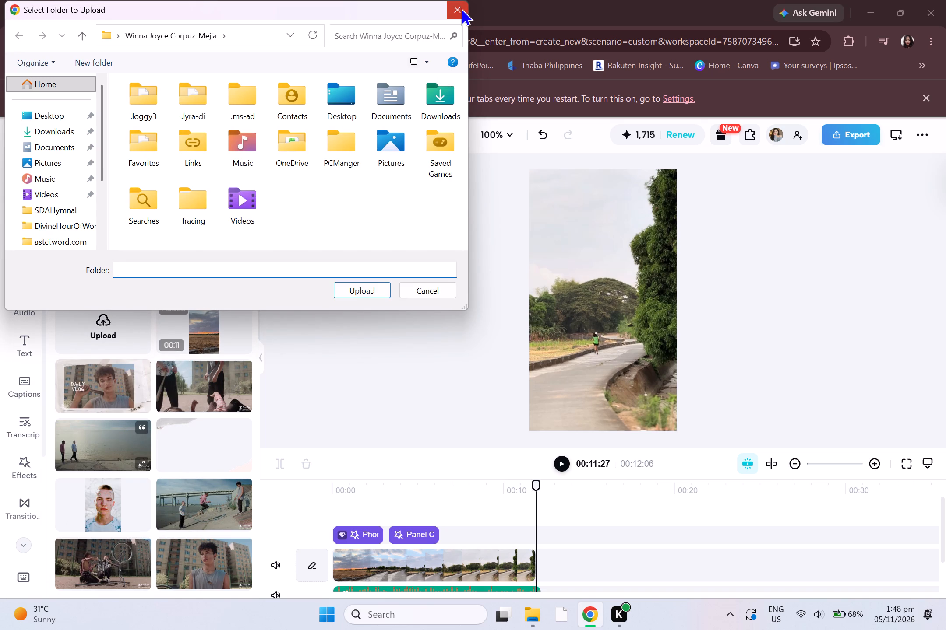
Import the video 1000025938.mp4 from Google Drive into the project's uploads.
left_click(104, 320)
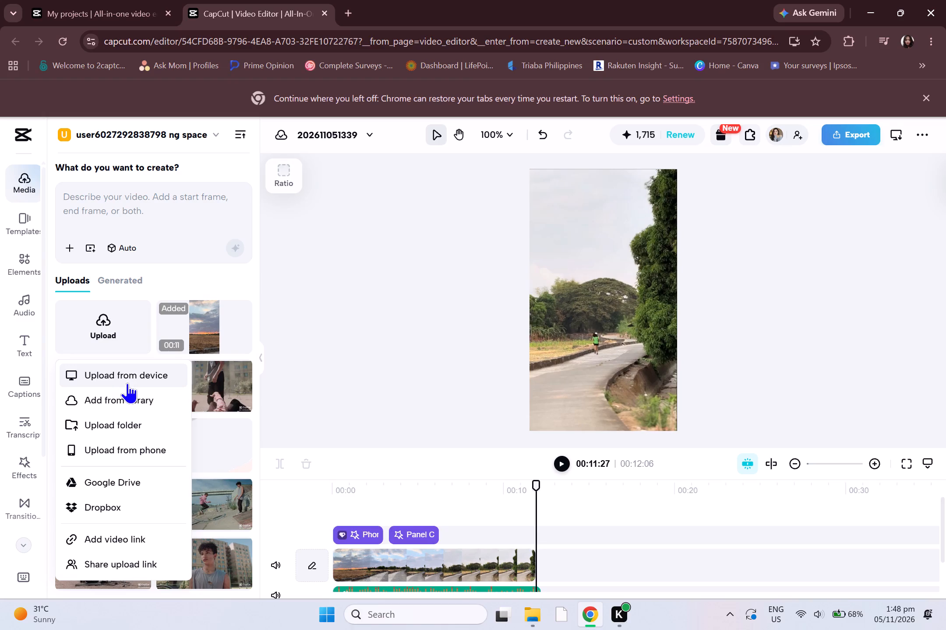
left_click(111, 482)
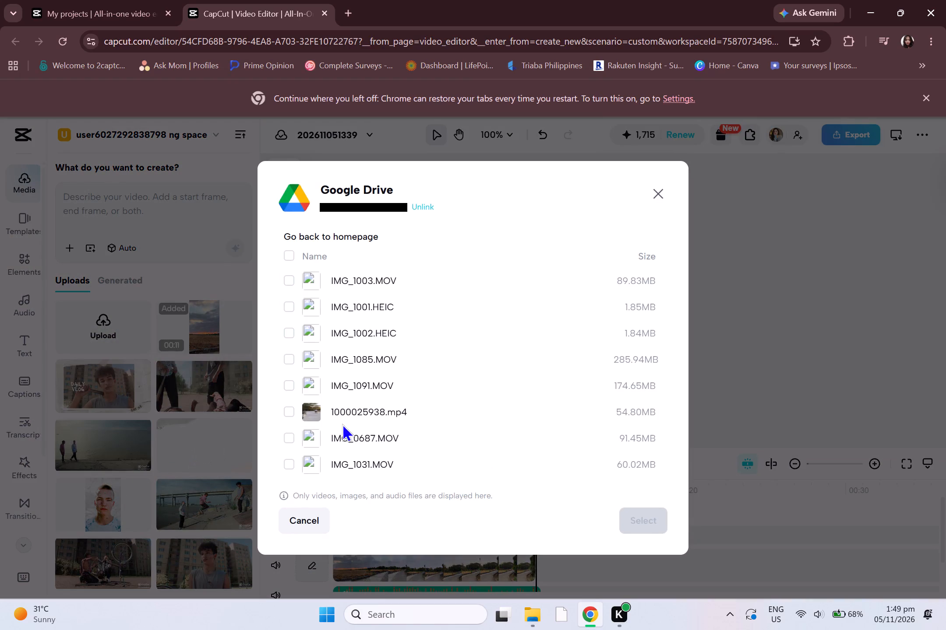
left_click(332, 415)
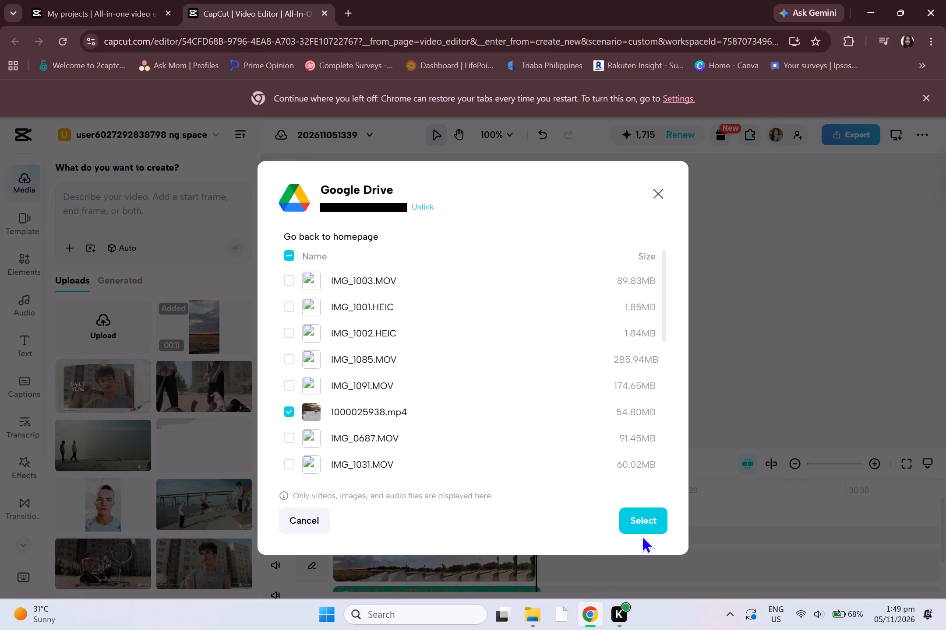
left_click(640, 516)
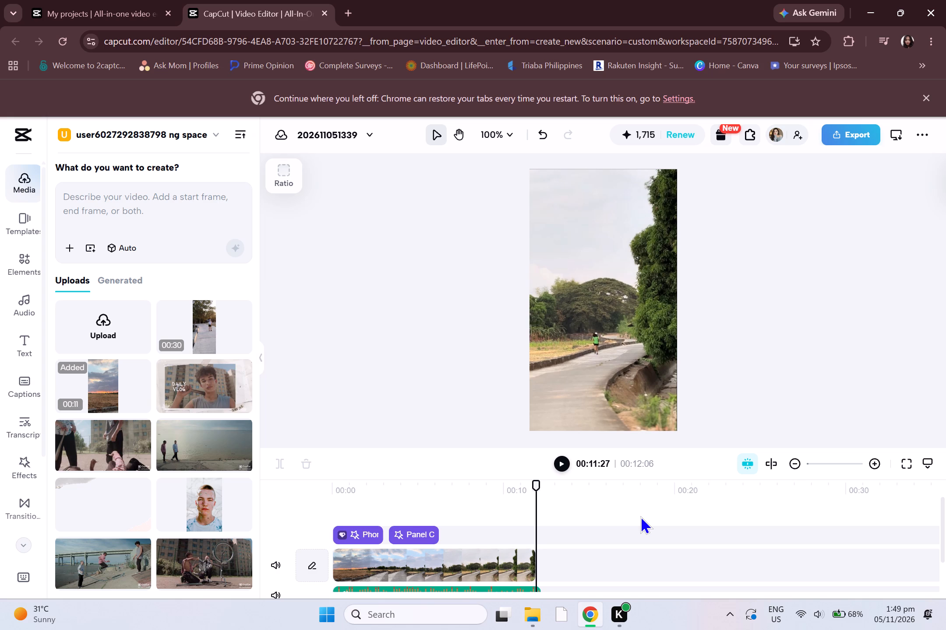
Add the newly imported 30-second video to the timeline, directly after the first clip.
left_click(204, 330)
left_click_drag(204, 330, 295, 353)
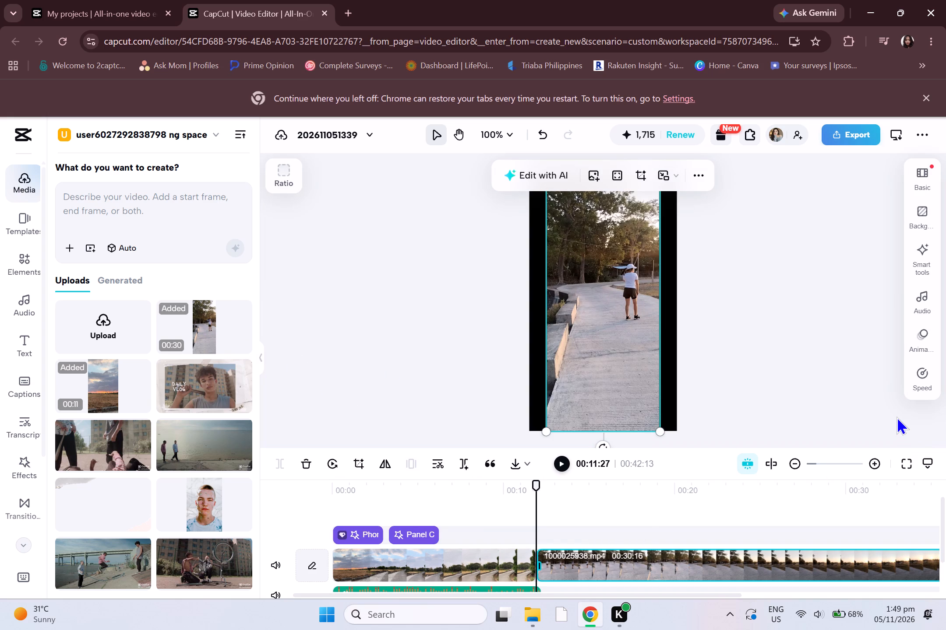
Move the playhead back to the start of the timeline and play the combined video.
left_click_drag(534, 485, 489, 493)
left_click_drag(489, 493, 372, 539)
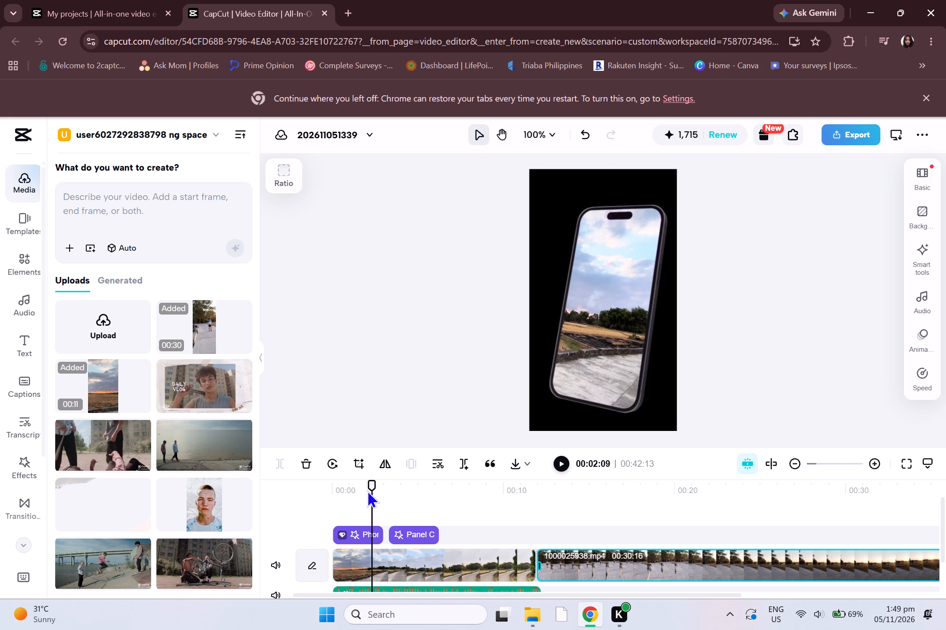
left_click_drag(371, 487, 290, 503)
key("space")
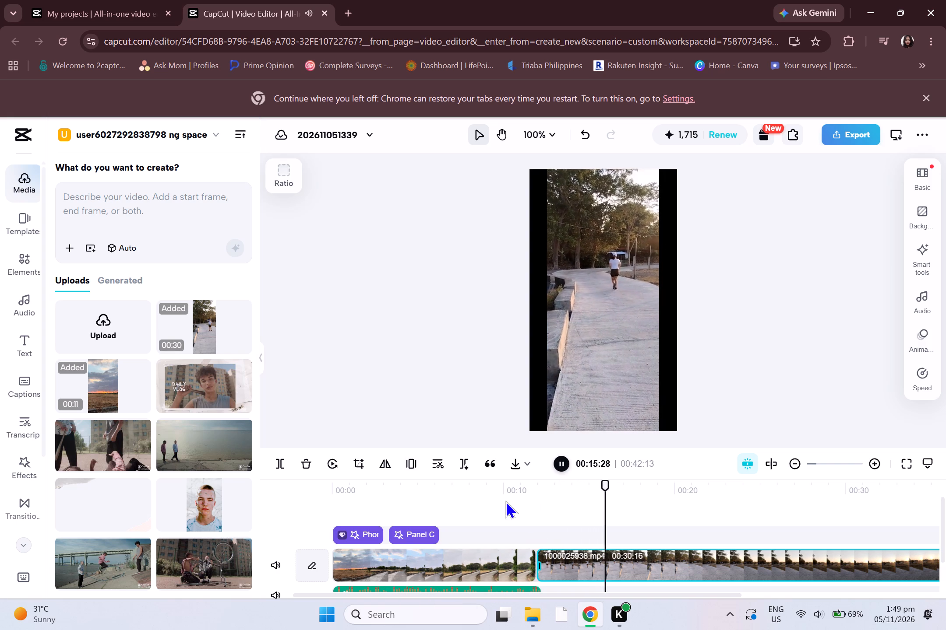
Delete the background music clip "Hope. City pop.(1145157)" from the audio track.
left_click(422, 589)
left_click(417, 587)
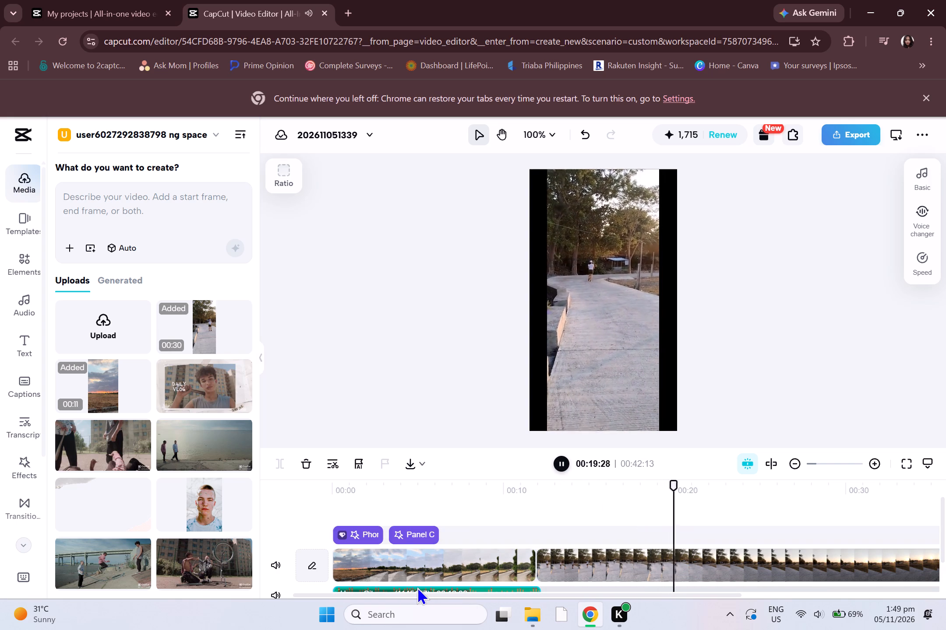
left_click(944, 399)
left_click_drag(943, 500, 945, 525)
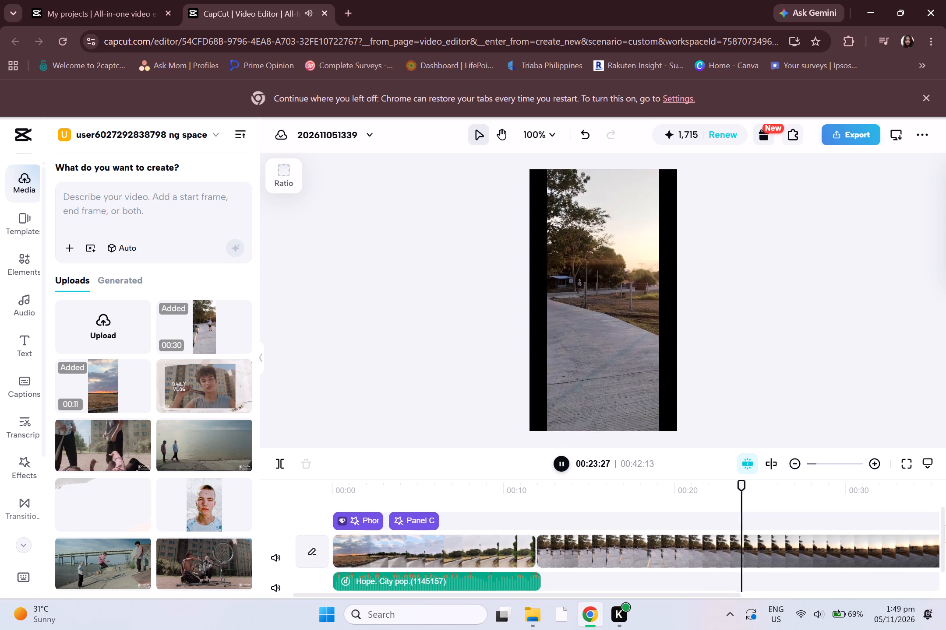
left_click_drag(945, 525, 945, 529)
left_click(510, 552)
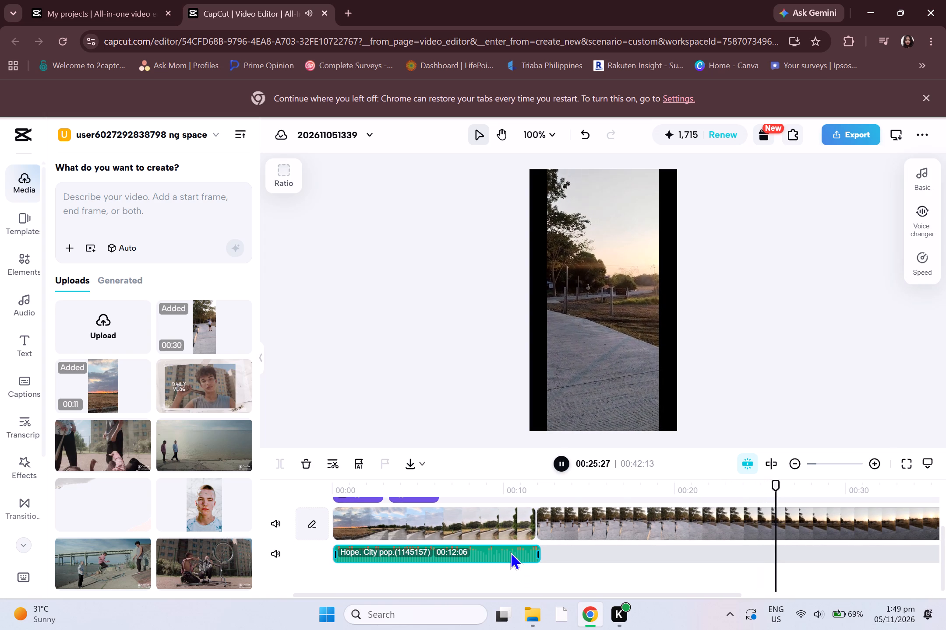
left_click(302, 466)
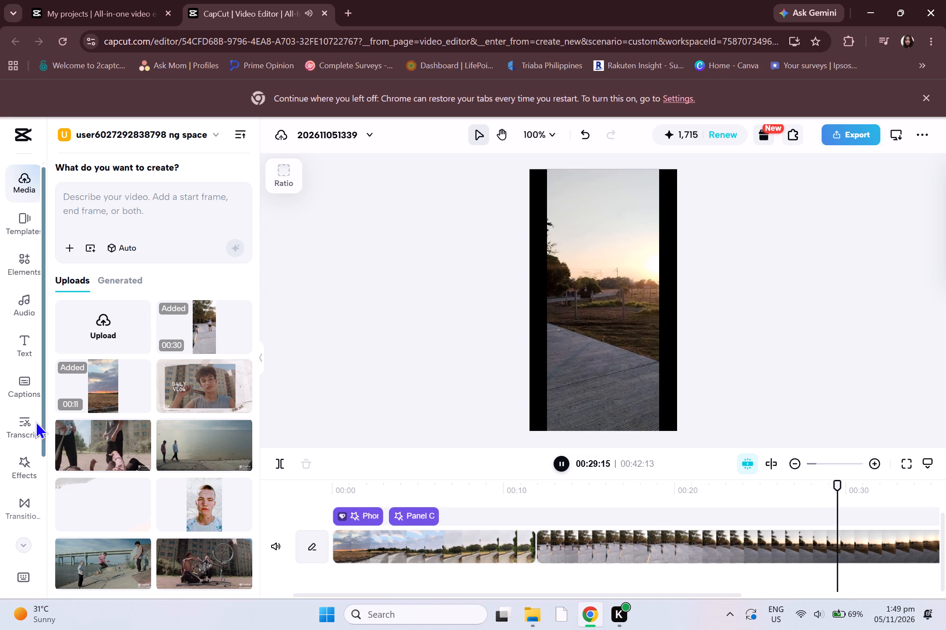
Browse the transition library's categories, from Trending down through Light, Camera, 3D and Blur, for a transition between the two clips.
left_click(15, 500)
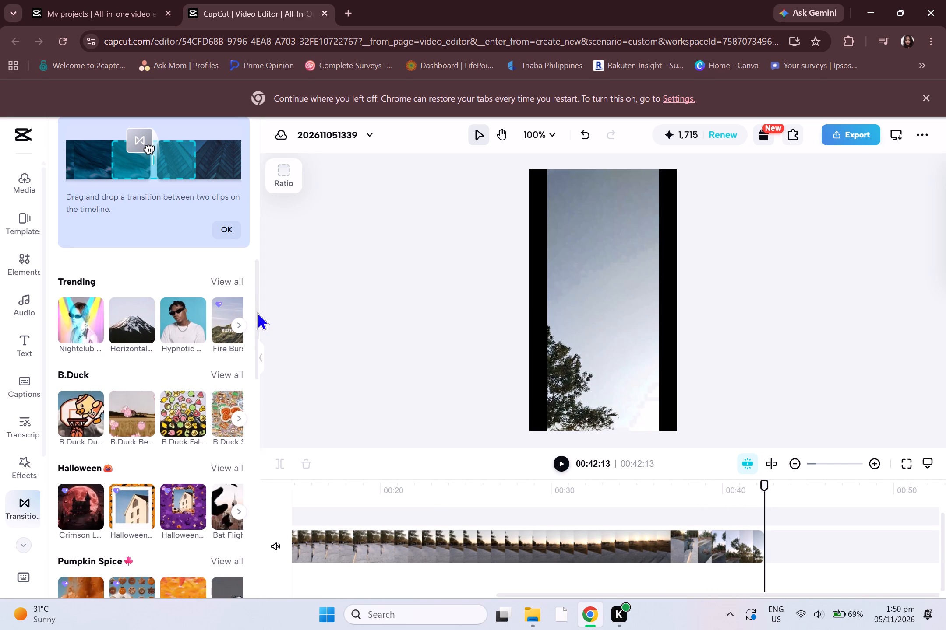
left_click_drag(254, 314, 256, 330)
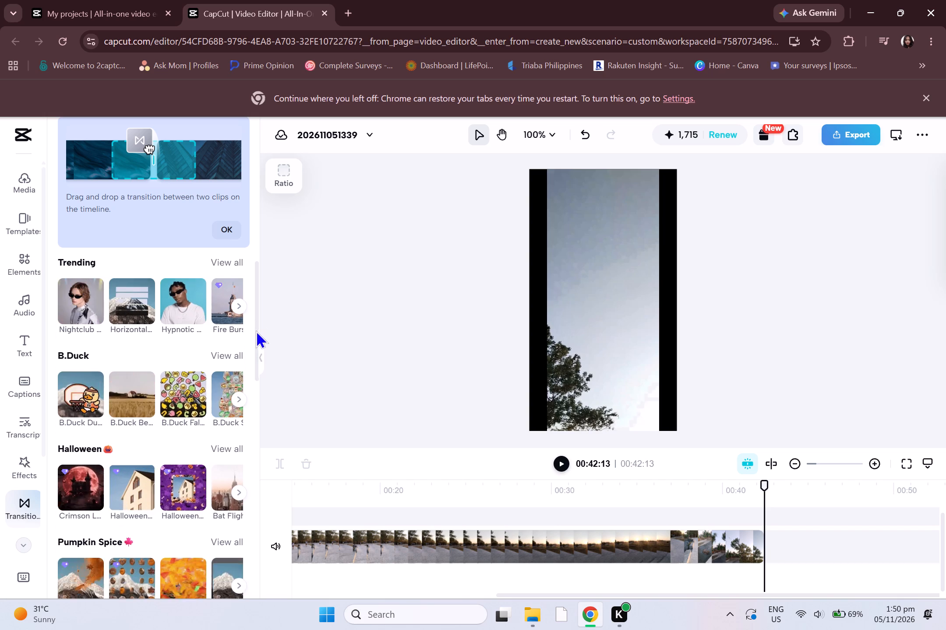
left_click_drag(256, 330, 259, 346)
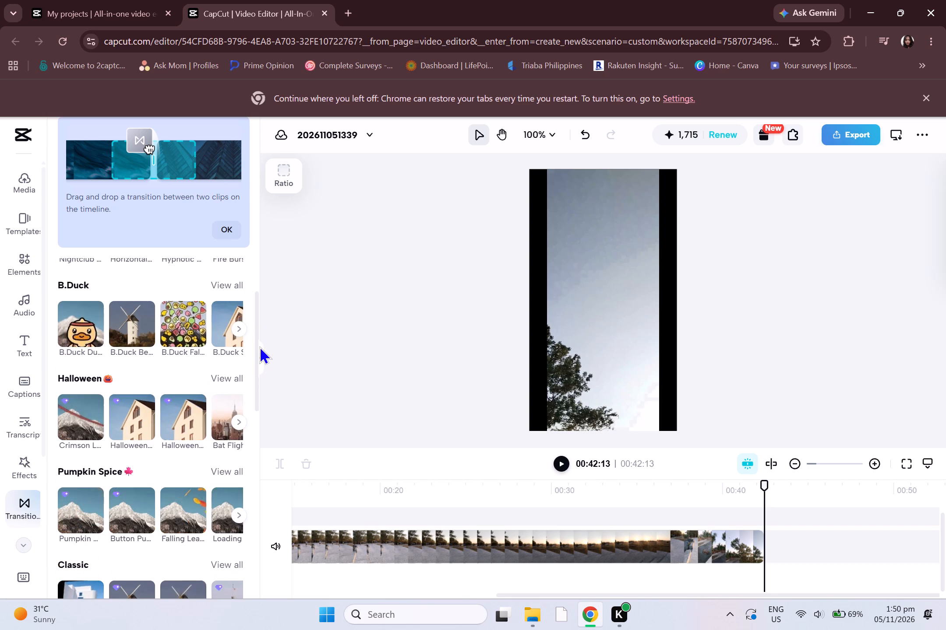
left_click_drag(259, 346, 252, 387)
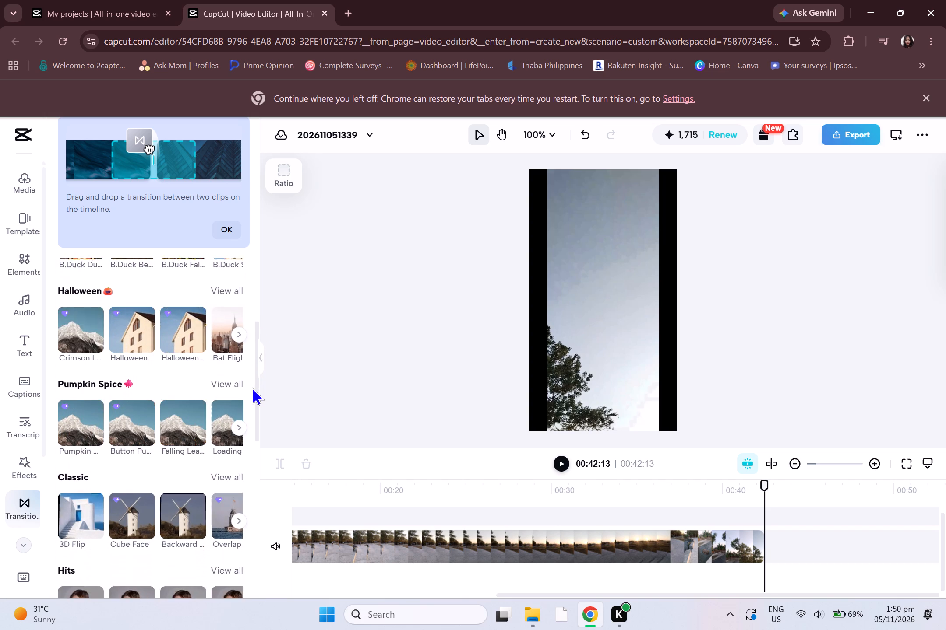
left_click_drag(252, 387, 247, 407)
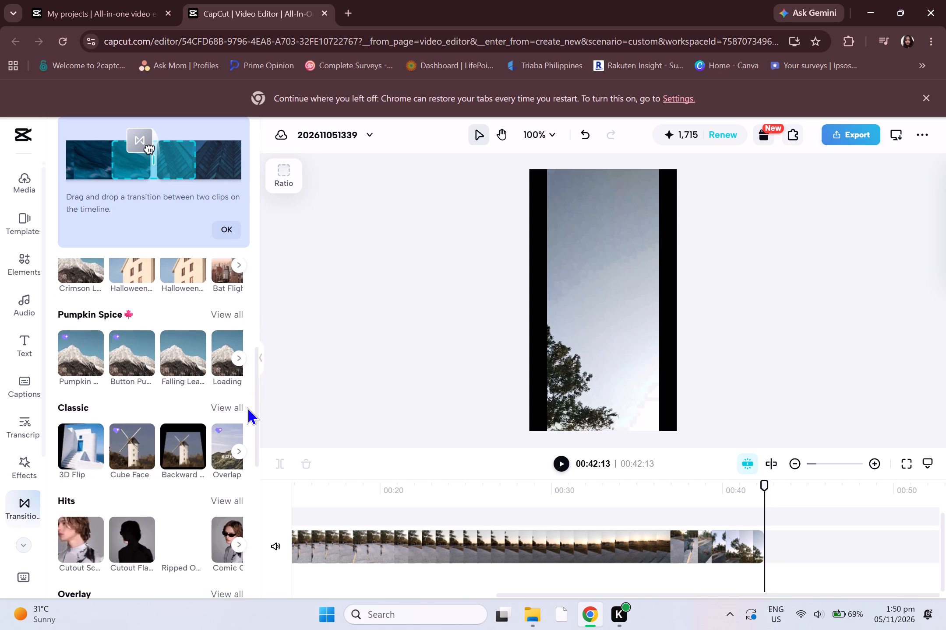
left_click_drag(247, 407, 247, 418)
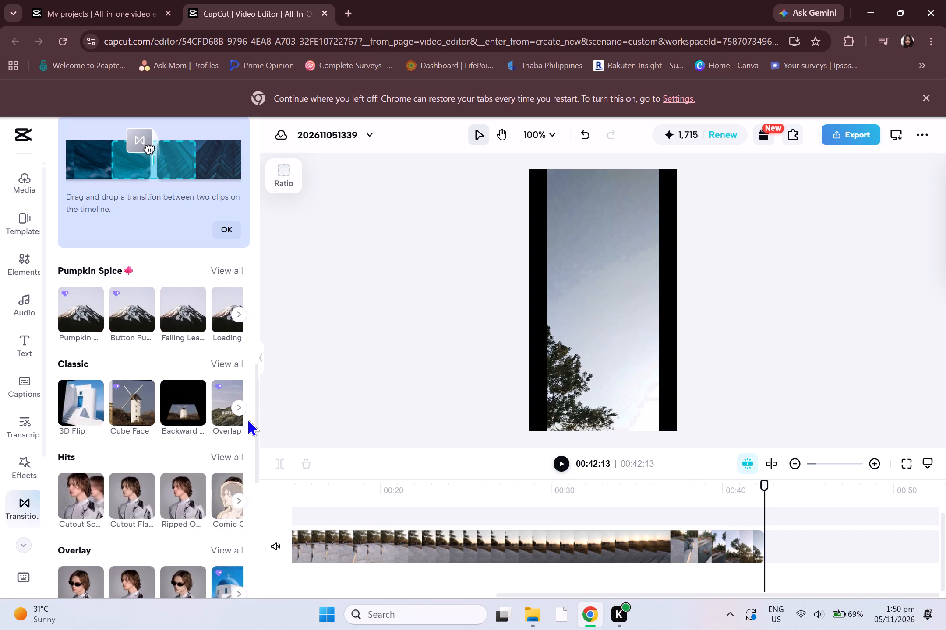
left_click_drag(247, 418, 247, 422)
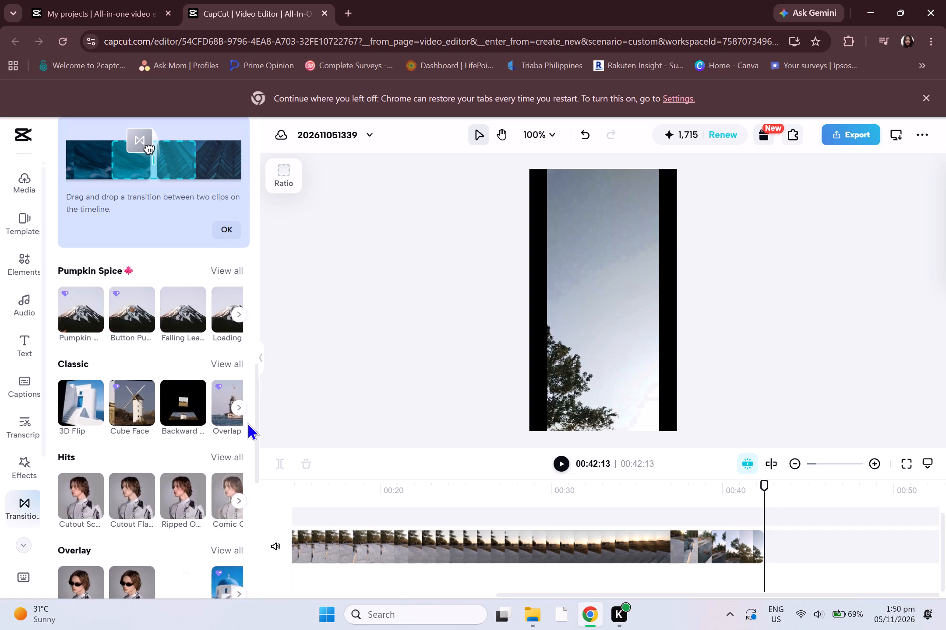
left_click_drag(247, 422, 243, 374)
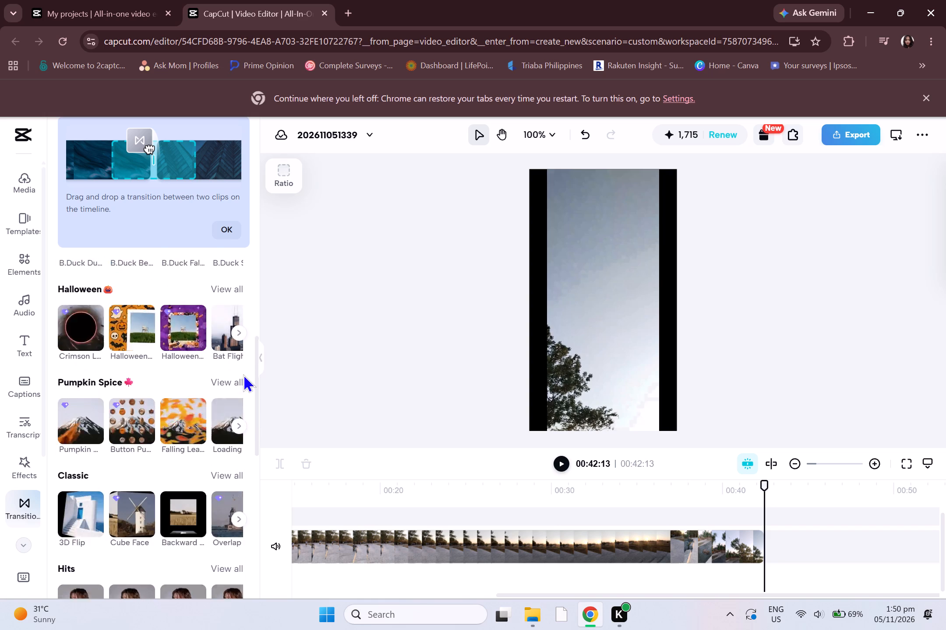
left_click_drag(243, 374, 258, 263)
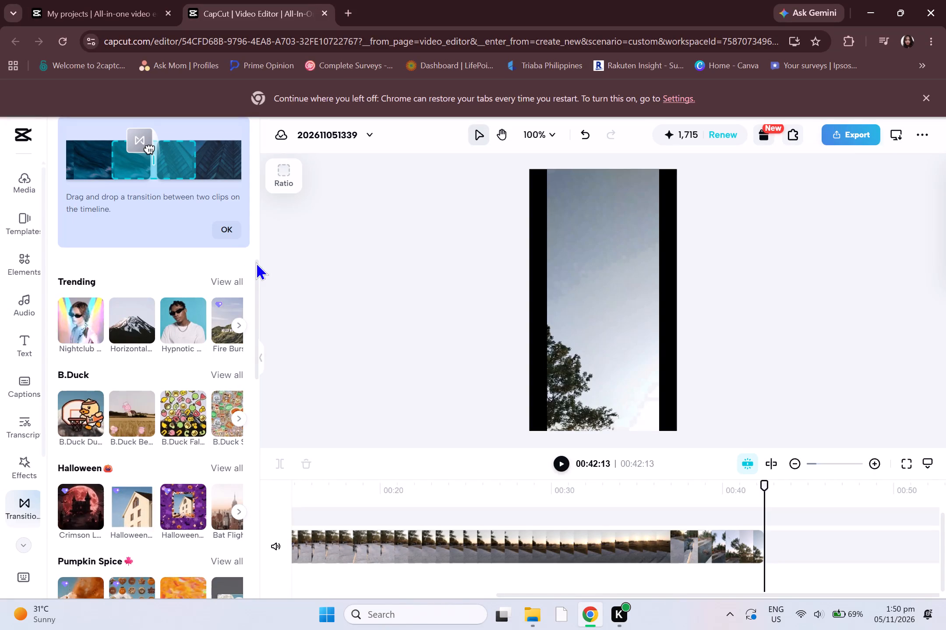
left_click_drag(256, 263, 260, 280)
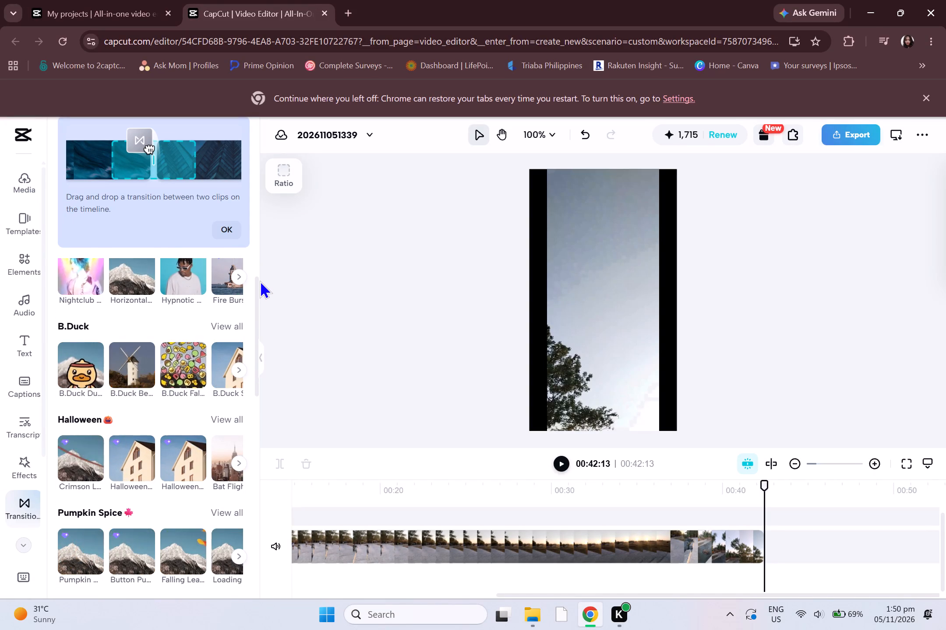
left_click_drag(260, 280, 258, 286)
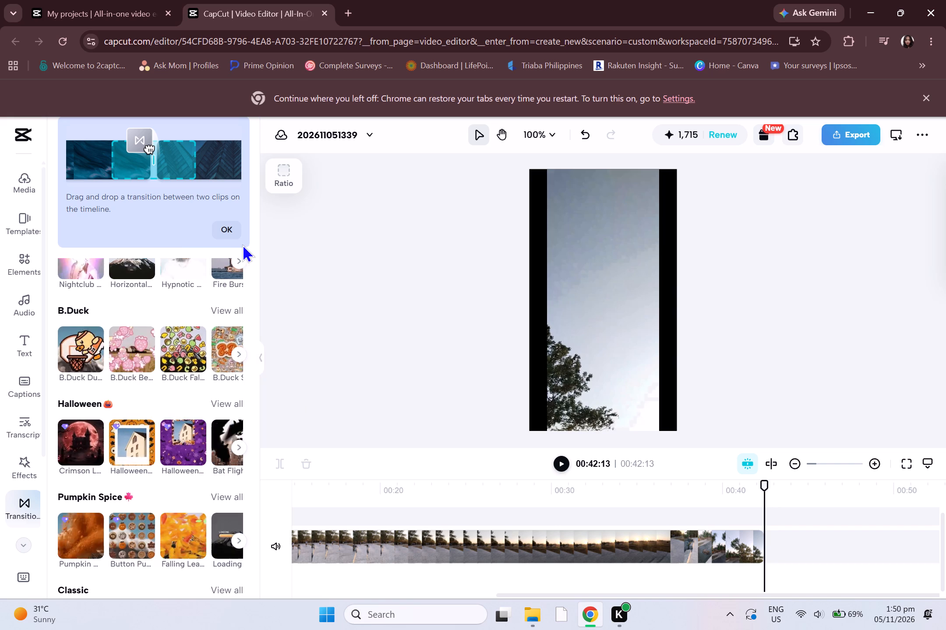
left_click_drag(256, 267, 254, 291)
left_click_drag(254, 290, 257, 322)
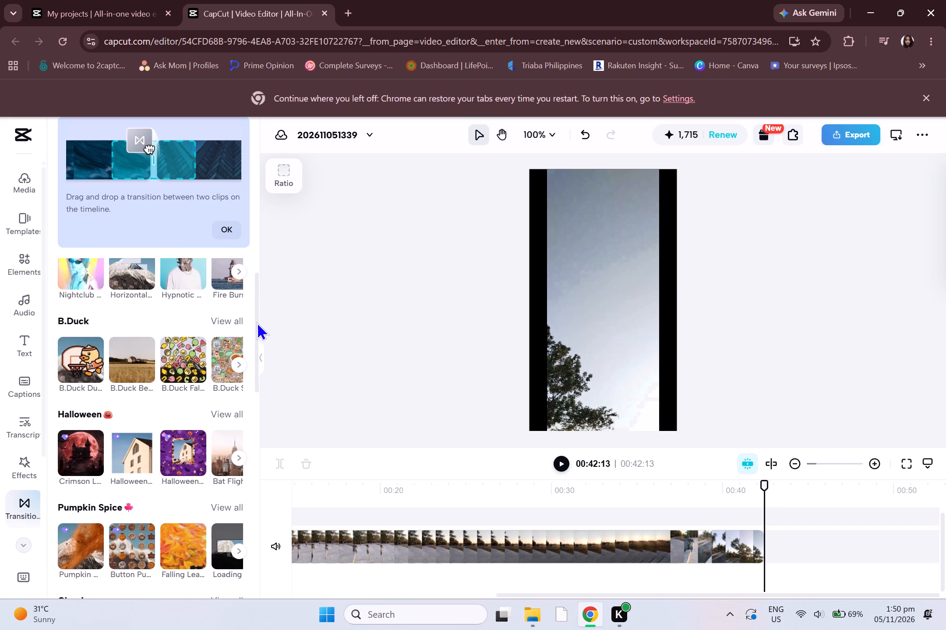
left_click_drag(257, 322, 251, 420)
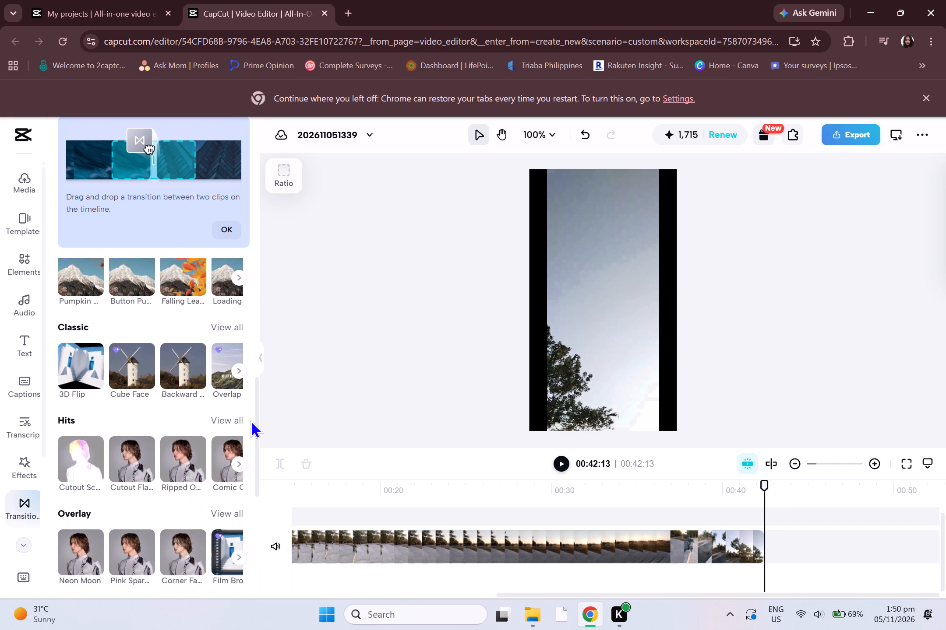
left_click_drag(251, 420, 251, 473)
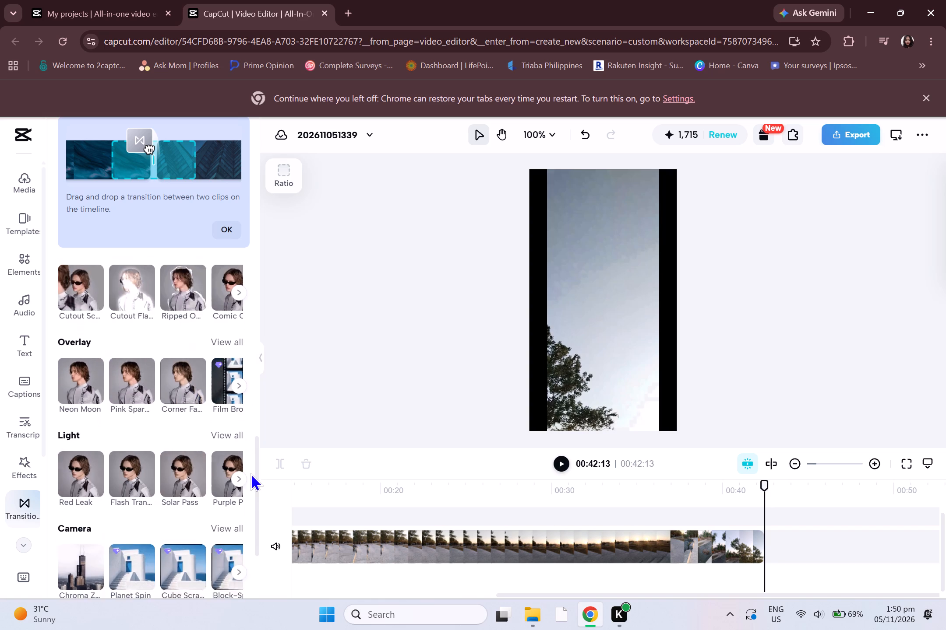
left_click_drag(251, 473, 255, 500)
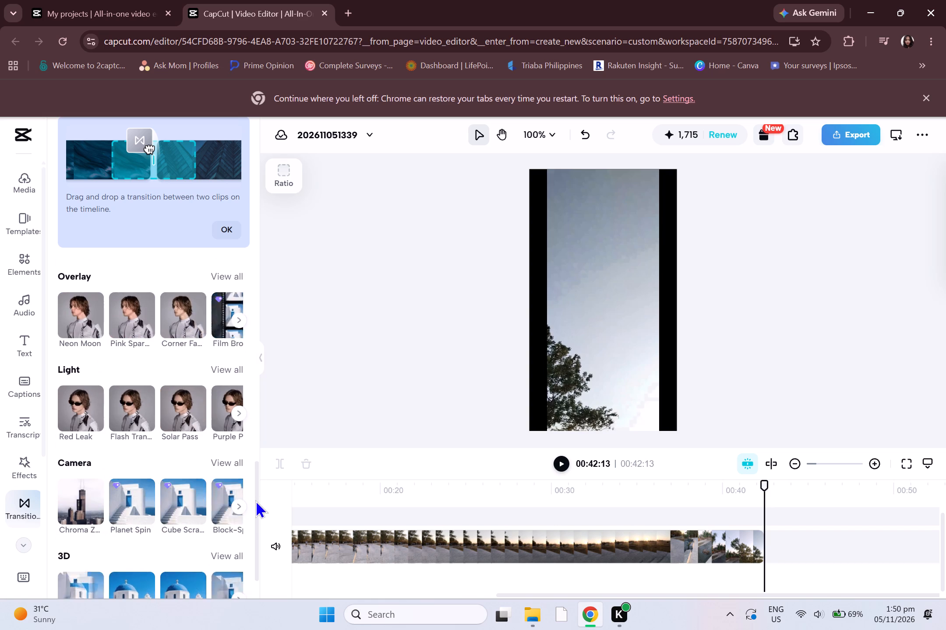
left_click_drag(255, 500, 295, 395)
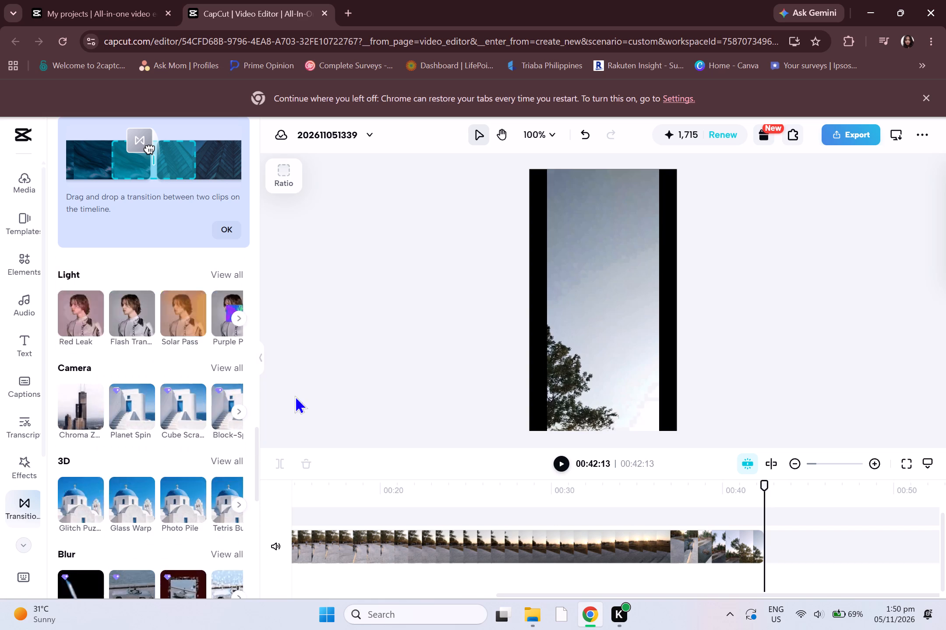
left_click_drag(295, 395, 241, 342)
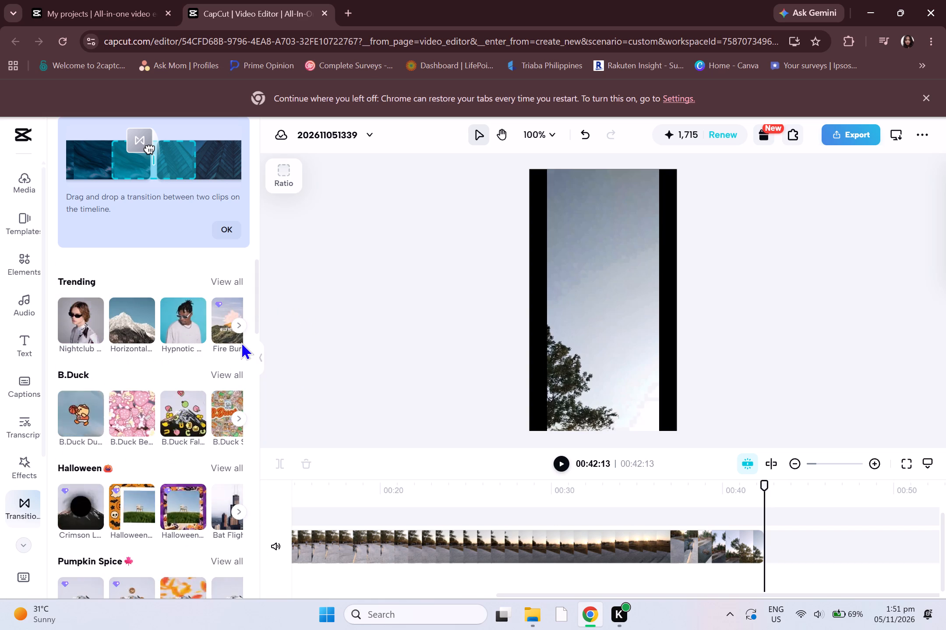
left_click_drag(241, 342, 240, 354)
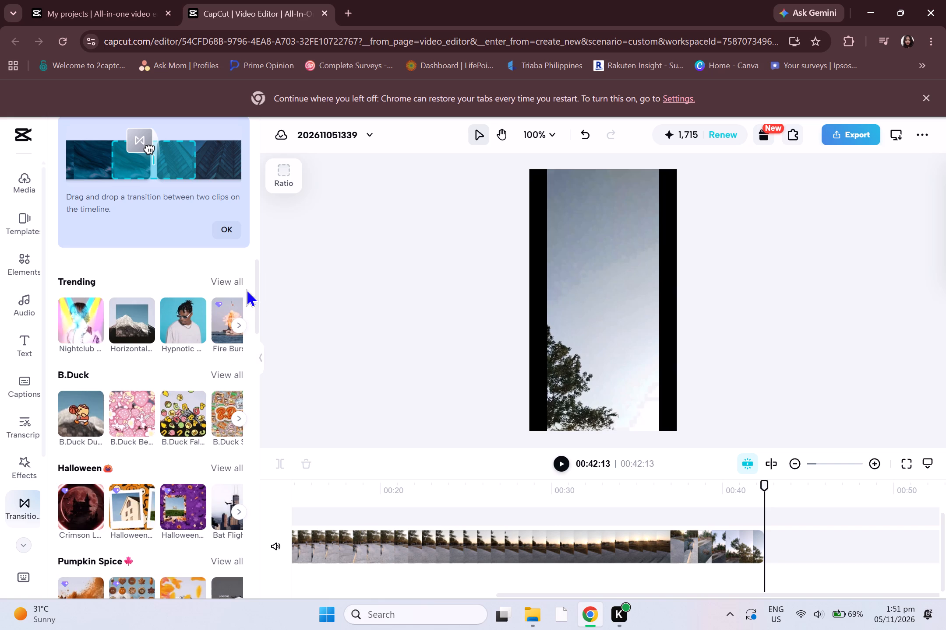
Add the third transition in the Classic category, "Backward ...", at the cut between the two video clips.
left_click_drag(255, 298, 259, 330)
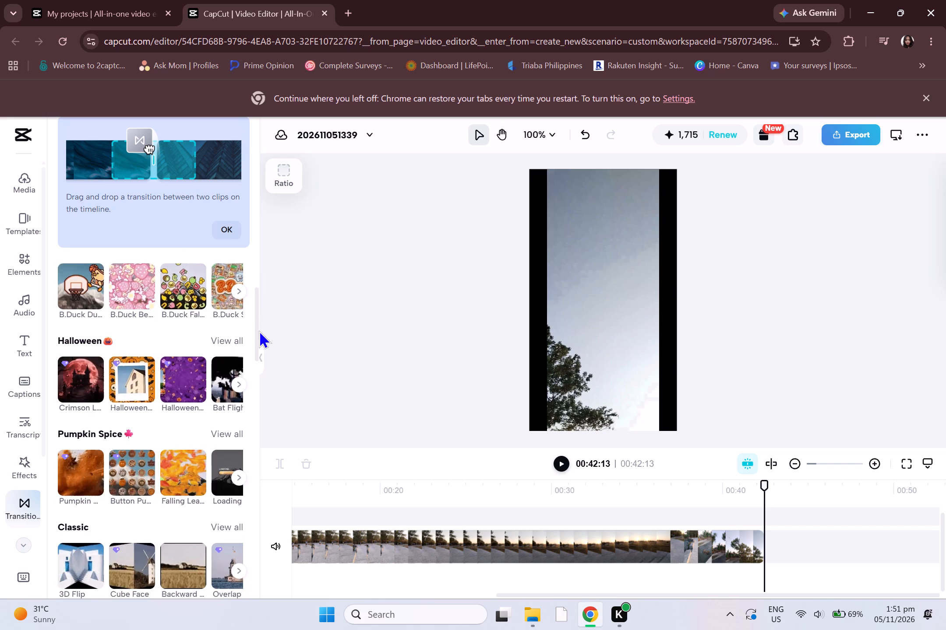
left_click_drag(259, 330, 257, 338)
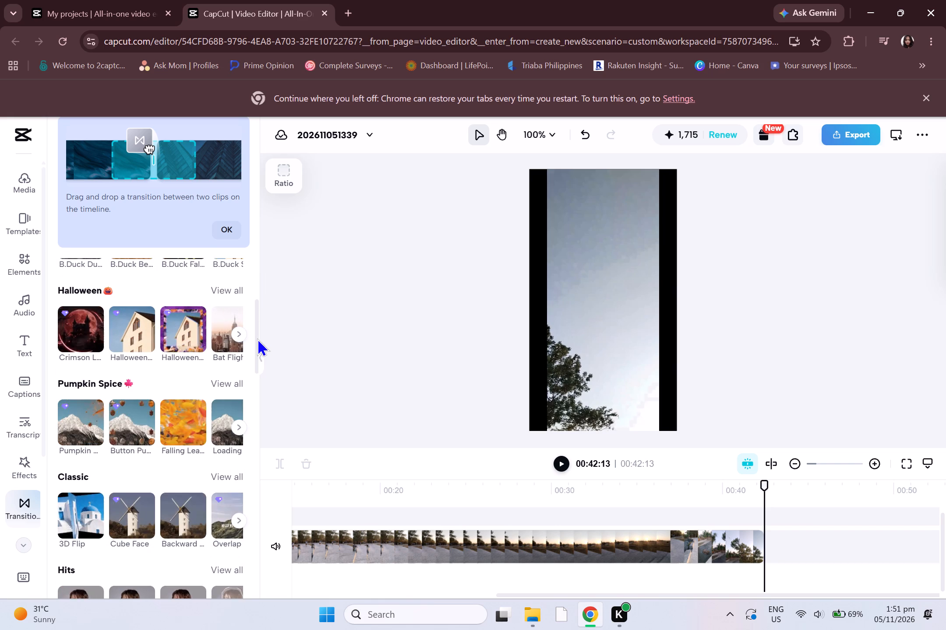
left_click_drag(257, 338, 256, 339)
left_click(185, 510)
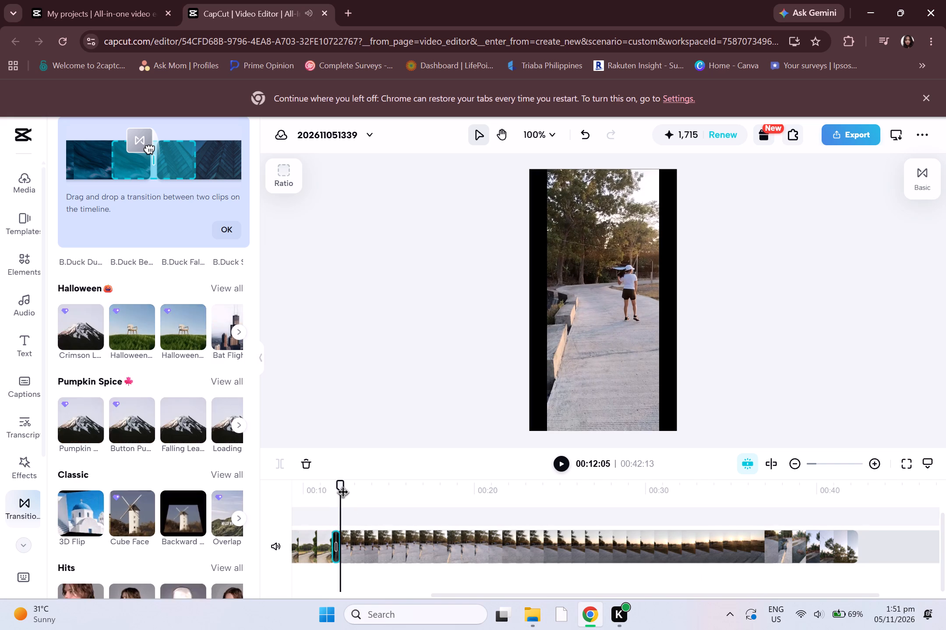
Play the video from about 00:07:19 to preview the new transition between the clips.
left_click_drag(342, 491, 263, 469)
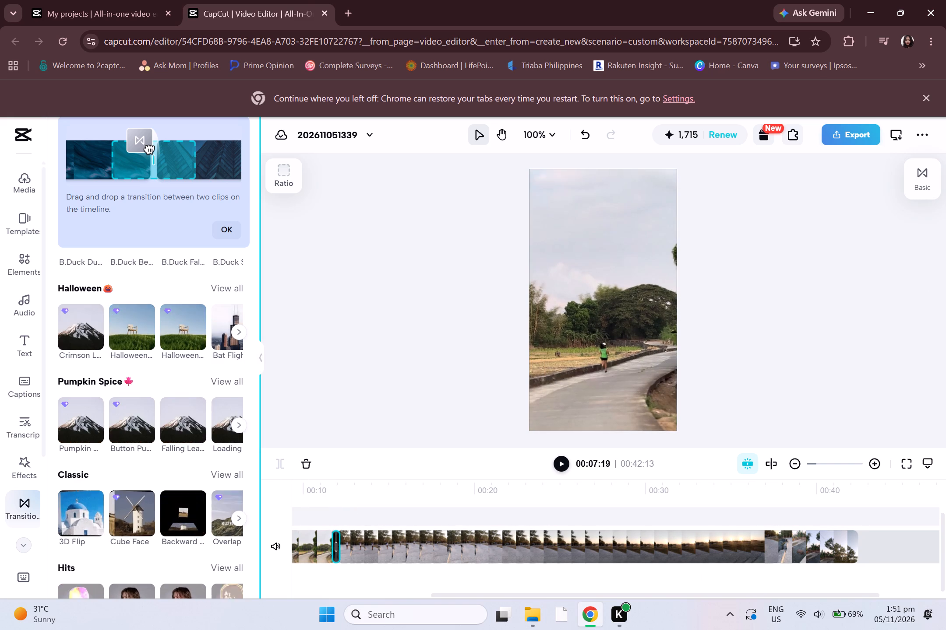
left_click(557, 460)
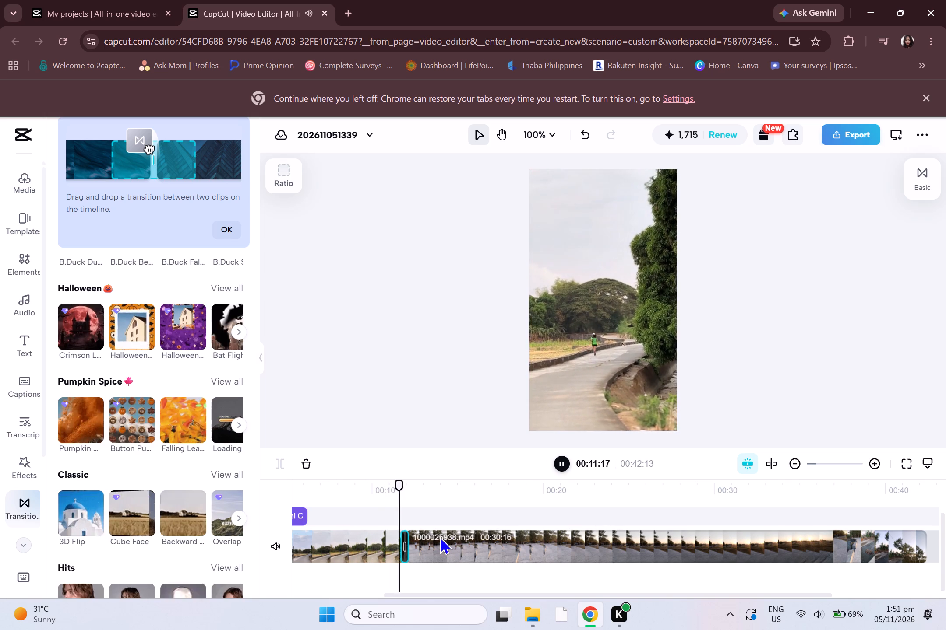
Lengthen the transition between the two clips to about 4 seconds by extending its start edge on the timeline.
left_click(406, 533)
left_click_drag(406, 540, 418, 548)
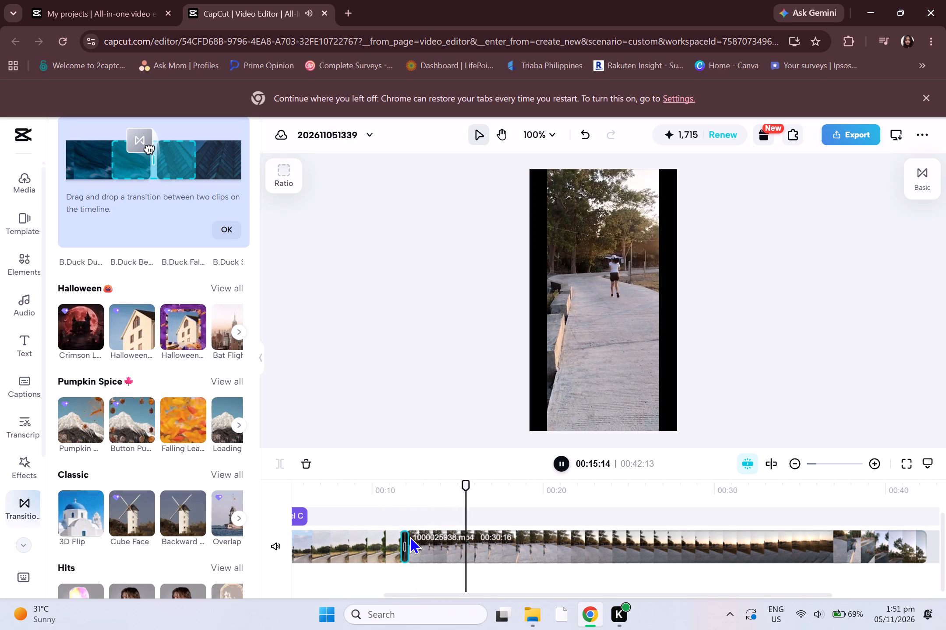
left_click(407, 536)
left_click(404, 535)
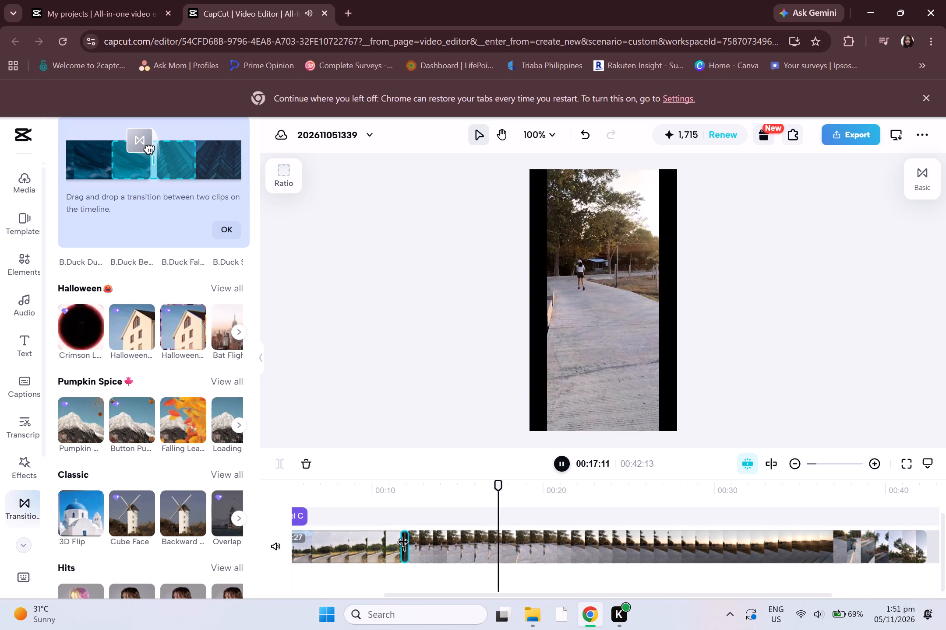
left_click_drag(404, 545, 380, 539)
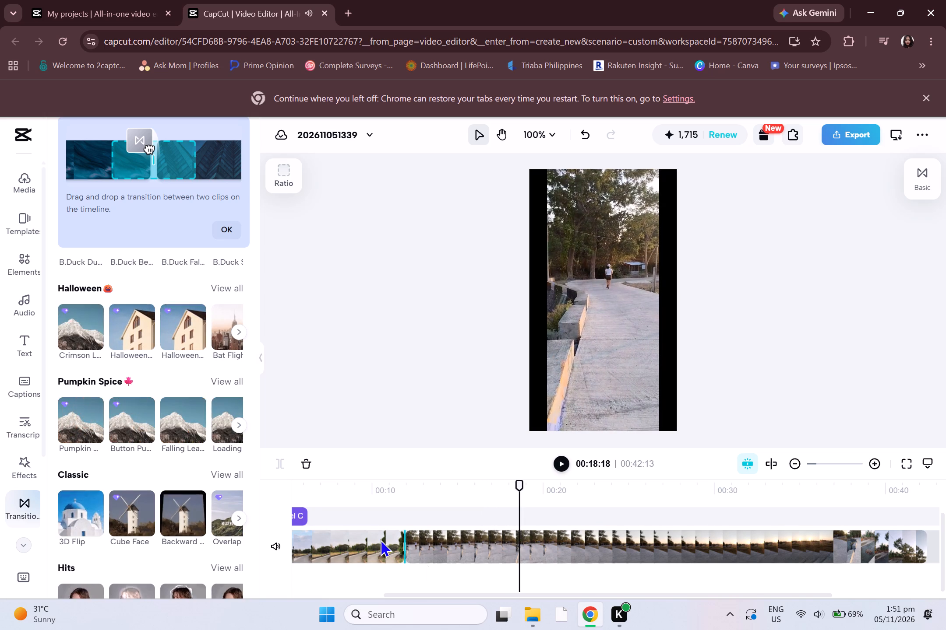
left_click_drag(380, 539, 369, 535)
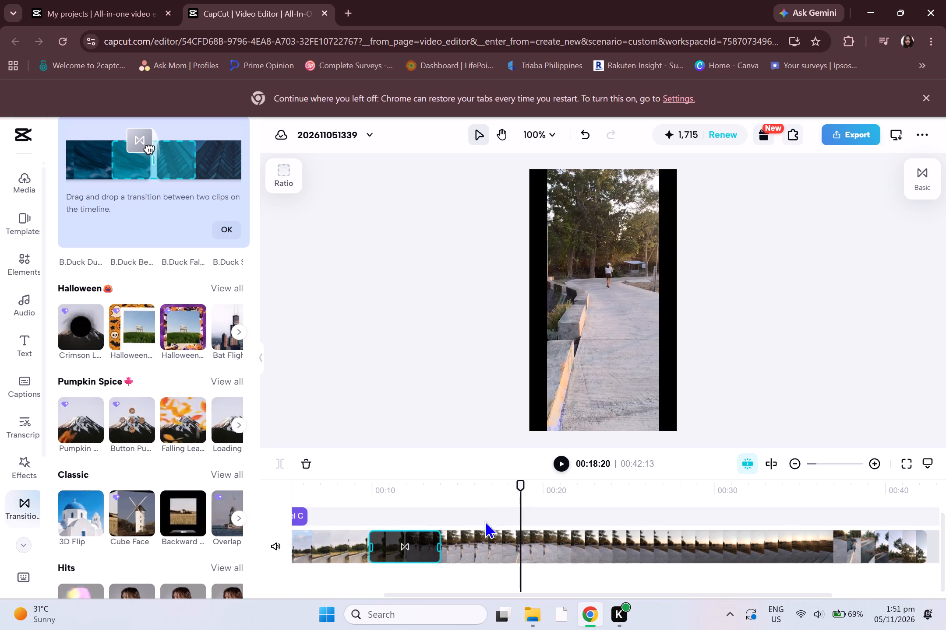
Move the playhead back to 00:00:00 and play the video through the lengthened transition.
left_click_drag(519, 487, 325, 584)
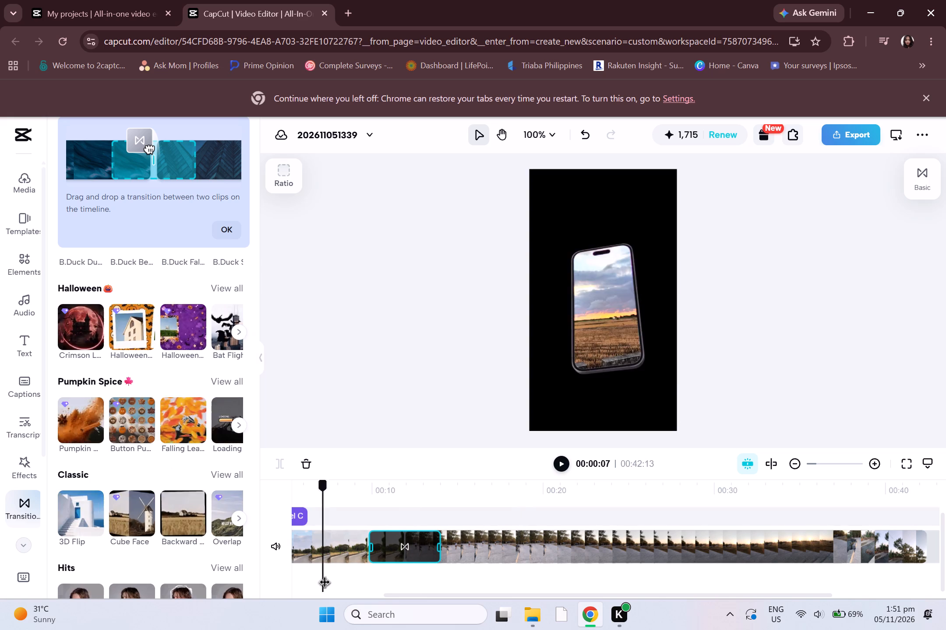
left_click_drag(325, 584, 283, 516)
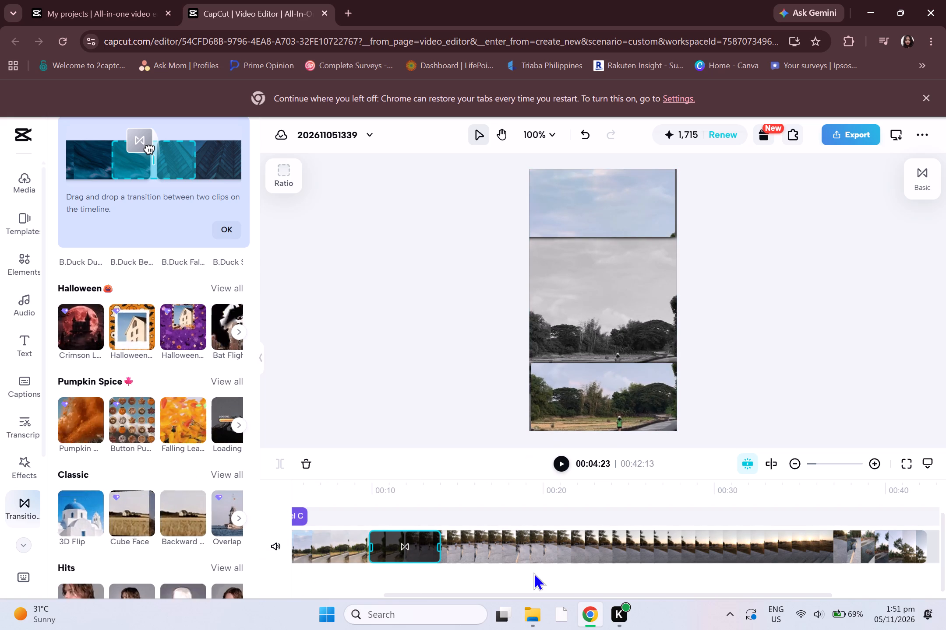
left_click_drag(529, 594, 472, 570)
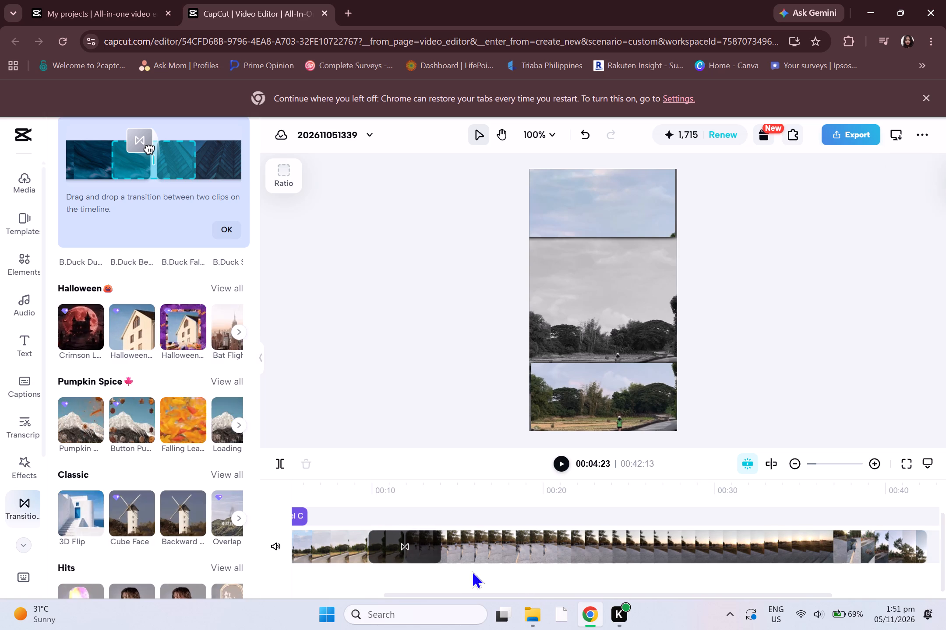
left_click_drag(472, 570, 431, 572)
left_click_drag(417, 488, 369, 490)
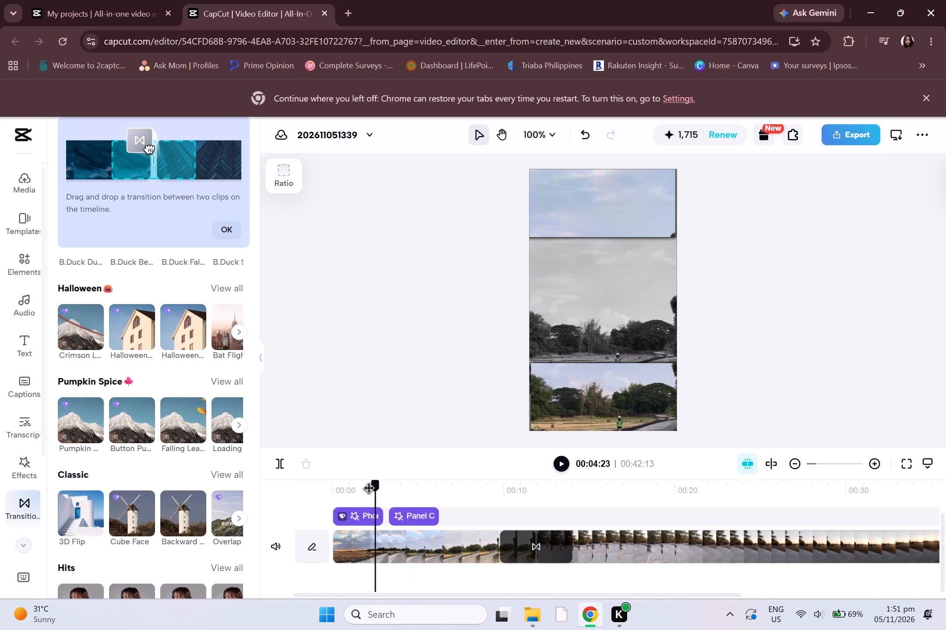
left_click_drag(369, 490, 324, 494)
left_click(554, 459)
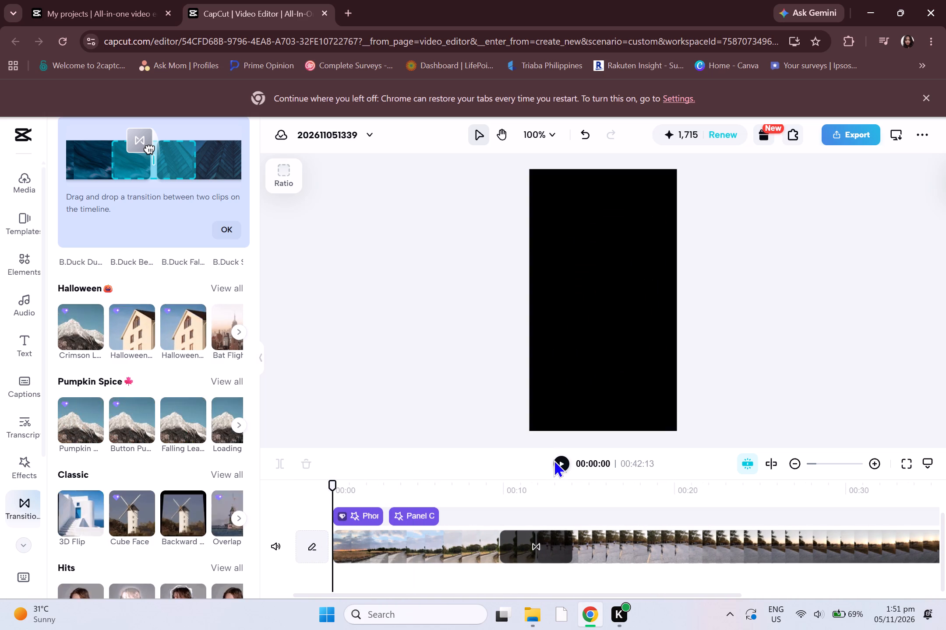
left_click(559, 462)
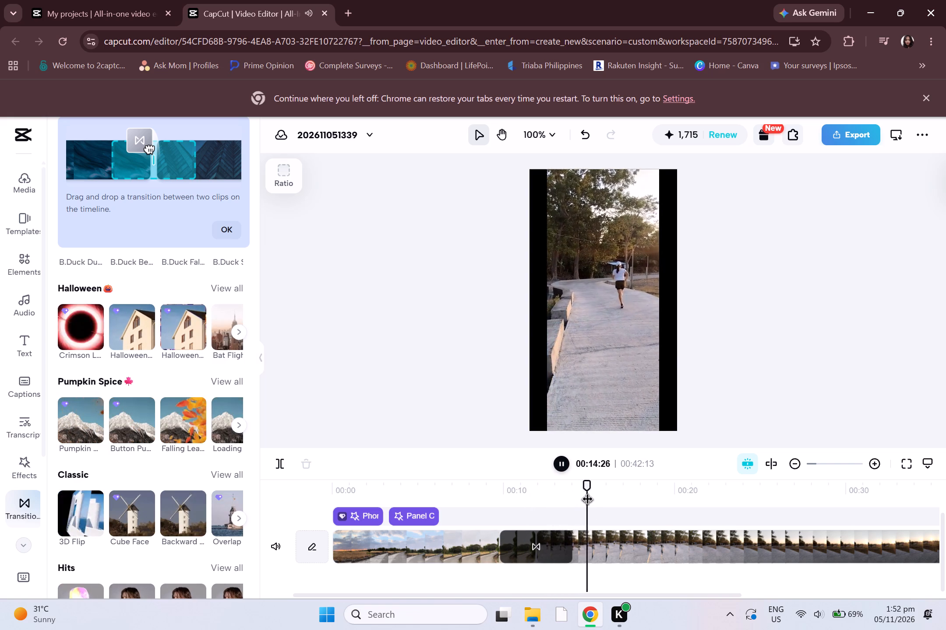
Browse the recommended music and audition several background tracks, from Hip Hop Background(814204) to Morning Happy Background Music.
left_click(18, 313)
scroll(188, 441, "down", 2)
left_click(89, 452)
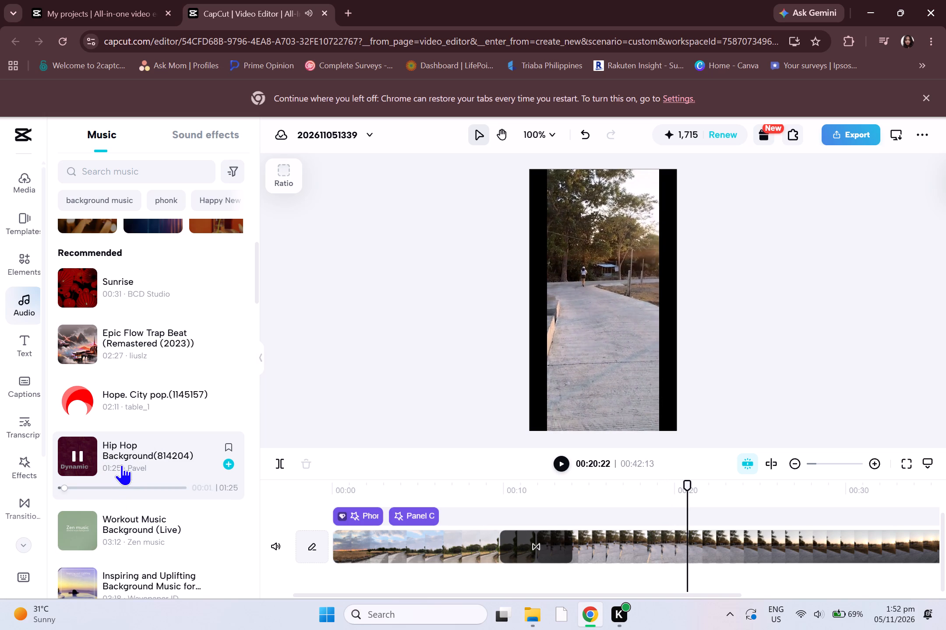
scroll(124, 462, "down", 1)
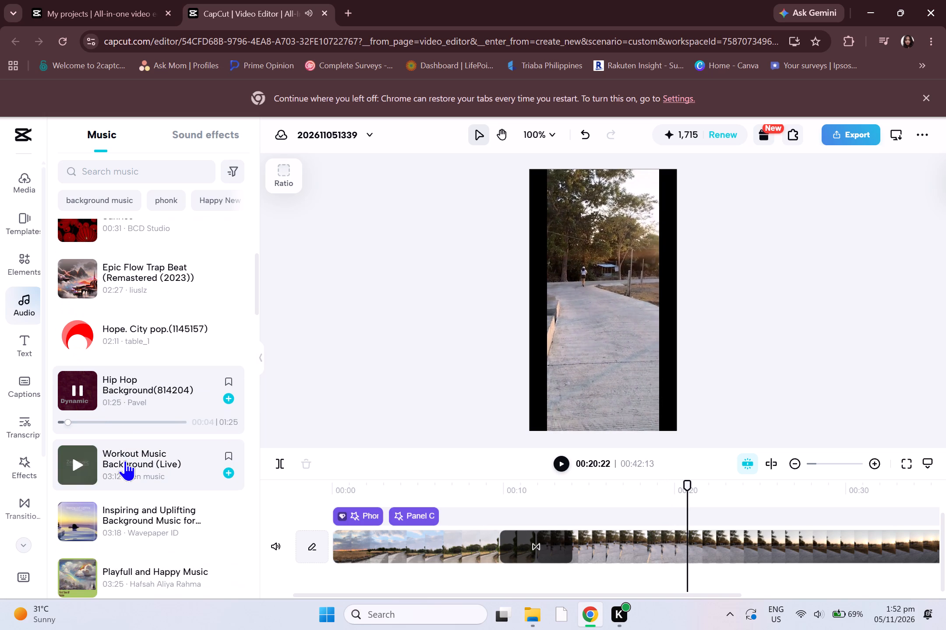
left_click(84, 460)
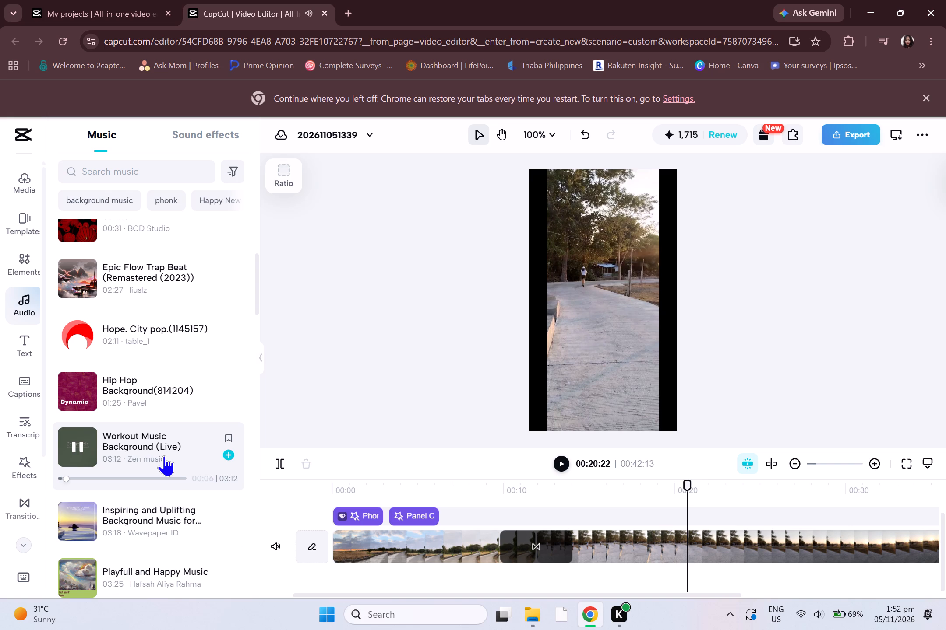
scroll(164, 455, "down", 1)
left_click(91, 454)
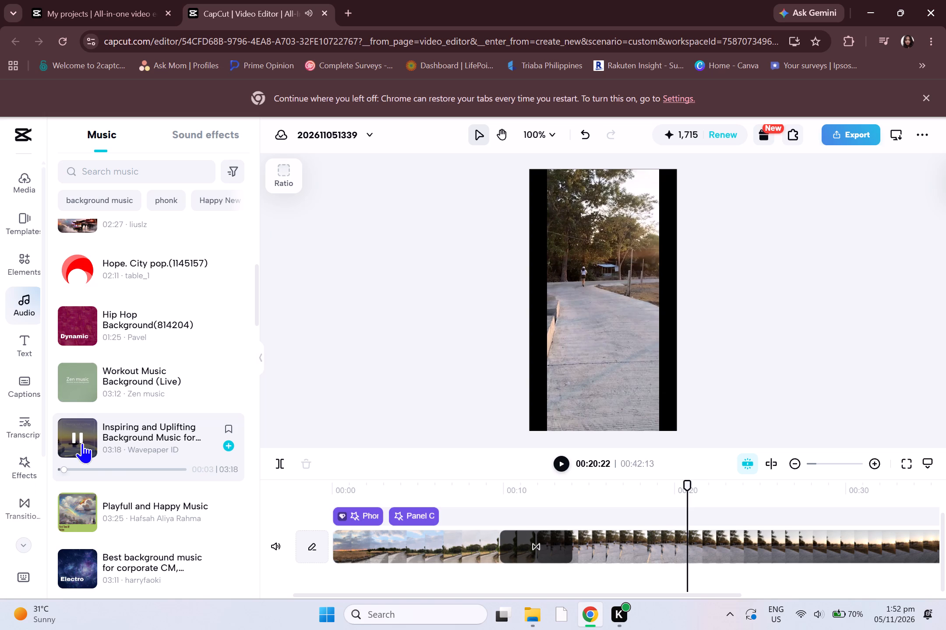
scroll(161, 525, "down", 1)
left_click(86, 502)
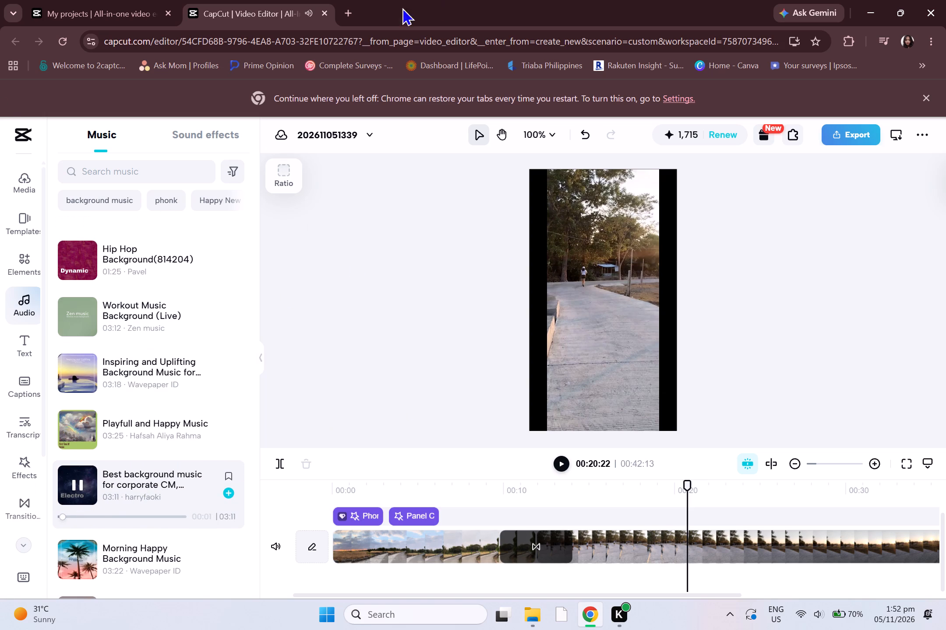
scroll(161, 421, "down", 2)
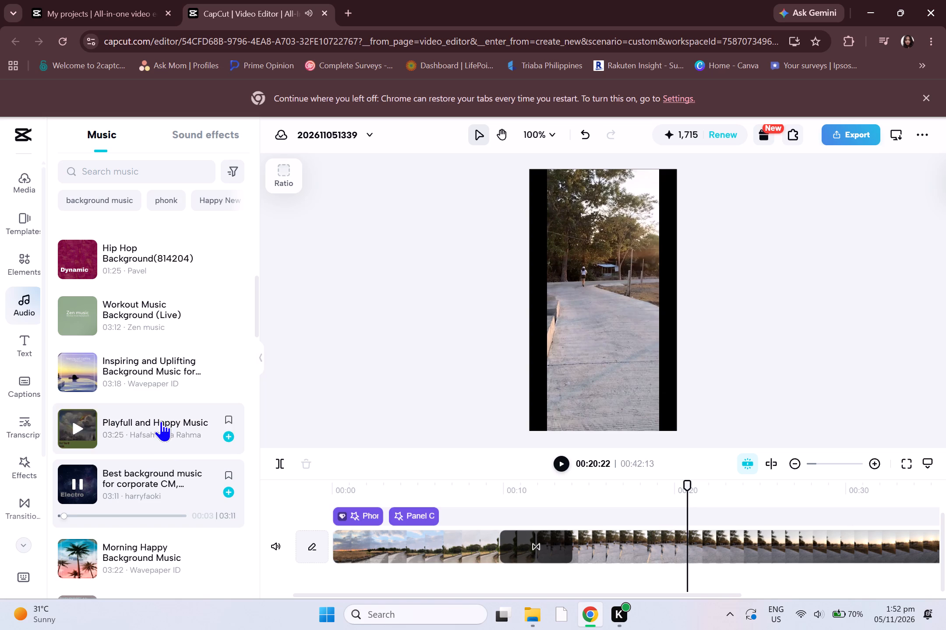
left_click(77, 420)
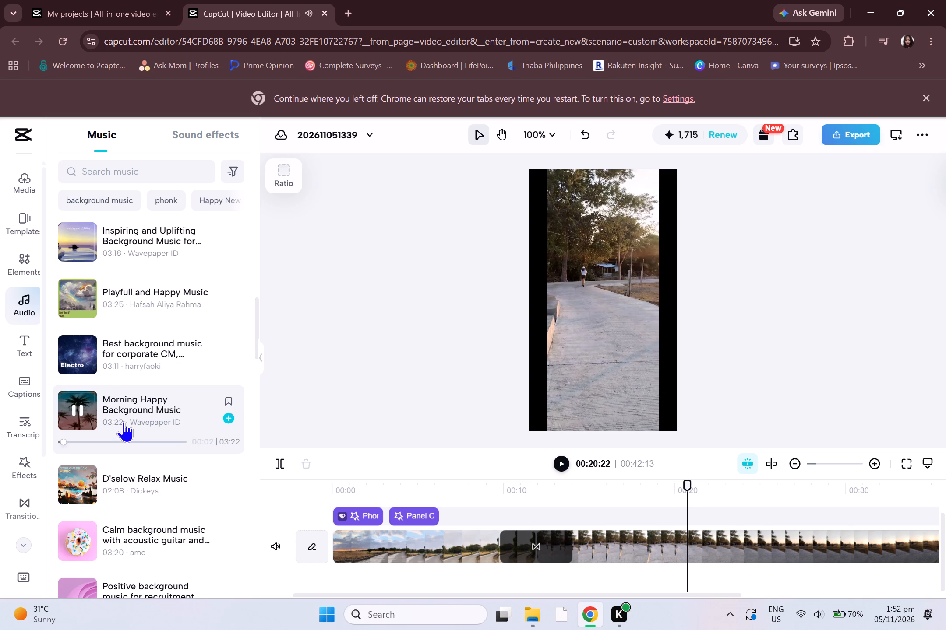
scroll(142, 415, "down", 1)
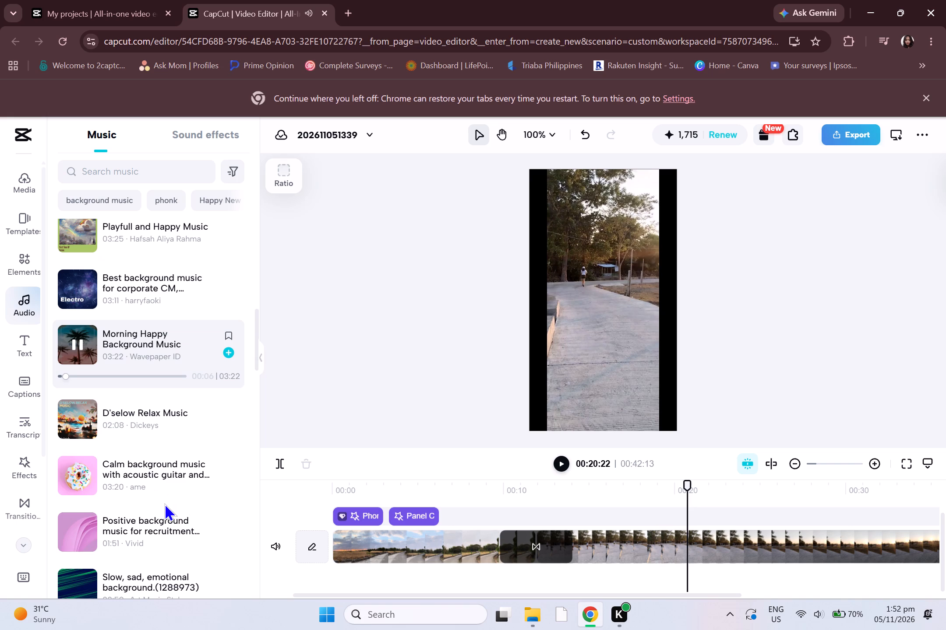
Compare the other recommended tracks, auditioning Hope. City pop.(1145157) and Sunrise.
scroll(127, 454, "up", 5)
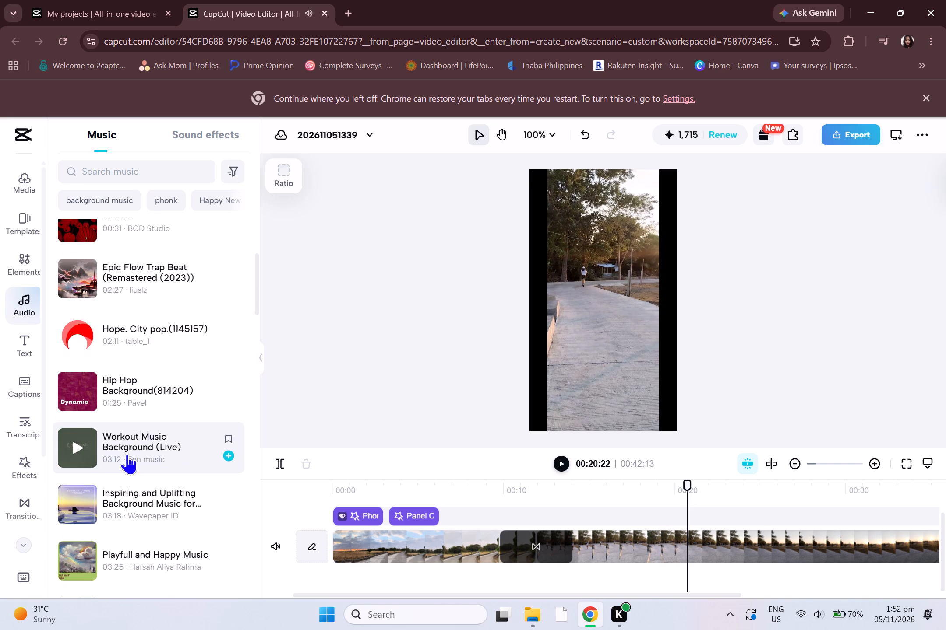
scroll(127, 454, "up", 3)
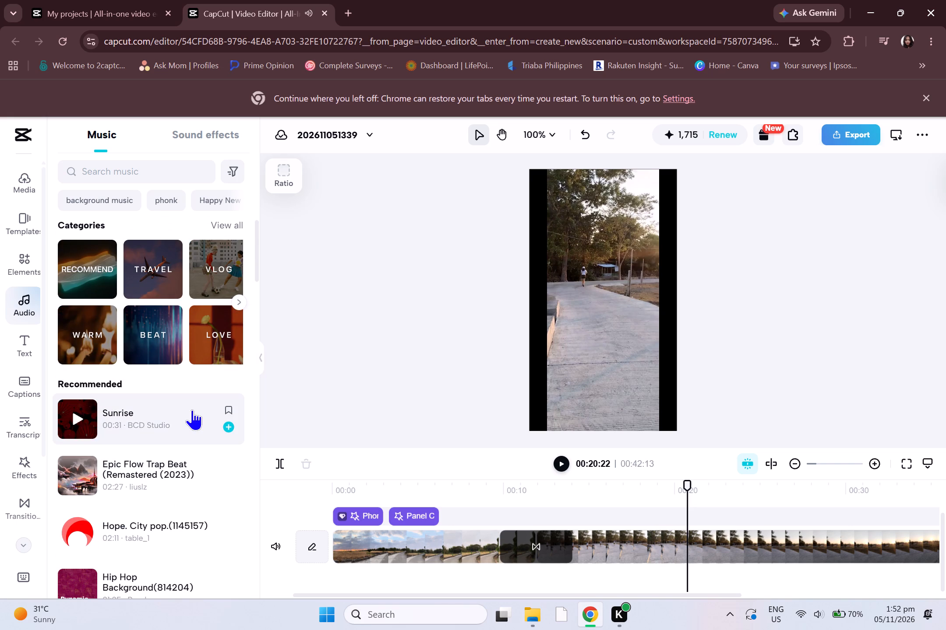
scroll(192, 409, "down", 6)
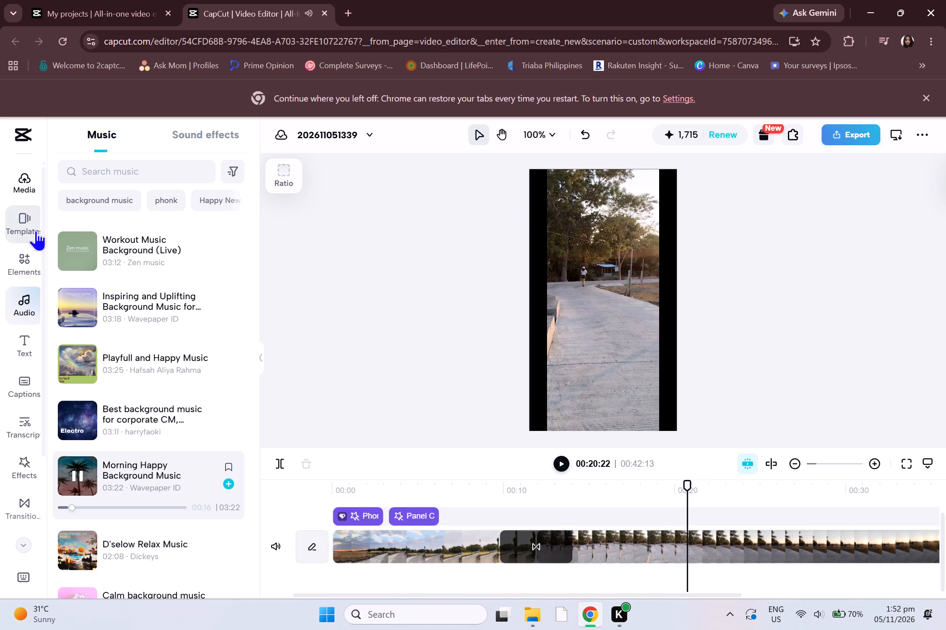
scroll(65, 299, "up", 3)
scroll(142, 384, "up", 2)
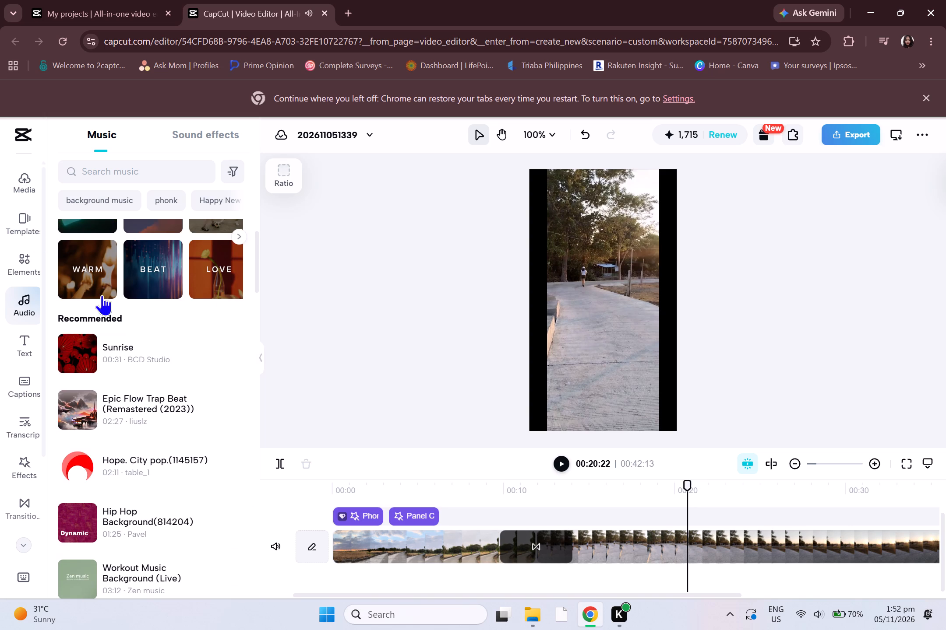
left_click(129, 474)
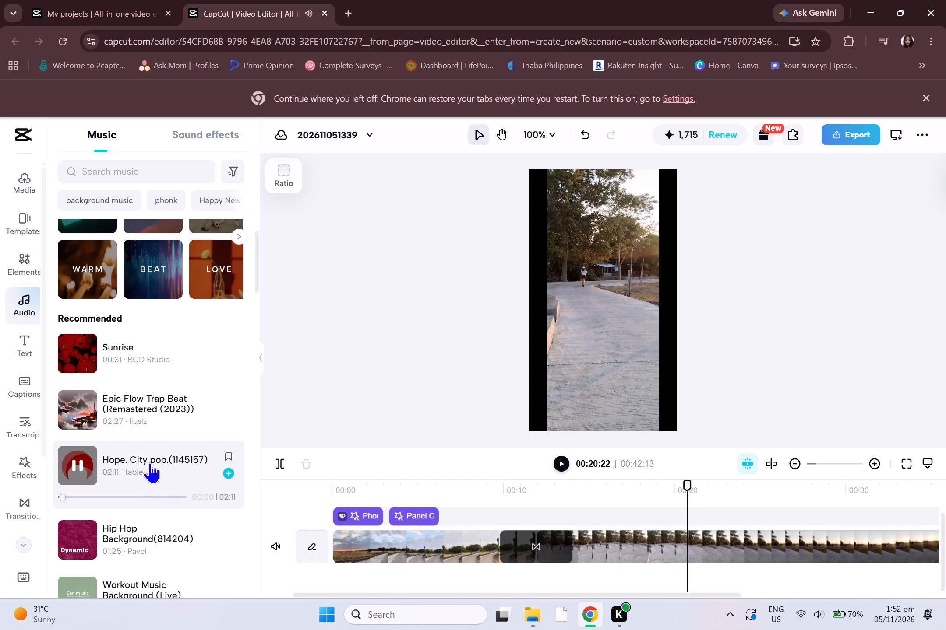
left_click(131, 345)
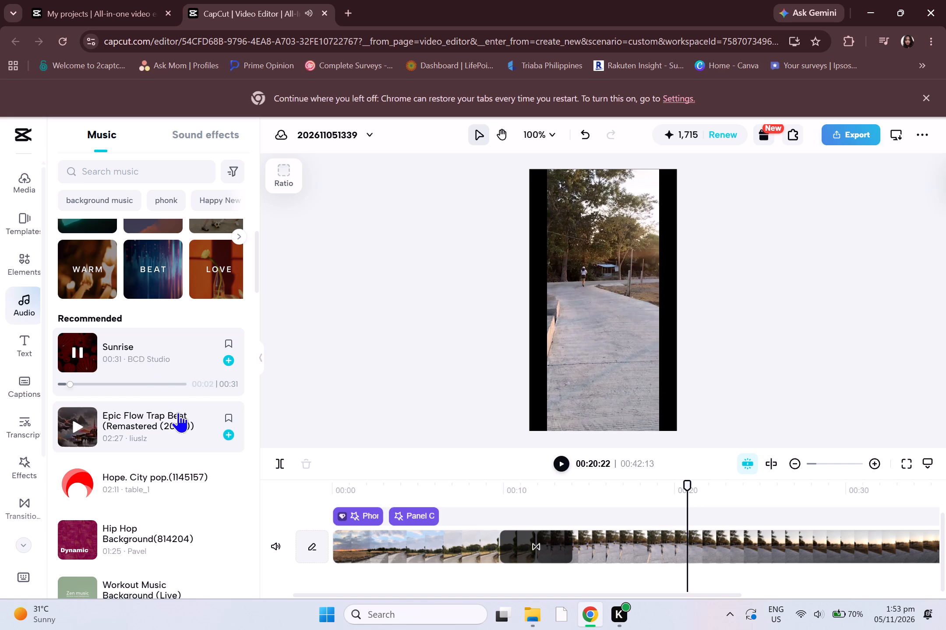
scroll(178, 412, "down", 4)
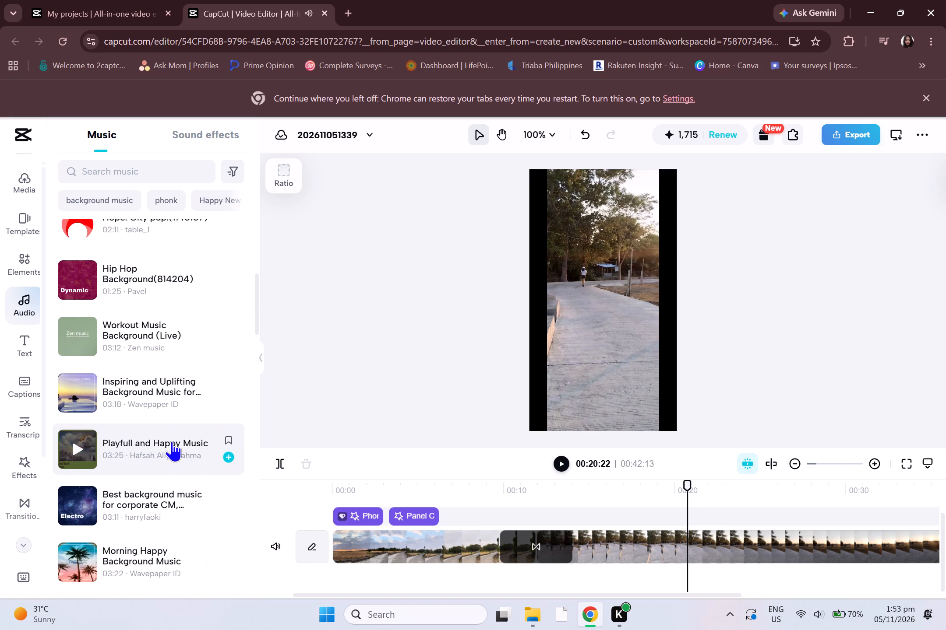
scroll(171, 441, "down", 1)
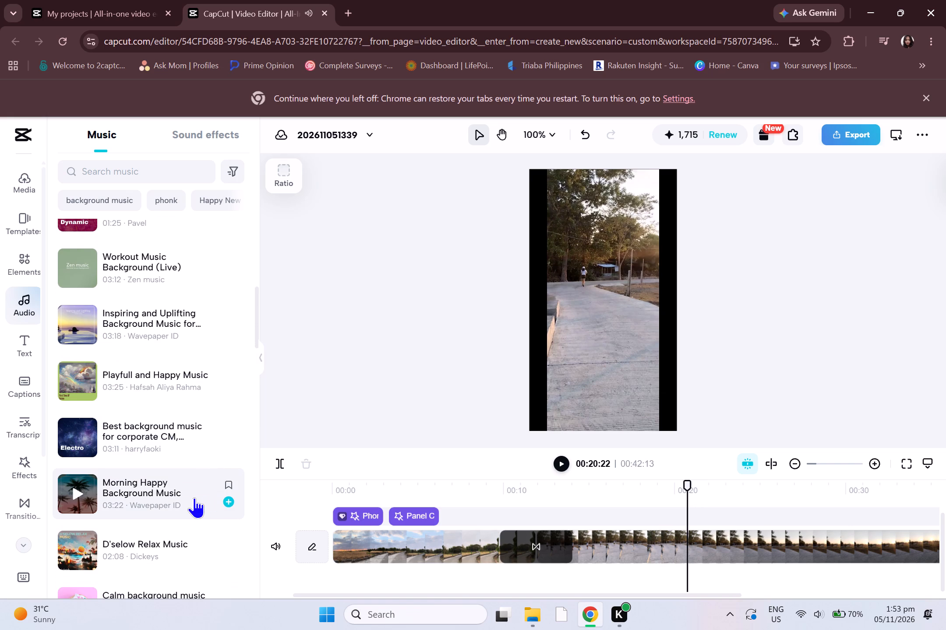
Audition Morning Happy Background Music against D'selow Relax Music, and add Morning Happy Background Music to the timeline.
left_click(83, 488)
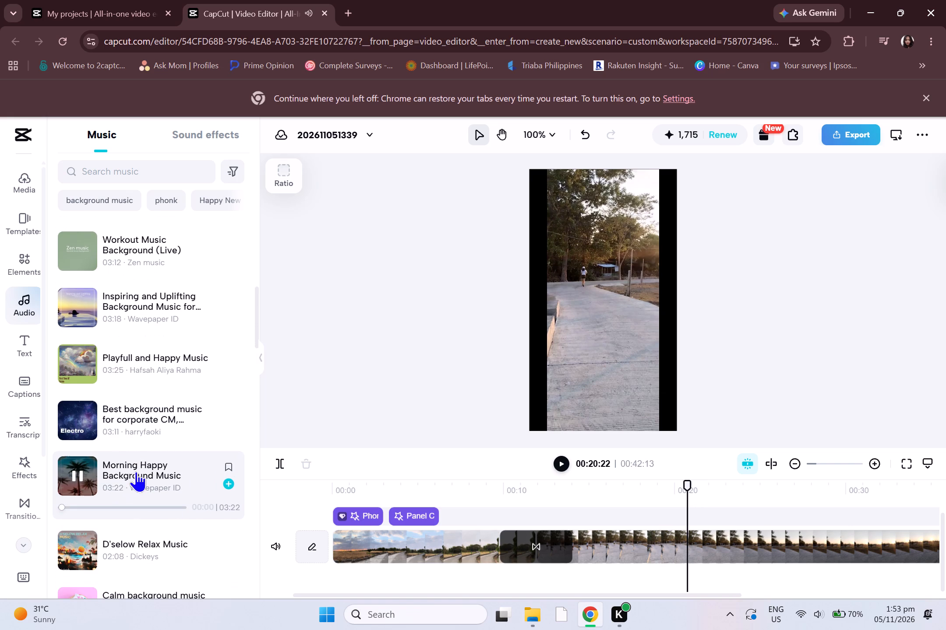
scroll(184, 492, "down", 1)
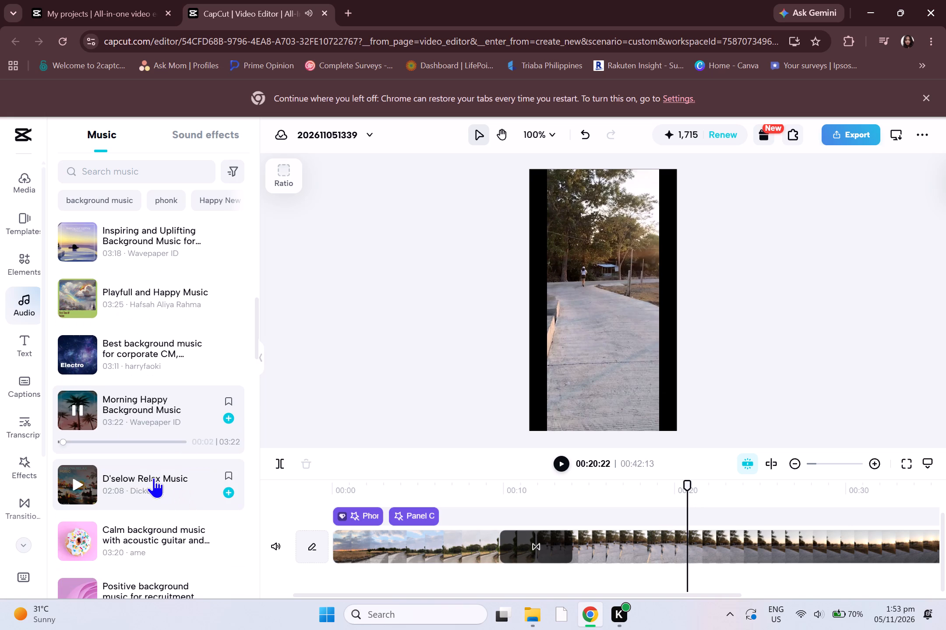
left_click(91, 478)
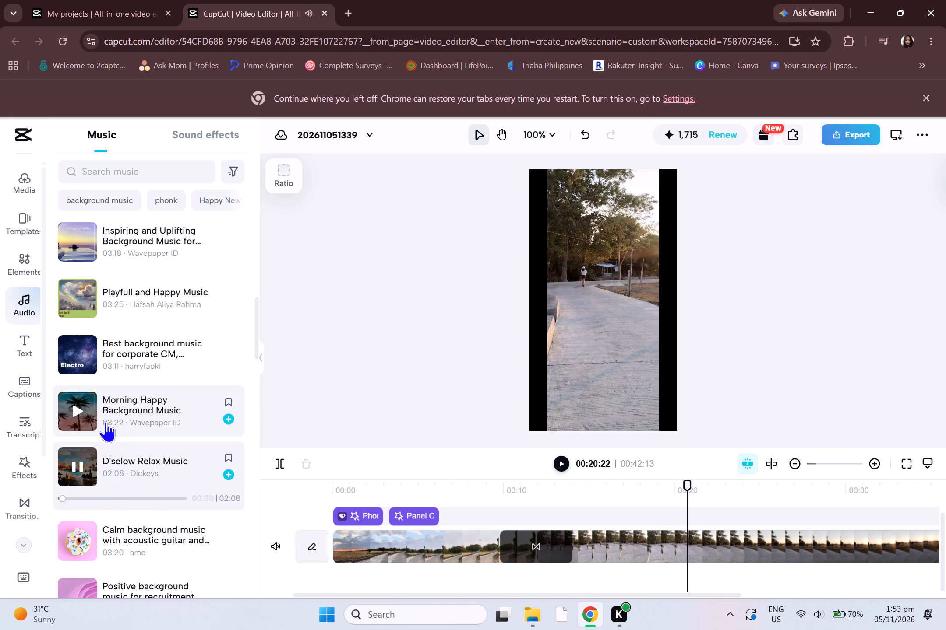
left_click(89, 416)
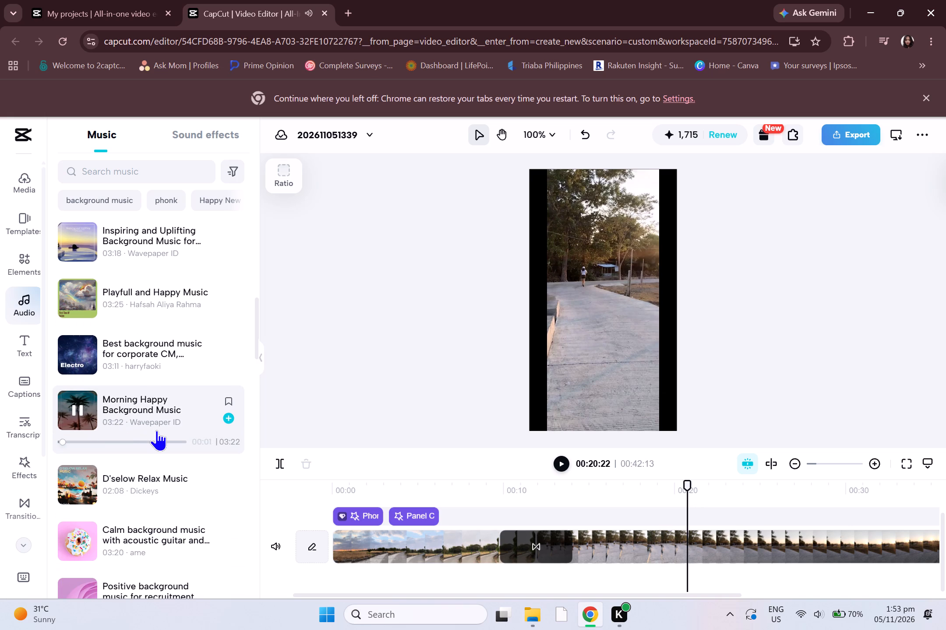
left_click(226, 420)
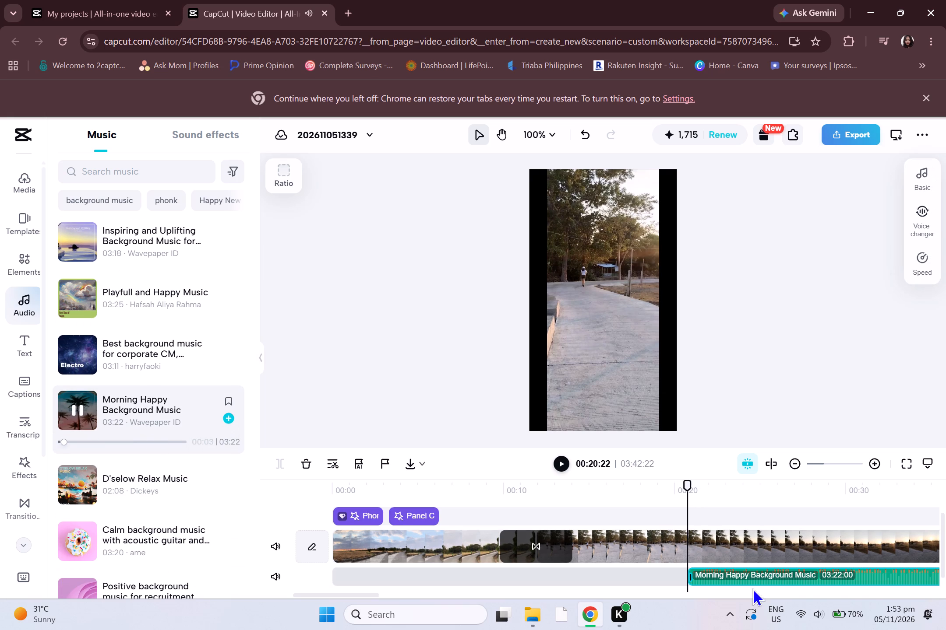
Move the Morning Happy Background Music clip to the beginning of the timeline at 00:00.
scroll(751, 577, "down", 2)
left_click_drag(758, 551, 578, 546)
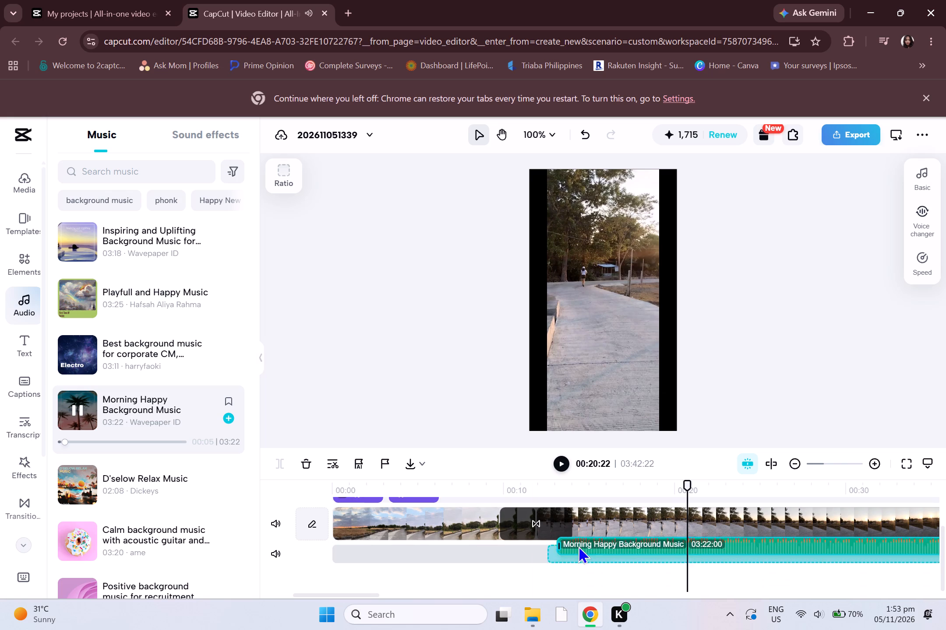
left_click_drag(578, 546, 389, 550)
Trim the end of the Morning Happy Background Music clip back to about 02:58:26 on the timeline.
scroll(605, 523, "down", 1)
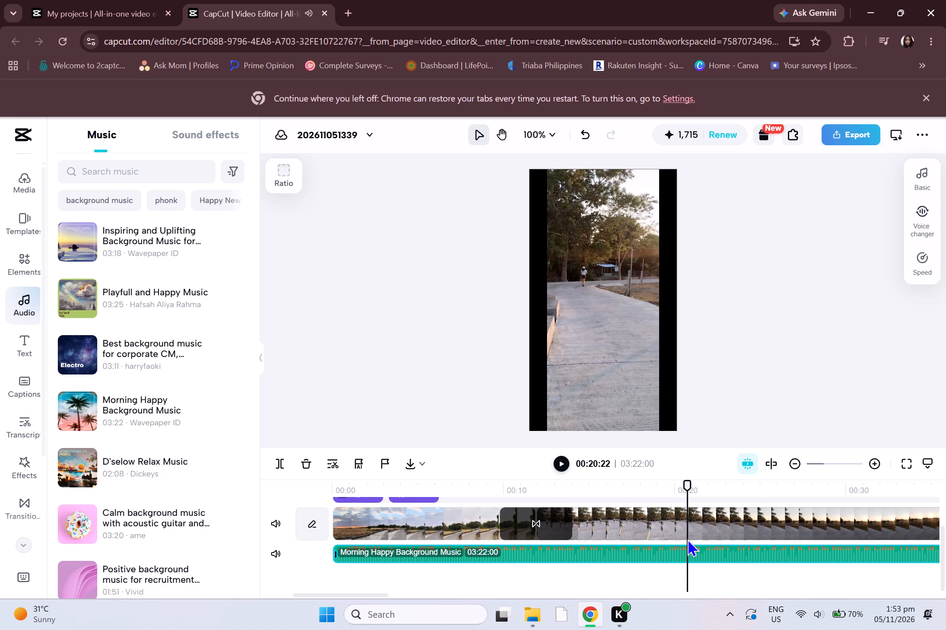
scroll(687, 539, "down", 1)
left_click_drag(349, 591, 572, 602)
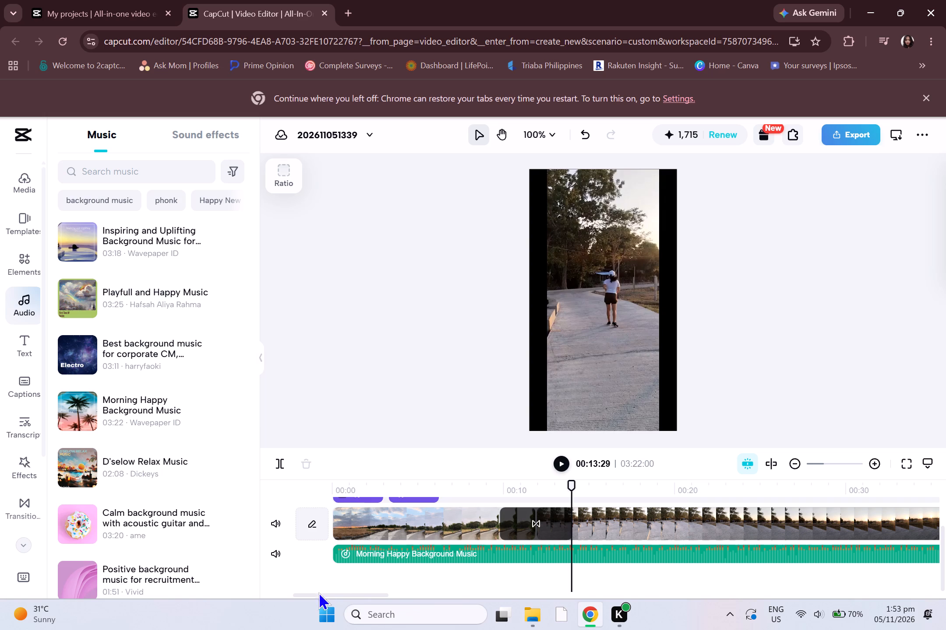
left_click_drag(354, 595, 759, 565)
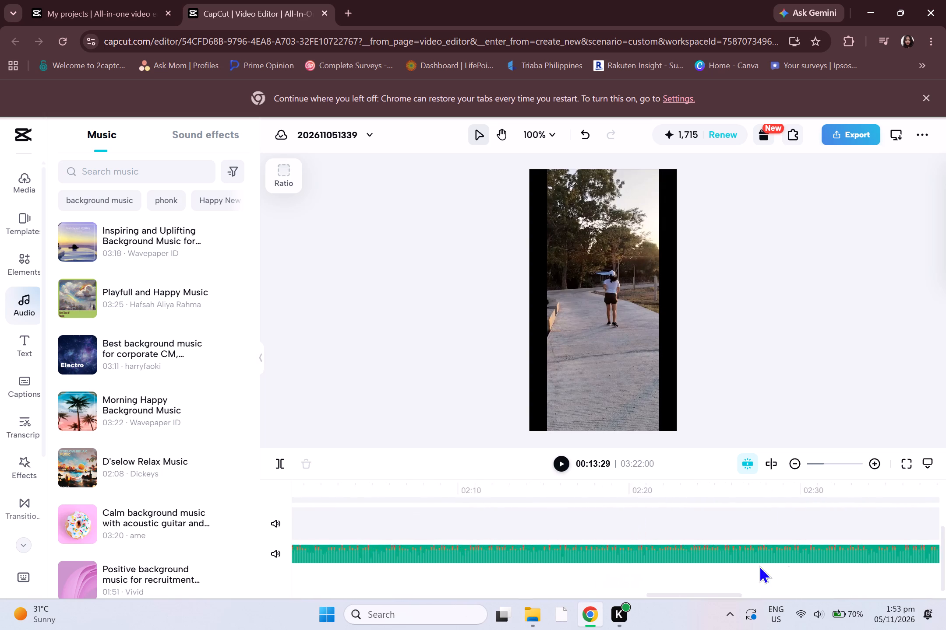
left_click_drag(759, 565, 519, 585)
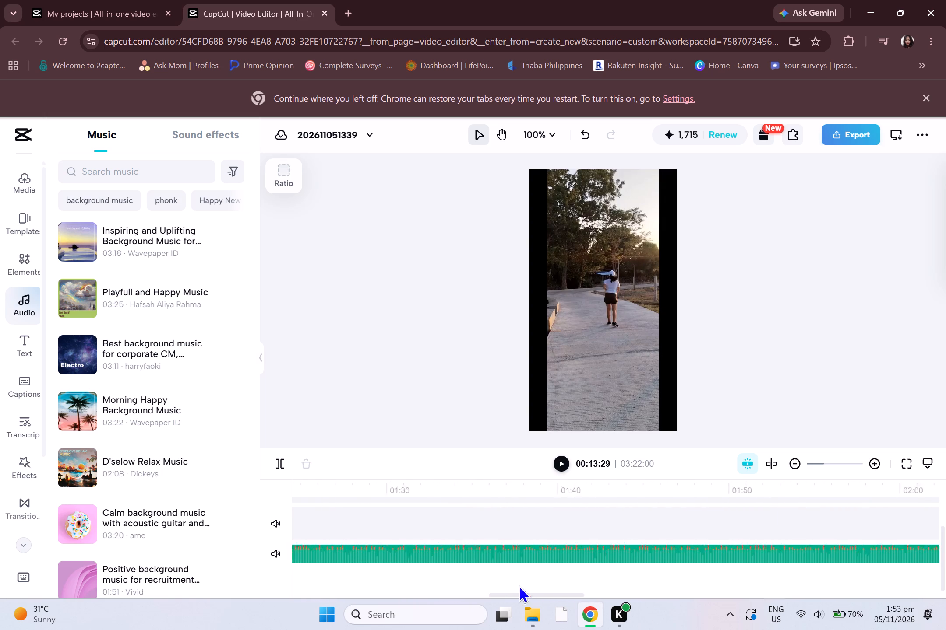
left_click_drag(519, 585, 648, 584)
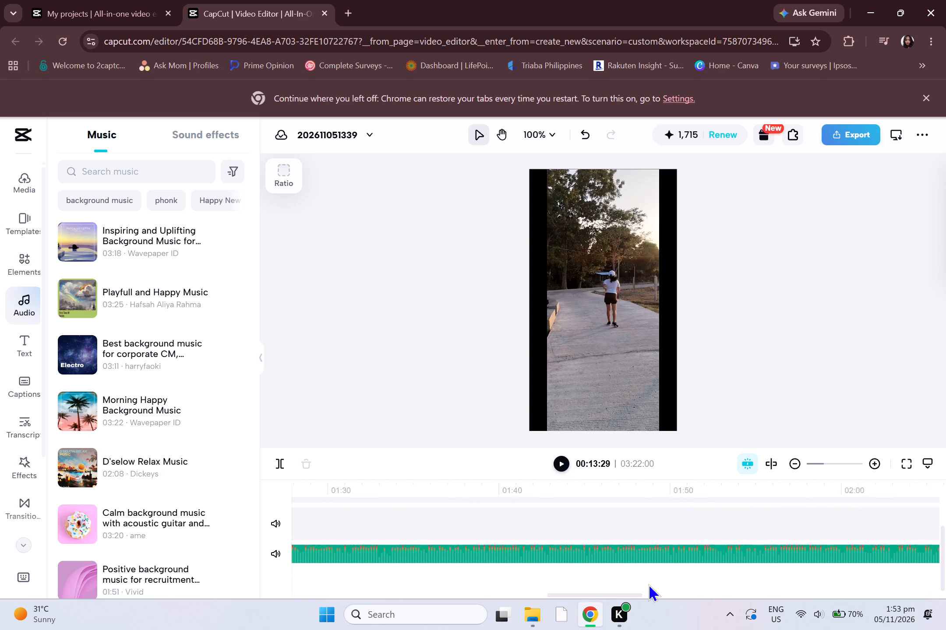
left_click_drag(648, 584, 821, 595)
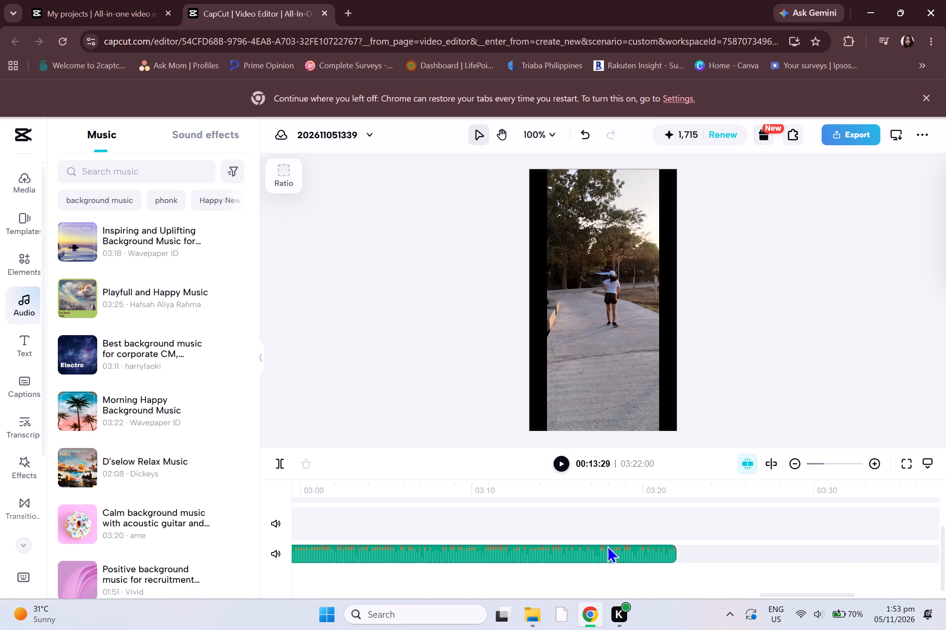
left_click(607, 545)
left_click_drag(676, 556, 368, 542)
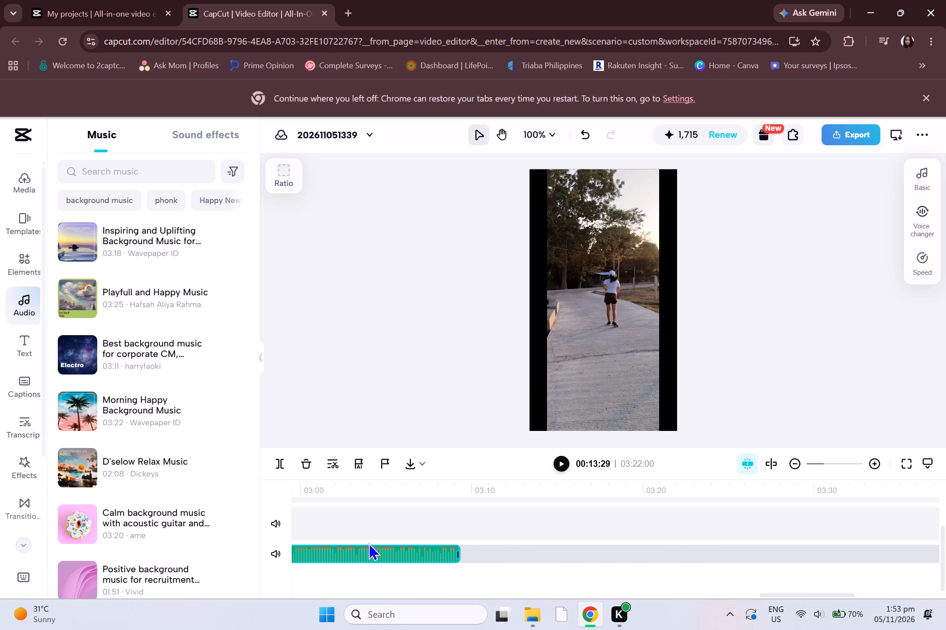
left_click_drag(368, 542, 353, 541)
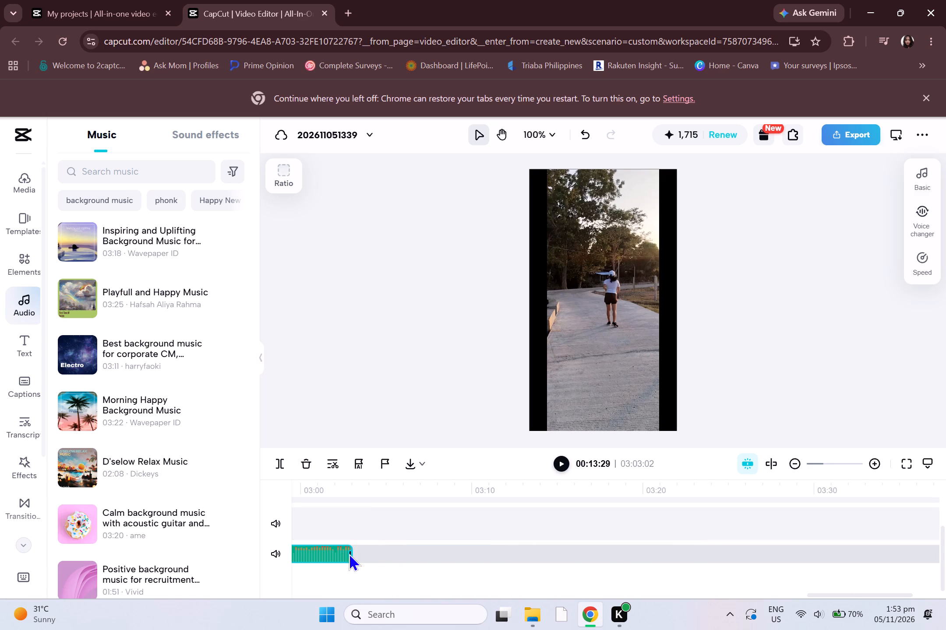
left_click_drag(349, 553, 308, 551)
left_click_drag(307, 553, 307, 552)
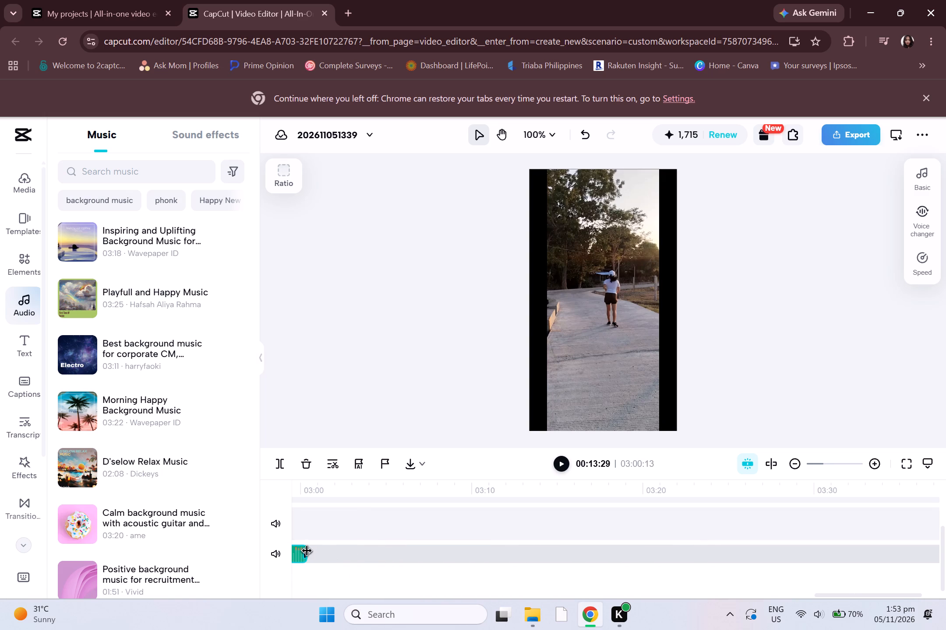
left_click_drag(307, 552, 282, 550)
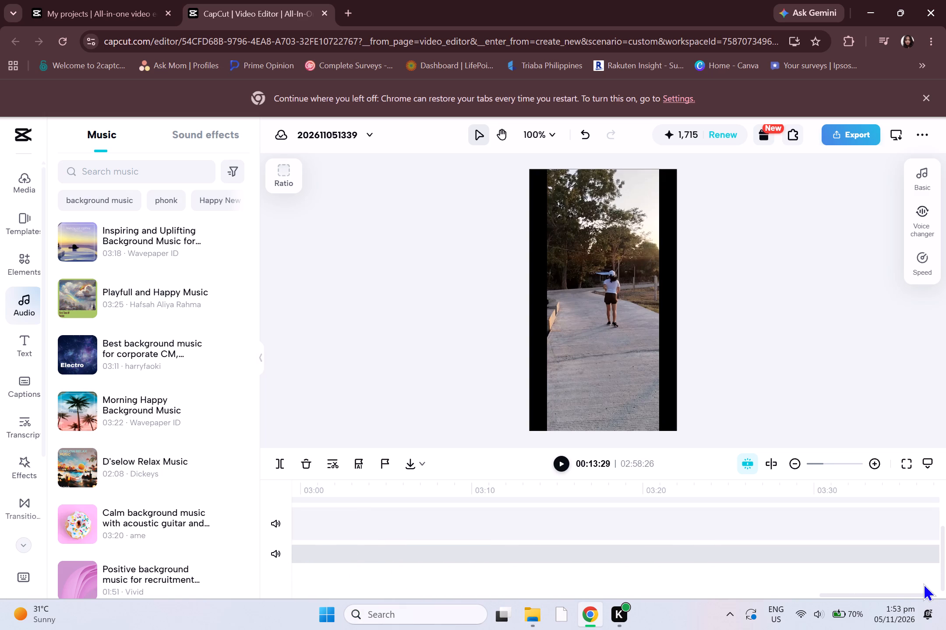
Shorten the Morning Happy Background Music clip further from its end, to about 01:59:25.
left_click_drag(905, 595, 791, 594)
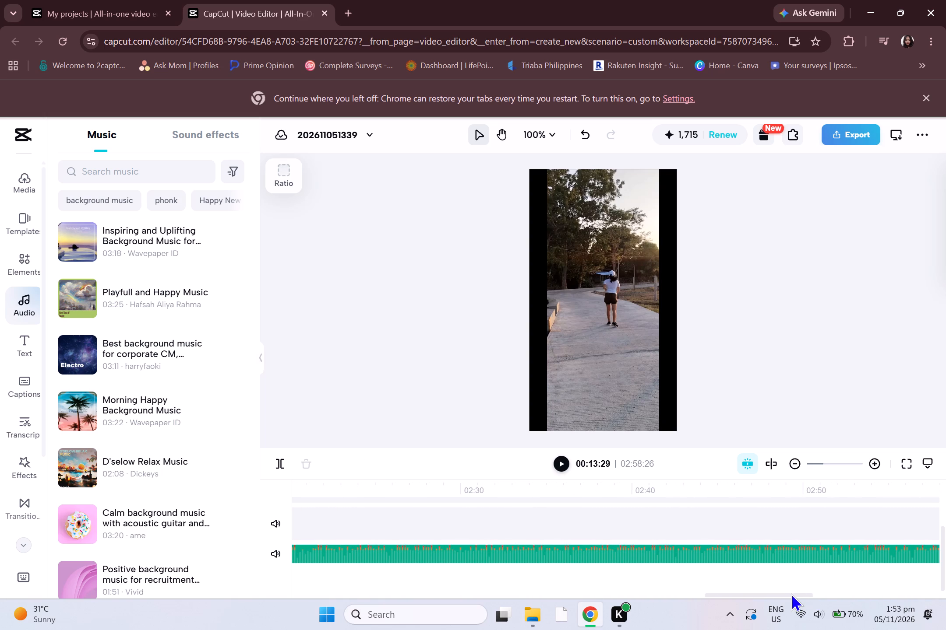
left_click(901, 546)
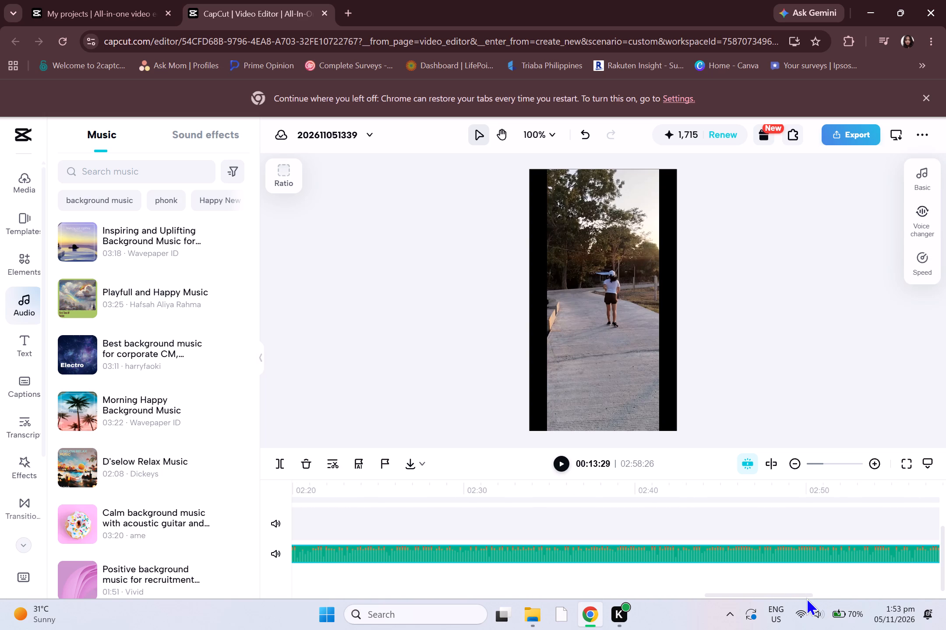
left_click_drag(801, 596, 817, 591)
left_click(792, 559)
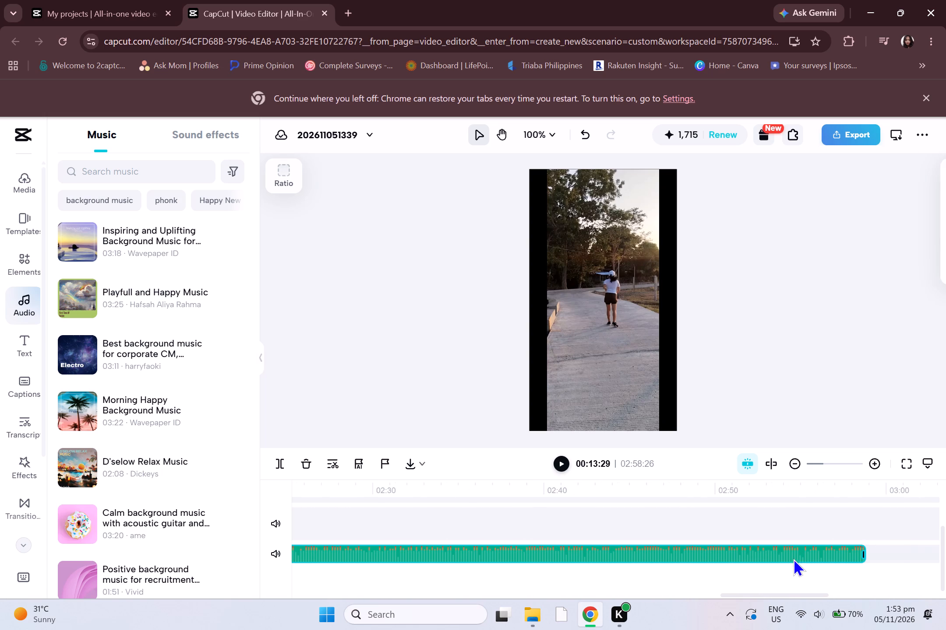
left_click_drag(863, 556, 156, 518)
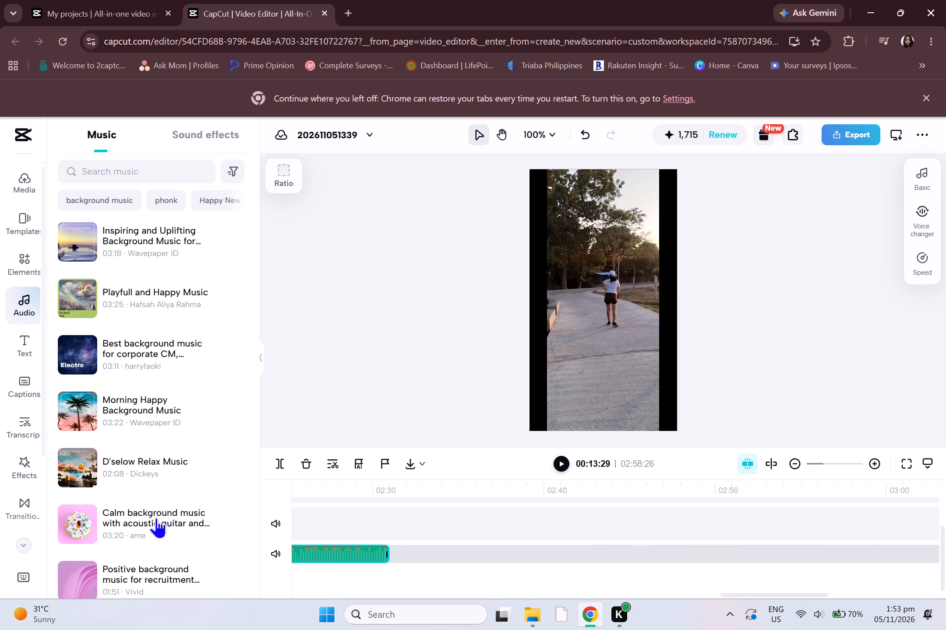
left_click_drag(156, 518, 328, 556)
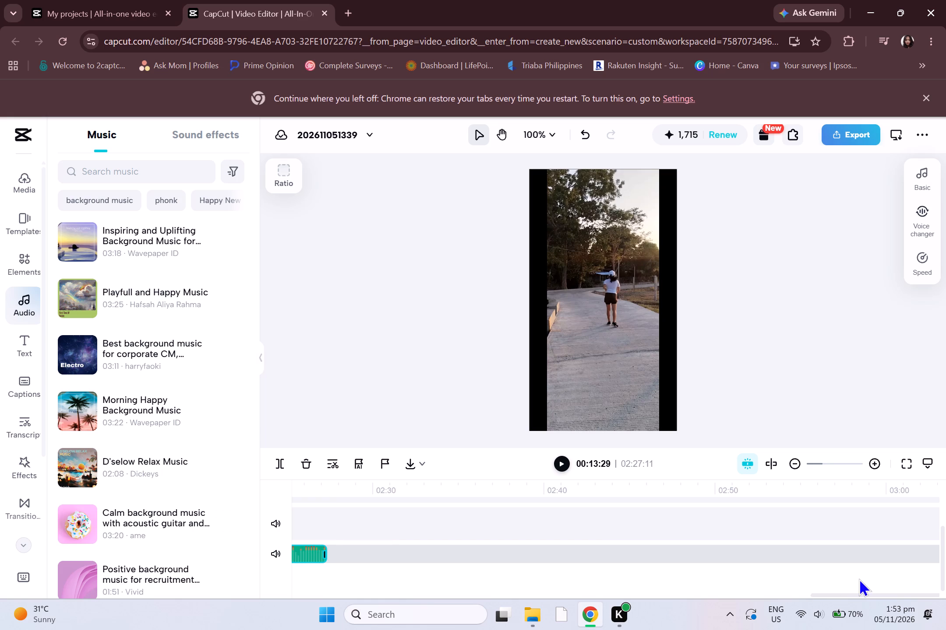
left_click_drag(862, 592, 761, 592)
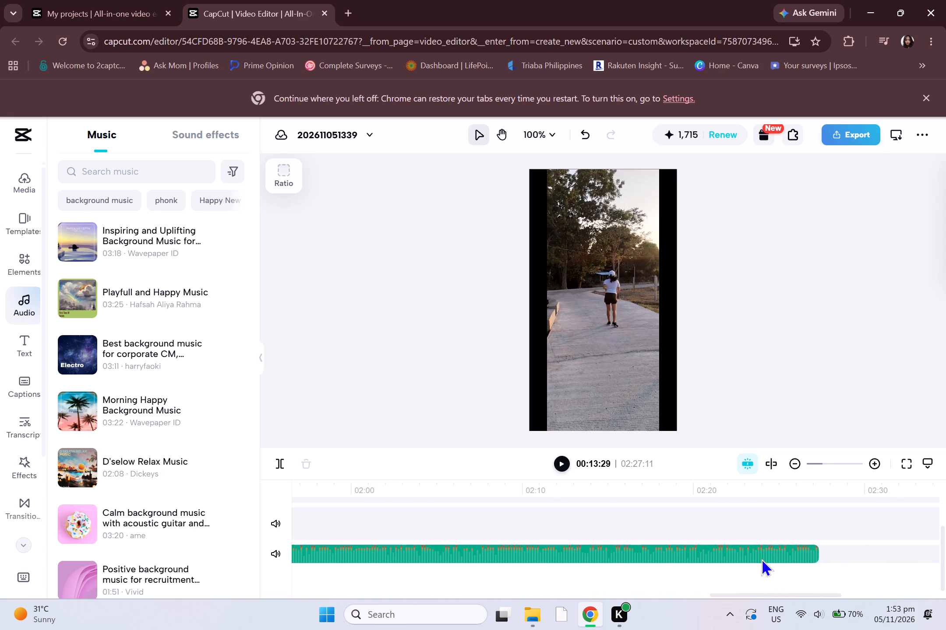
left_click(757, 555)
left_click_drag(818, 549, 473, 523)
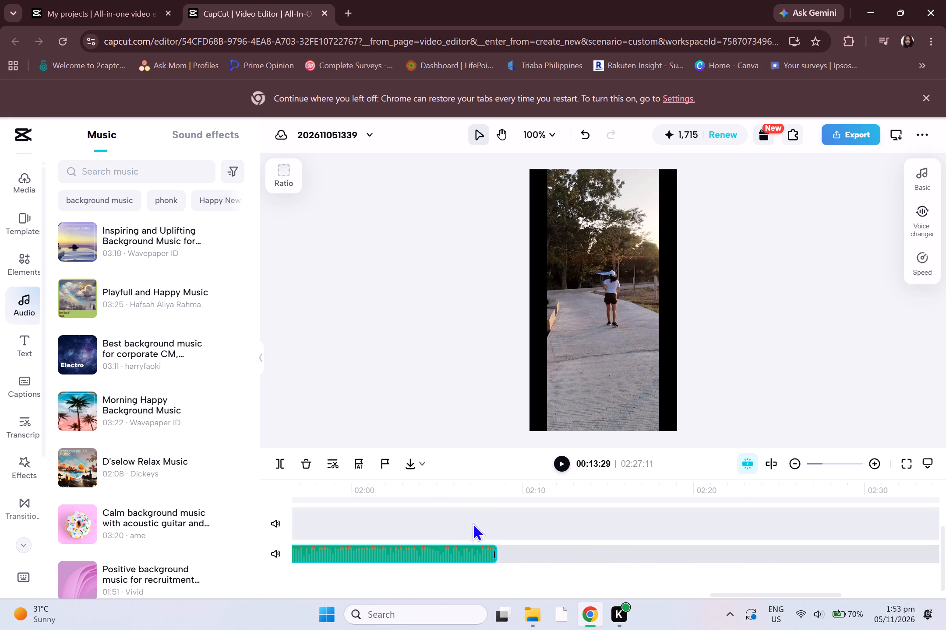
left_click_drag(473, 523, 349, 549)
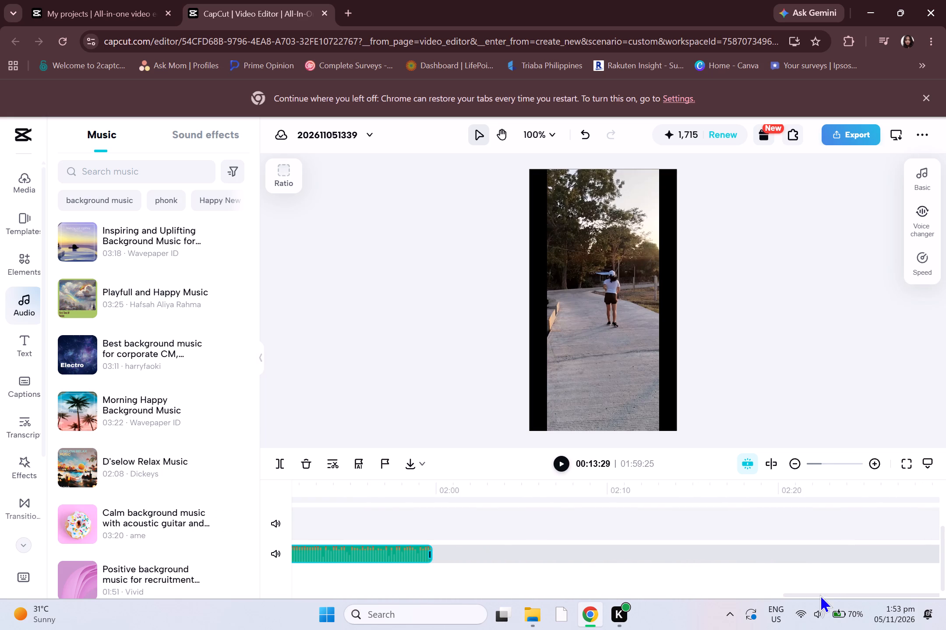
Continue trimming the end of the Morning Happy Background Music clip, to about 01:11:29.
left_click_drag(815, 591, 777, 599)
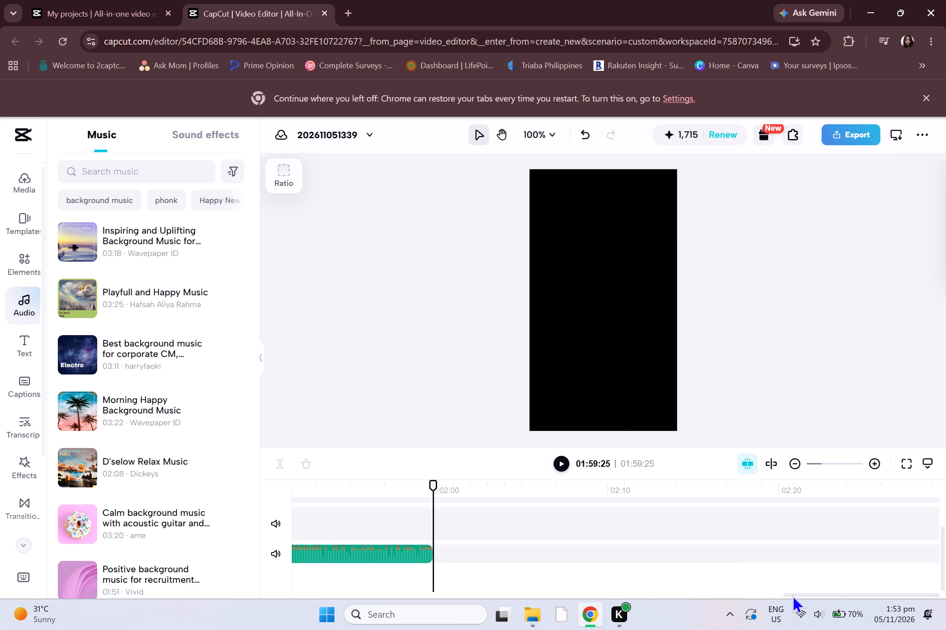
left_click_drag(792, 595, 715, 591)
left_click(716, 560)
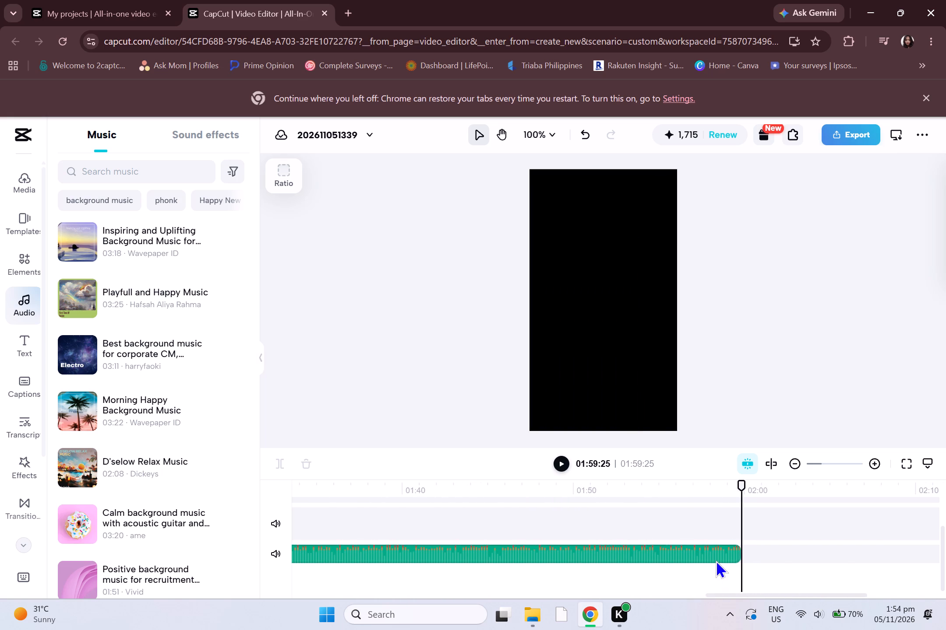
left_click_drag(739, 554, 391, 540)
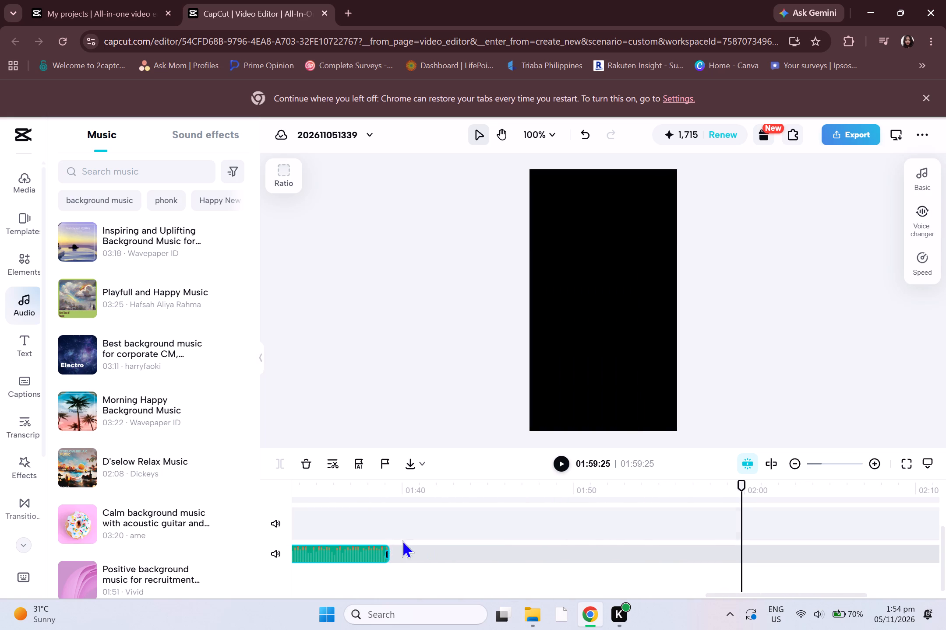
left_click_drag(814, 592, 735, 593)
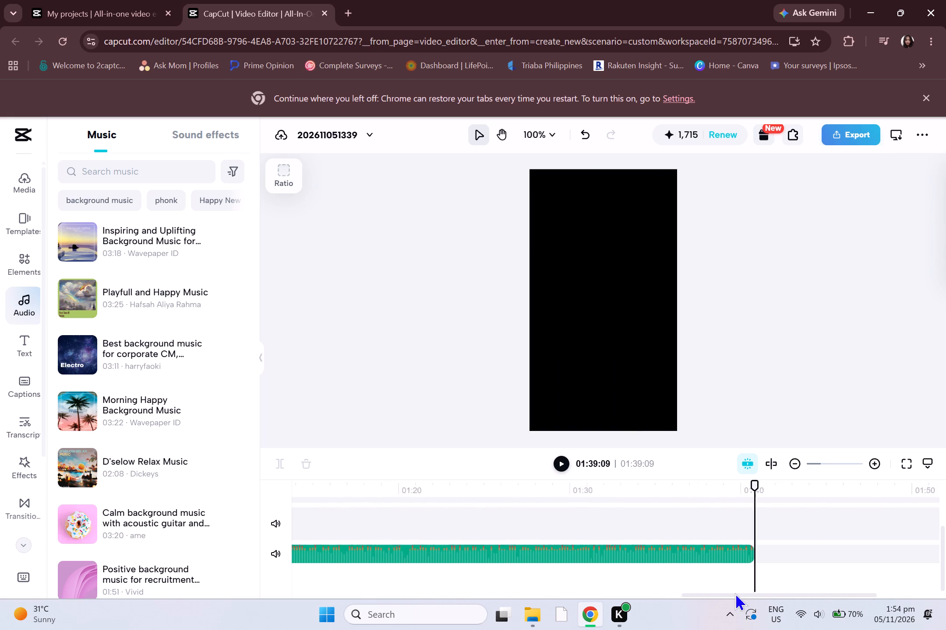
left_click_drag(735, 593, 709, 594)
left_click(779, 553)
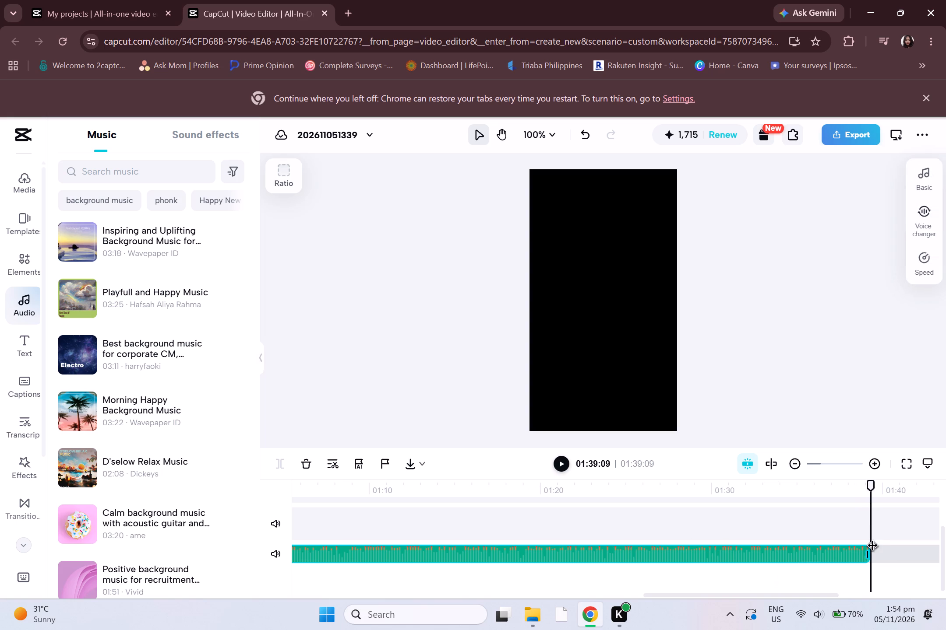
left_click_drag(868, 557, 404, 546)
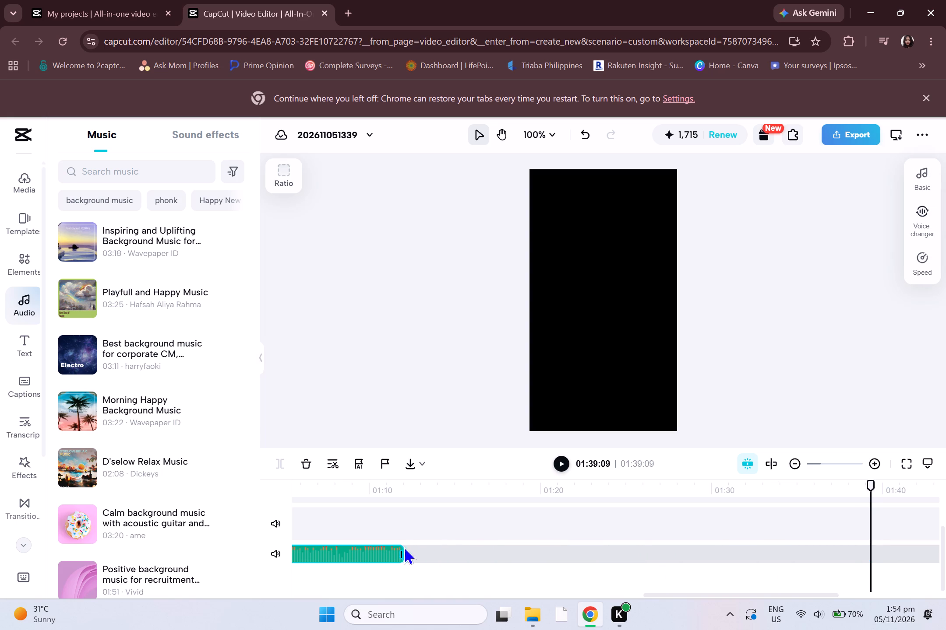
left_click_drag(404, 546, 403, 546)
Trim the end of the Morning Happy Background Music clip to 00:42:24, close to the end of the video.
left_click_drag(821, 592, 762, 589)
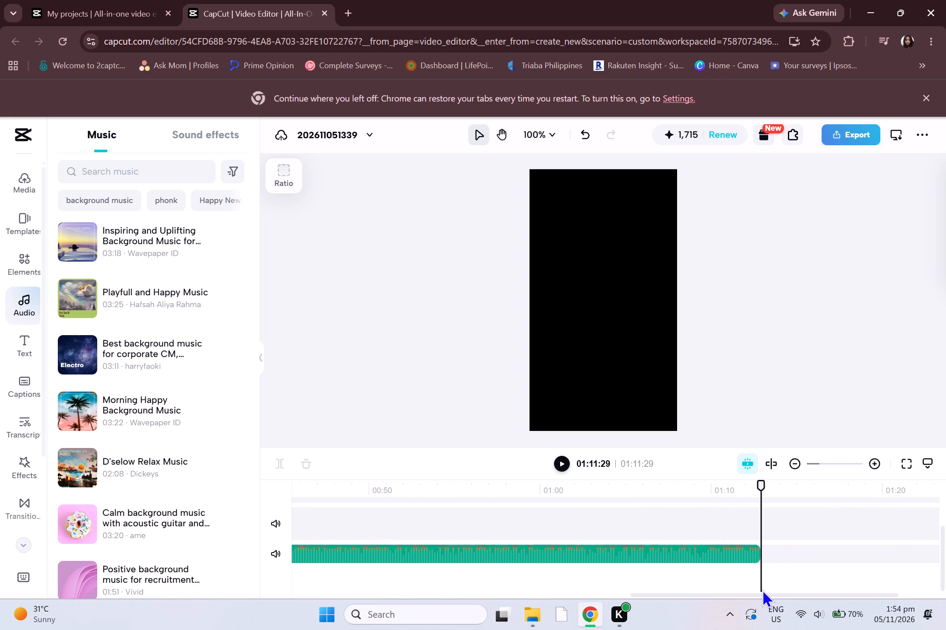
left_click_drag(762, 589, 730, 588)
left_click(818, 556)
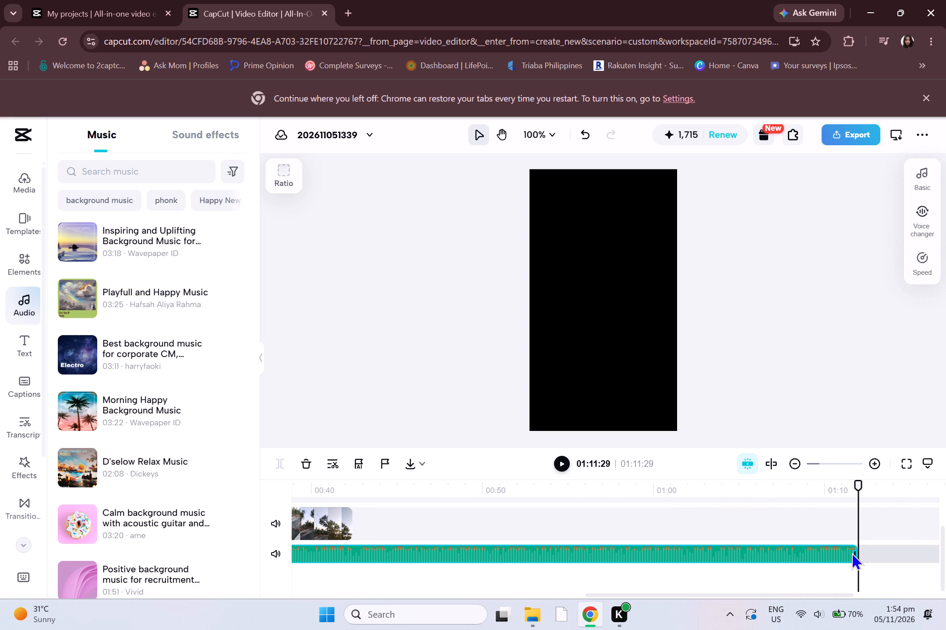
left_click_drag(854, 552, 372, 553)
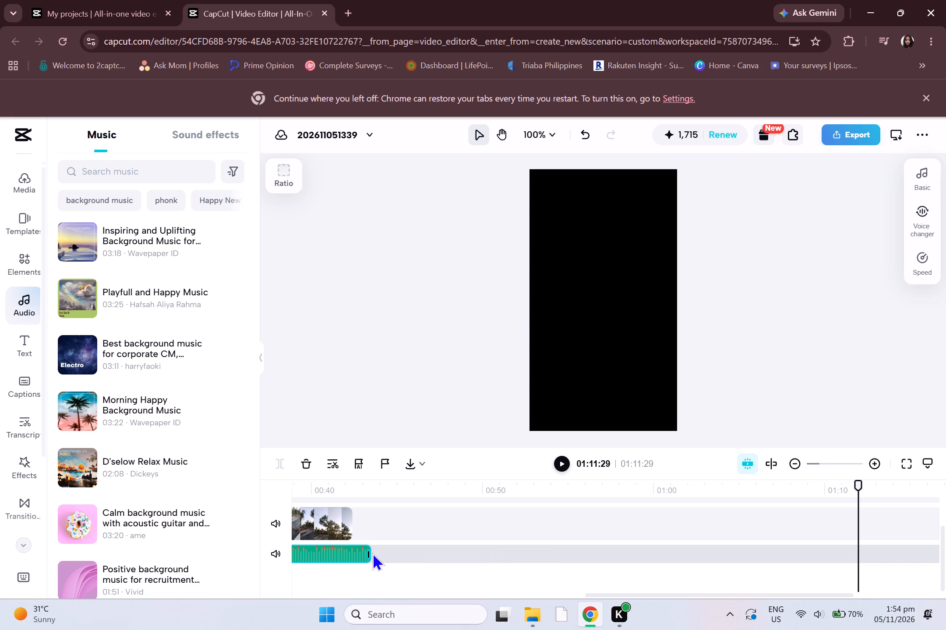
left_click_drag(372, 553, 360, 550)
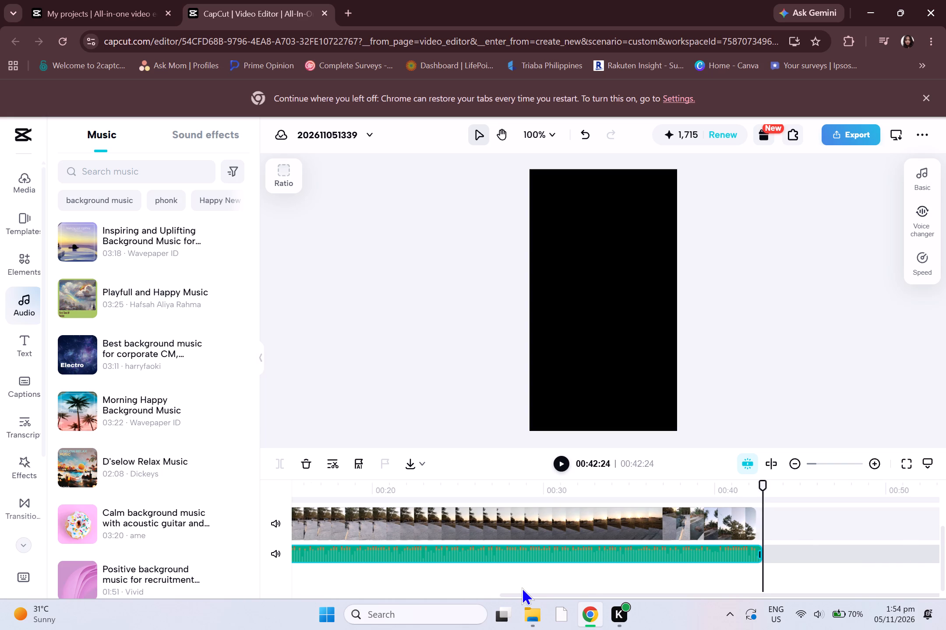
Move the playhead back to about 00:14:11, just after the transition between the two video clips.
left_click_drag(525, 594, 268, 569)
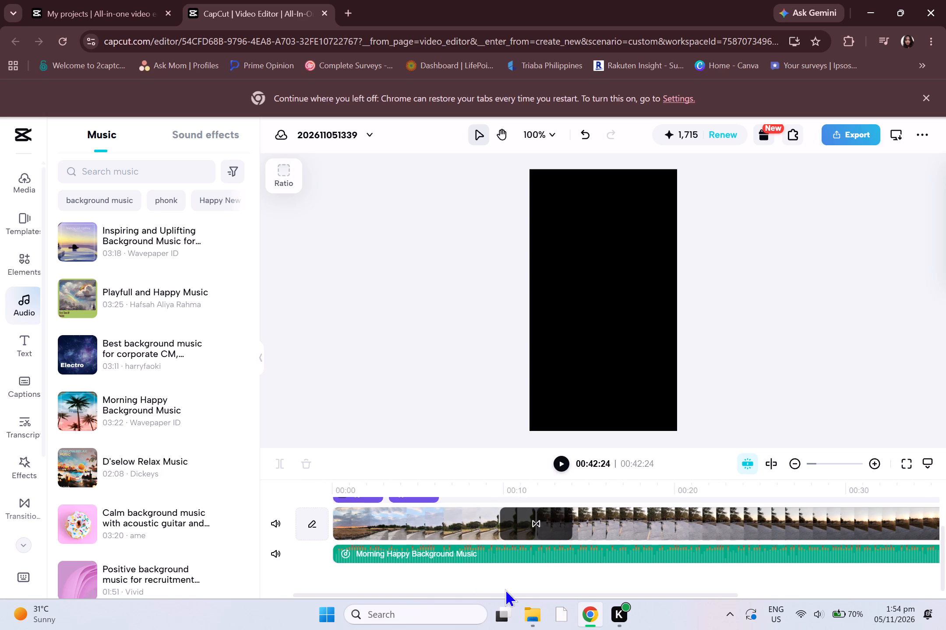
left_click_drag(505, 590, 600, 599)
left_click_drag(609, 594, 805, 597)
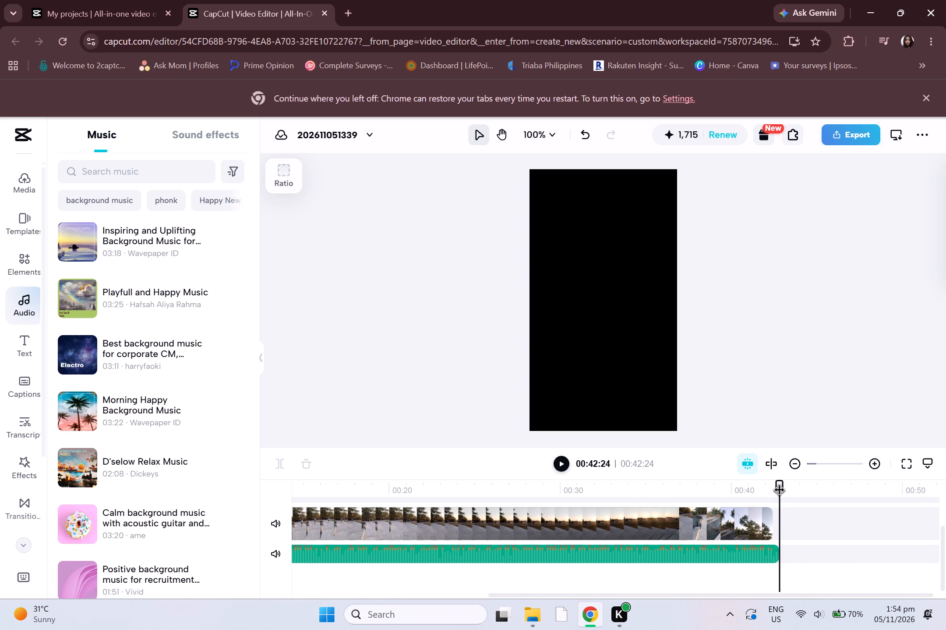
left_click_drag(778, 487, 293, 564)
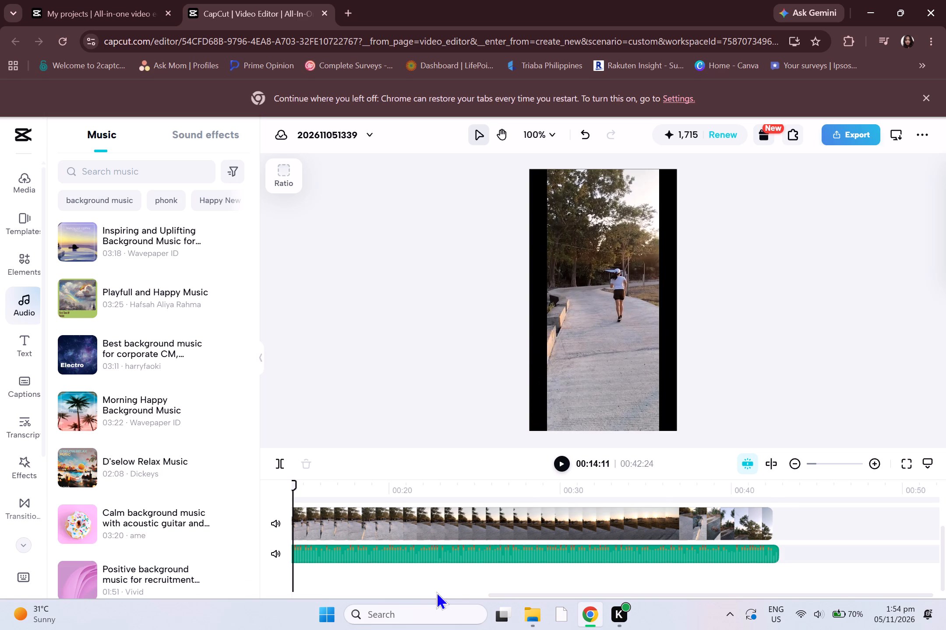
left_click_drag(505, 595, 419, 599)
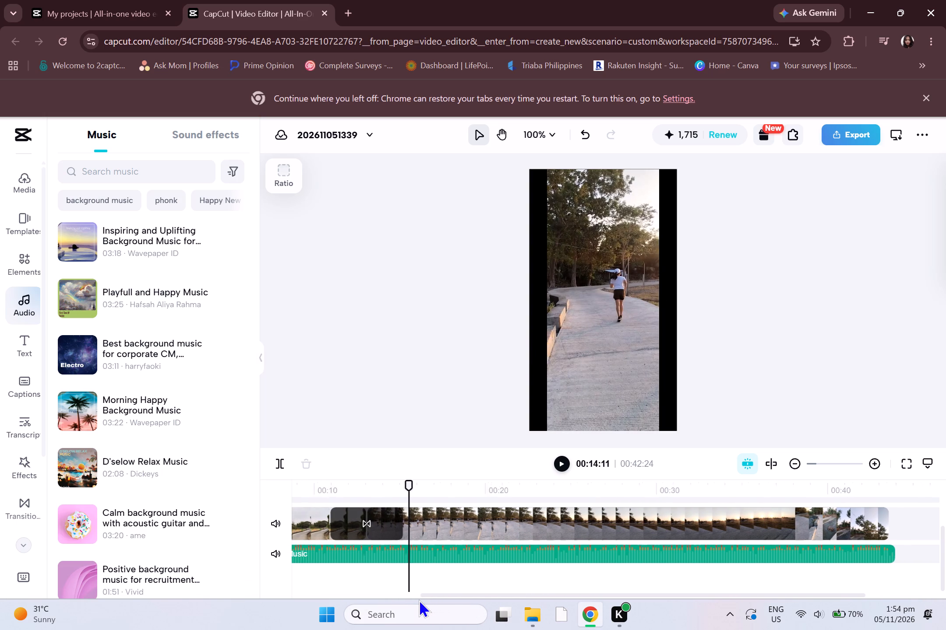
left_click_drag(419, 599, 368, 595)
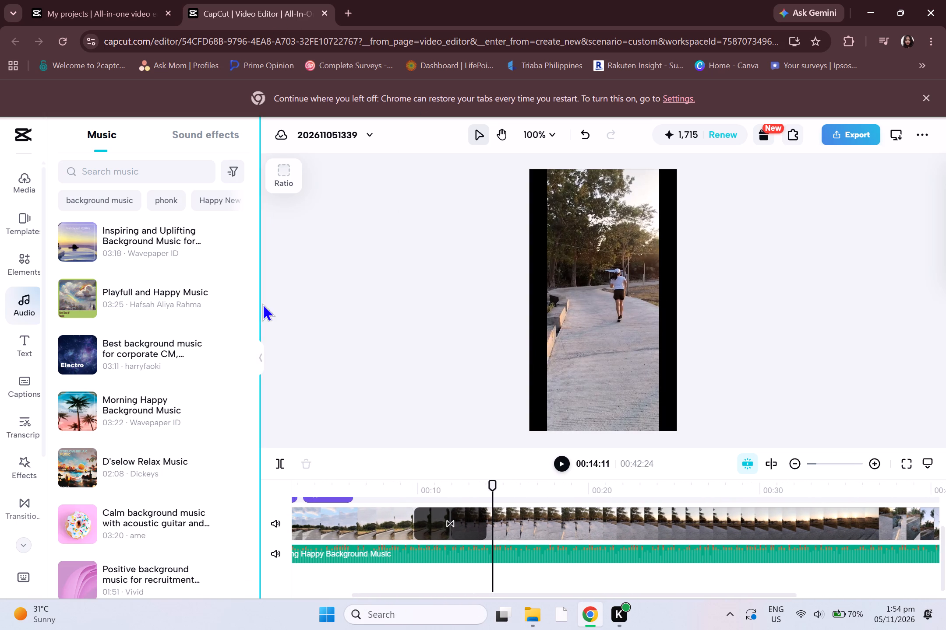
Collapse the music library beside the preview.
left_click(262, 359)
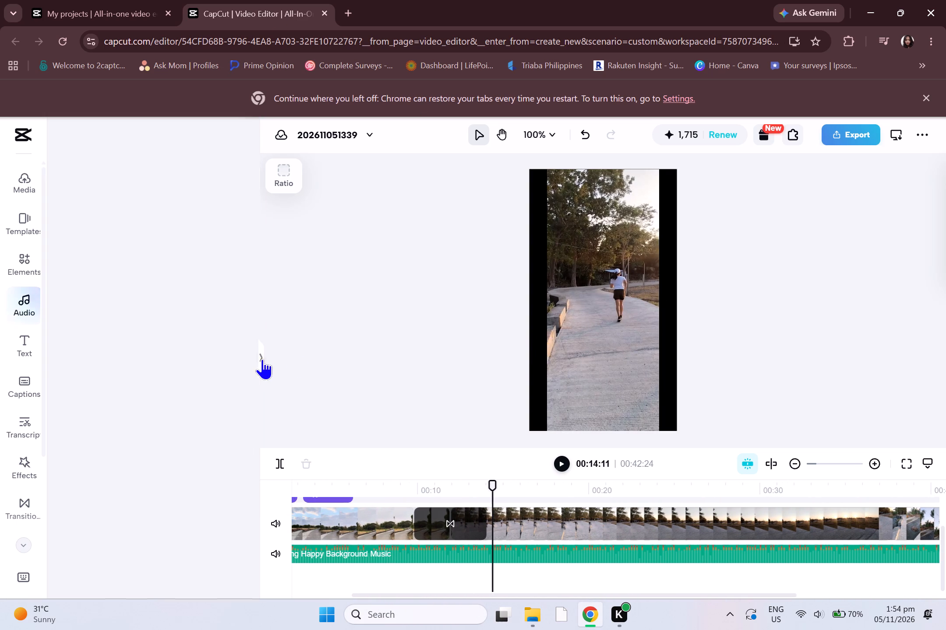
Move the playhead back to the very beginning of the video, at 00:00:00.
left_click_drag(279, 488, 73, 493)
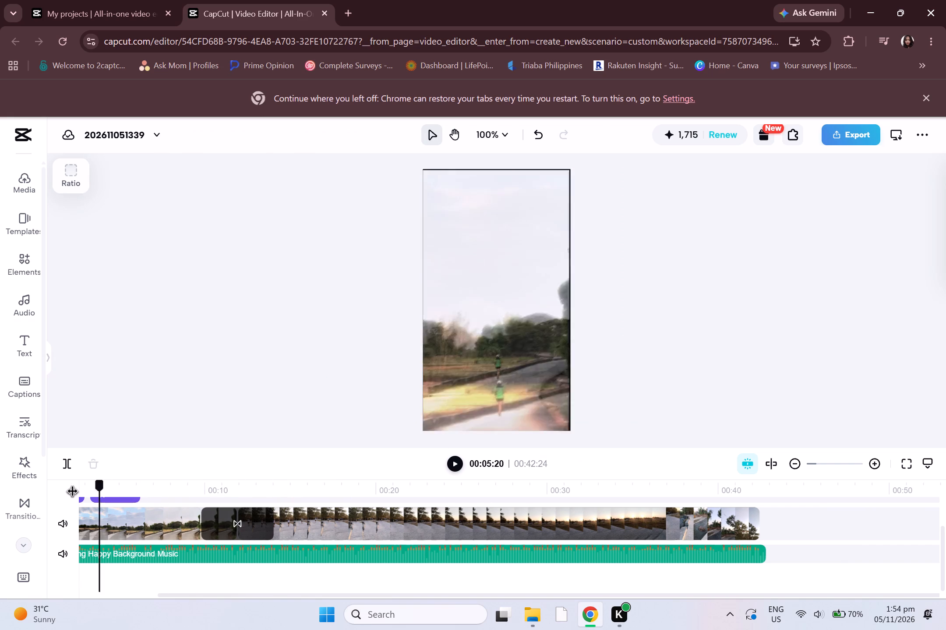
left_click_drag(73, 493, 91, 515)
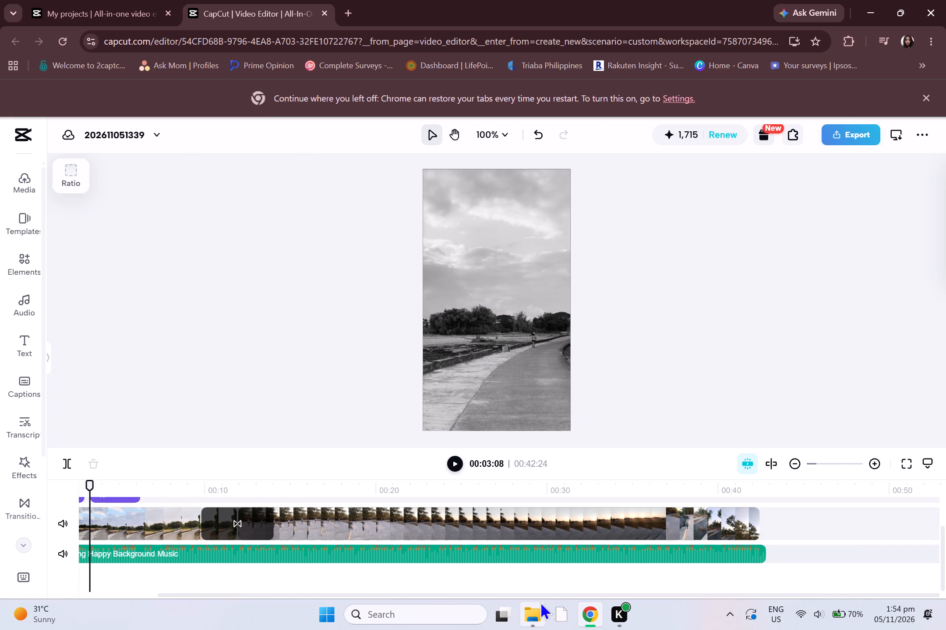
left_click_drag(489, 590, 388, 573)
left_click_drag(429, 592, 279, 552)
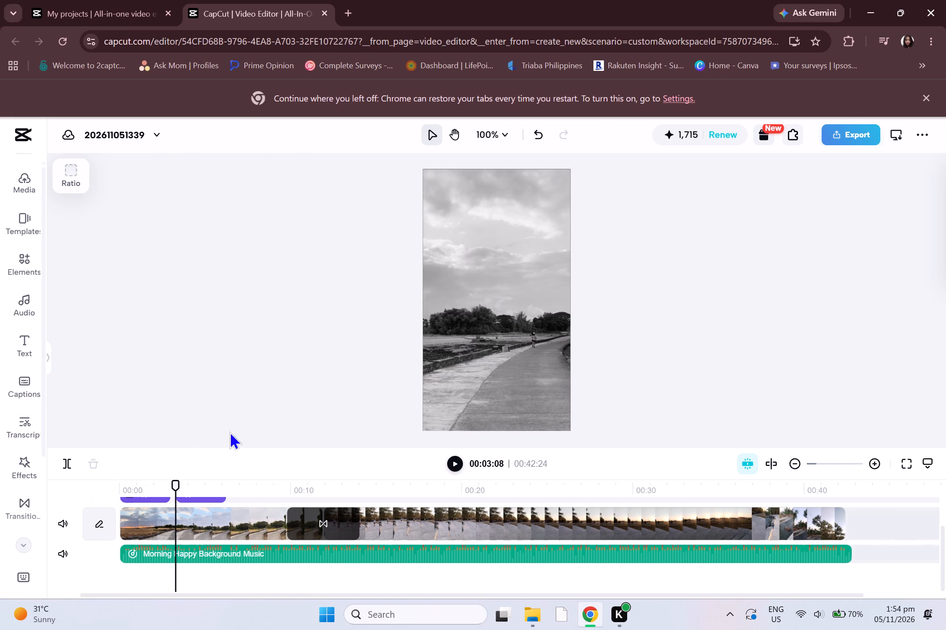
left_click_drag(176, 485, 117, 494)
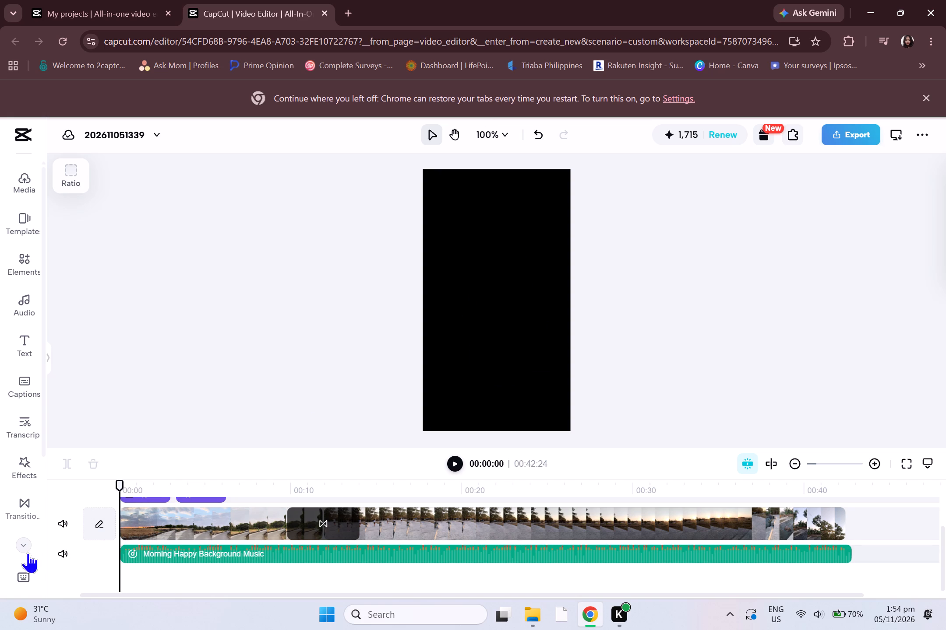
Review the editor's list of shortcuts, and close it.
left_click(16, 578)
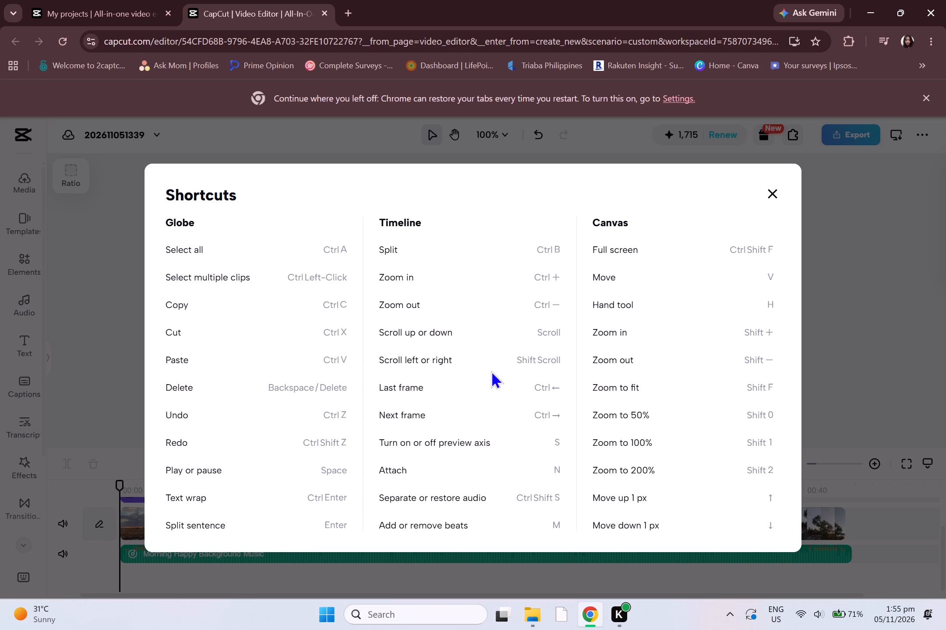
left_click(767, 189)
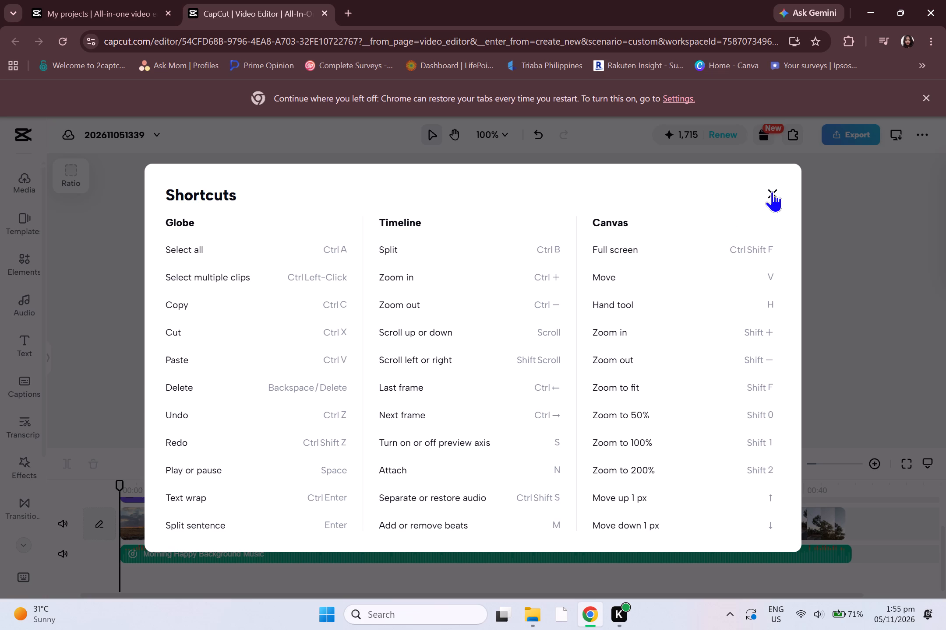
left_click(772, 191)
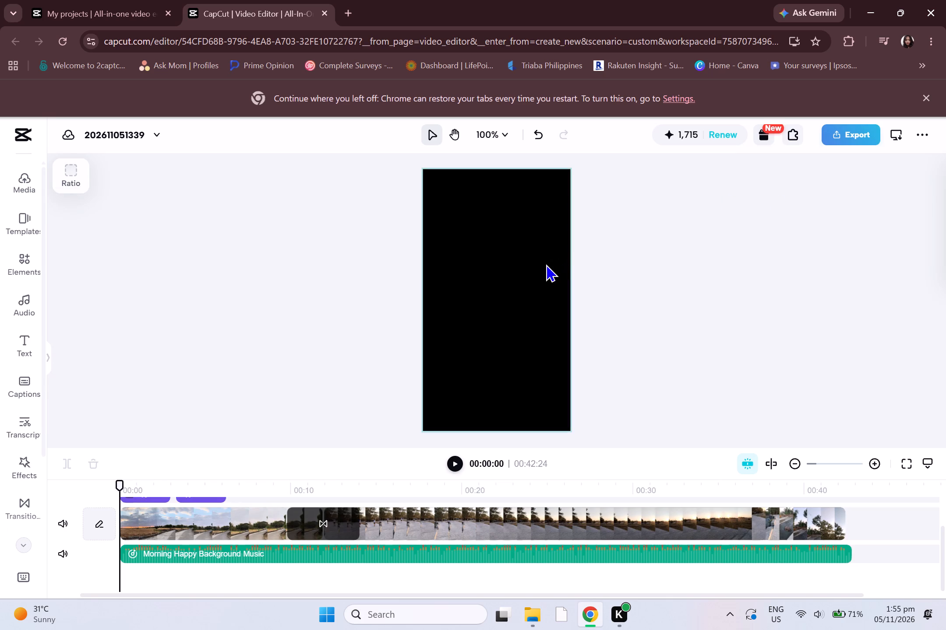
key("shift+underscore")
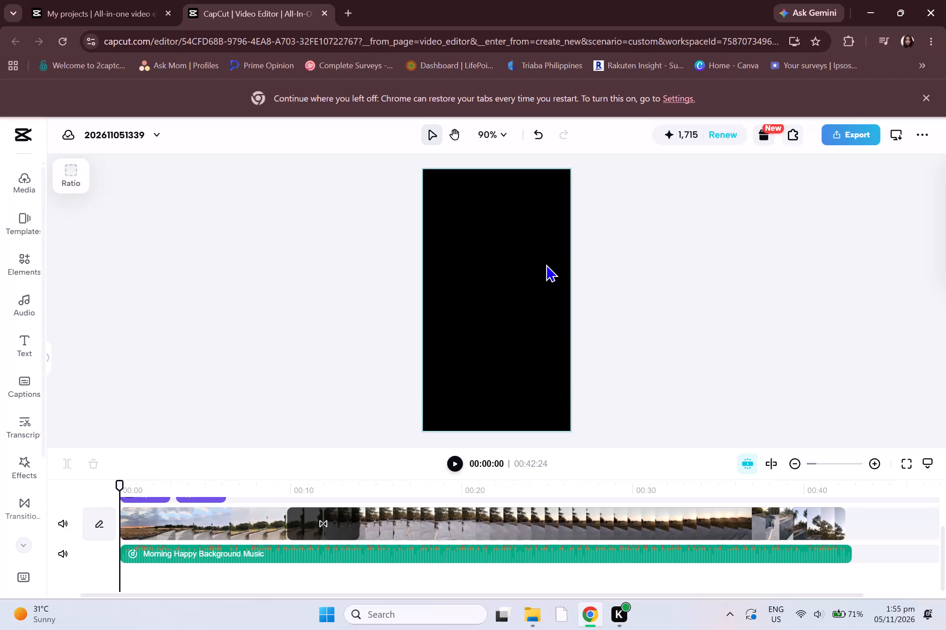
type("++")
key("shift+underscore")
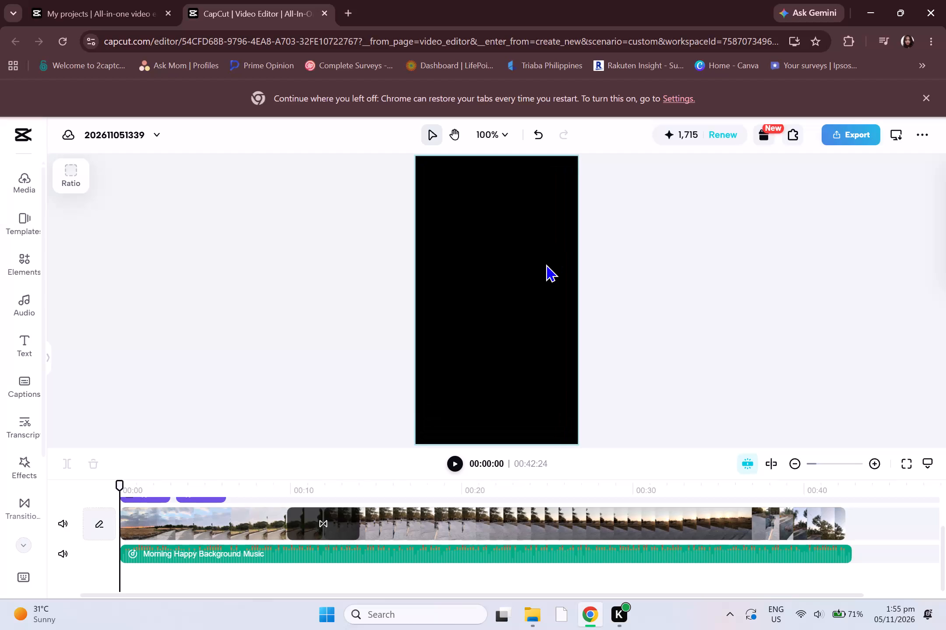
Play the video from the beginning and pause it at 00:36:17, selecting the second video clip along the way.
left_click(448, 458)
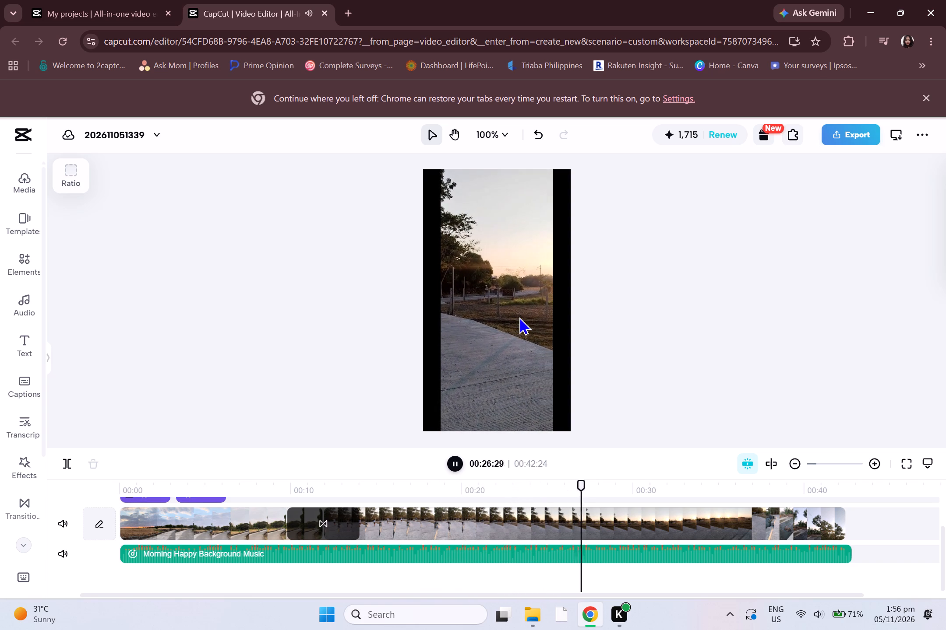
left_click(380, 521)
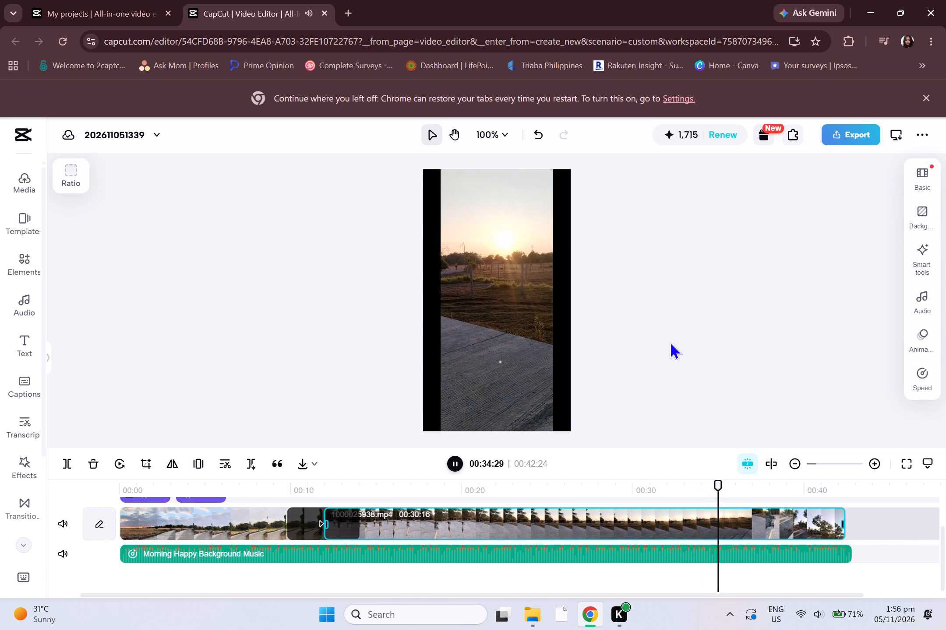
left_click(449, 463)
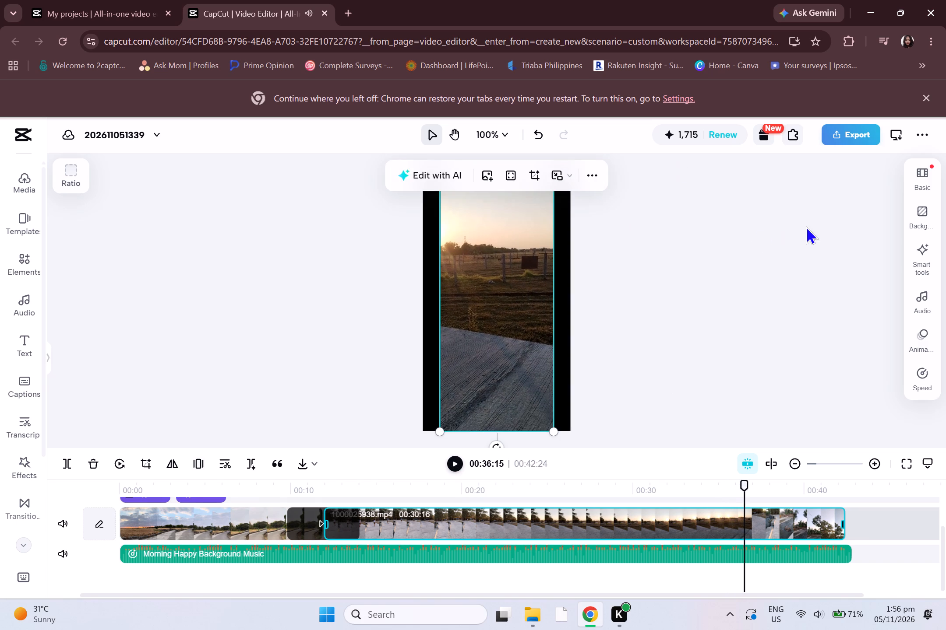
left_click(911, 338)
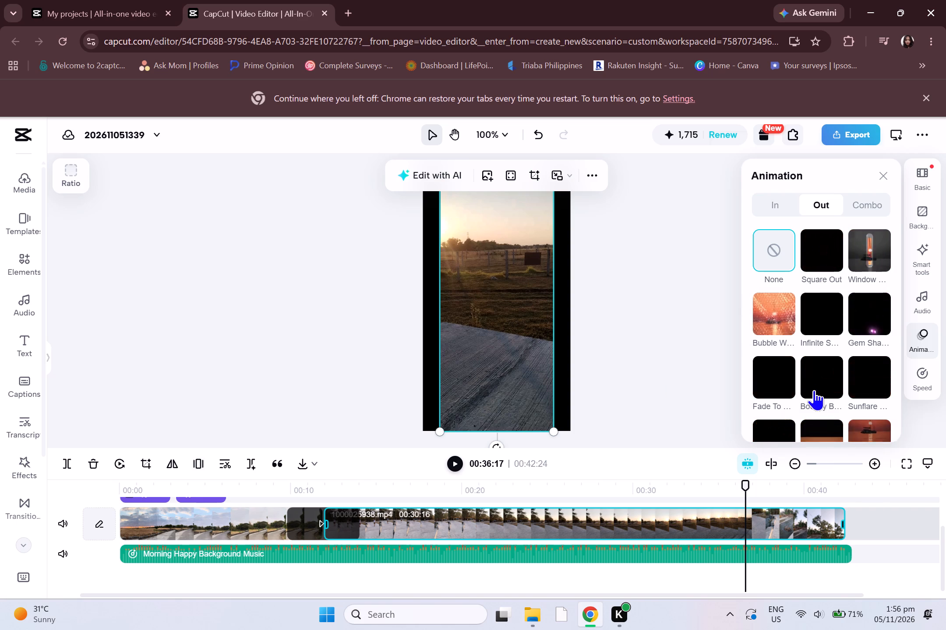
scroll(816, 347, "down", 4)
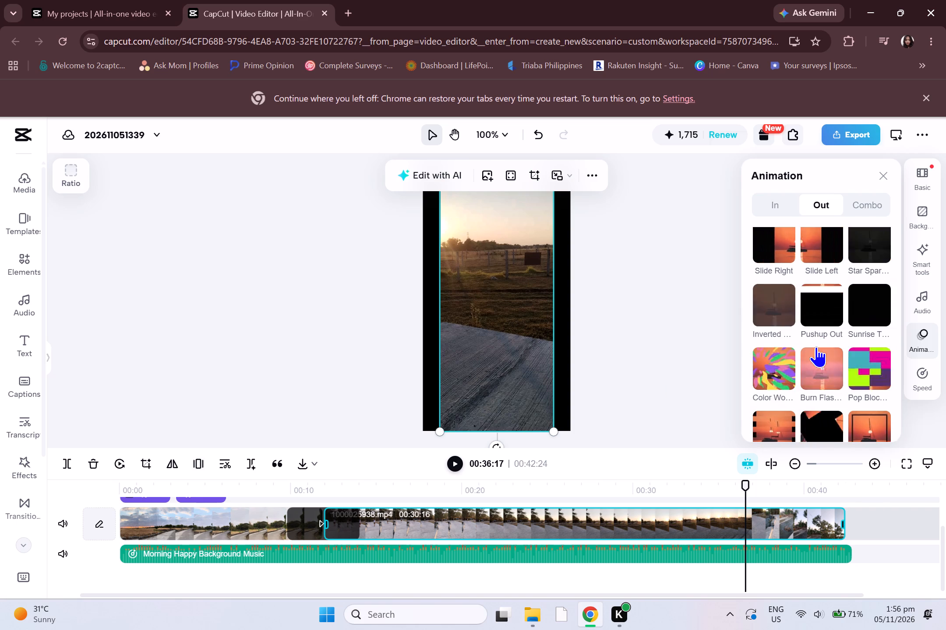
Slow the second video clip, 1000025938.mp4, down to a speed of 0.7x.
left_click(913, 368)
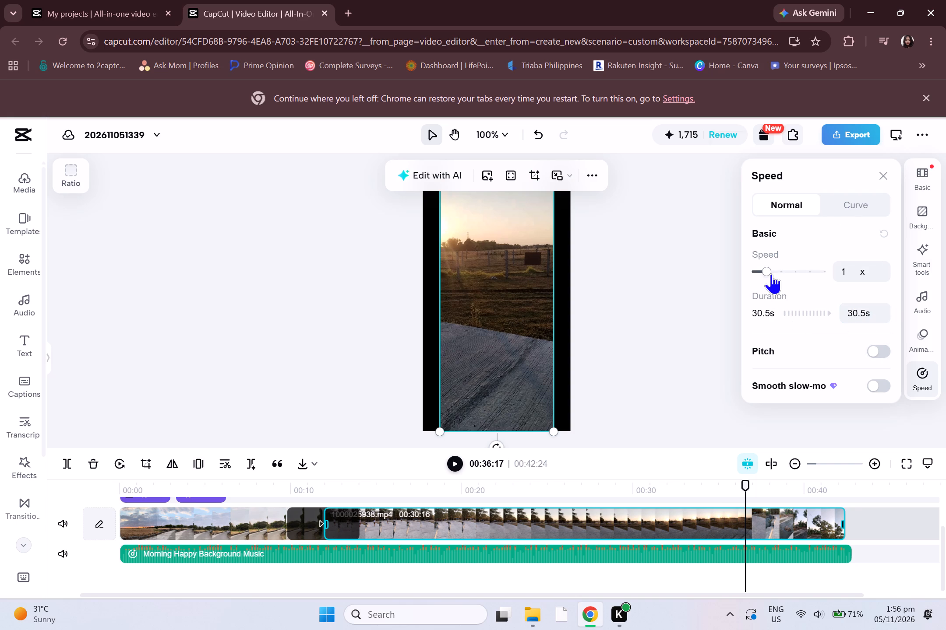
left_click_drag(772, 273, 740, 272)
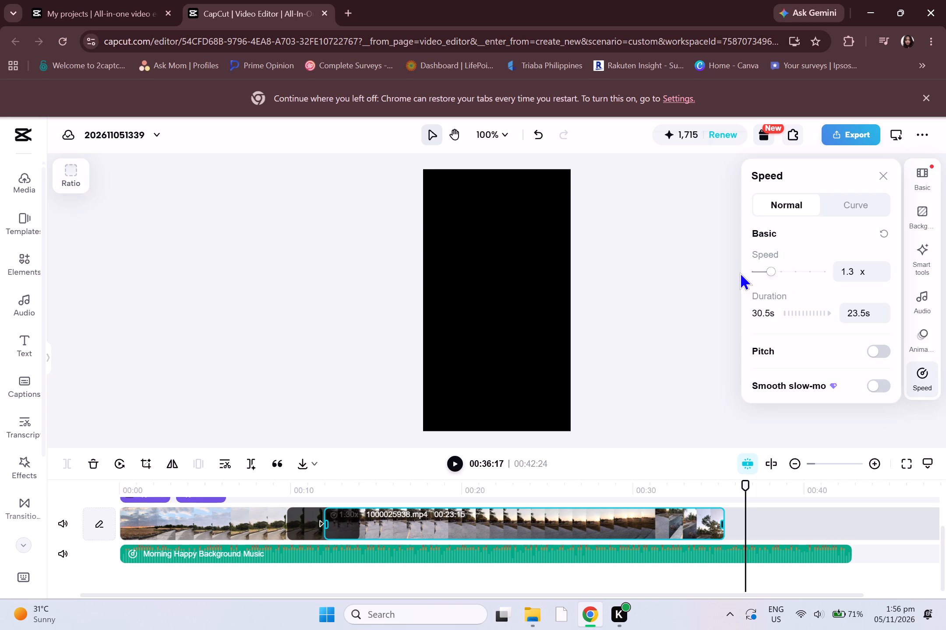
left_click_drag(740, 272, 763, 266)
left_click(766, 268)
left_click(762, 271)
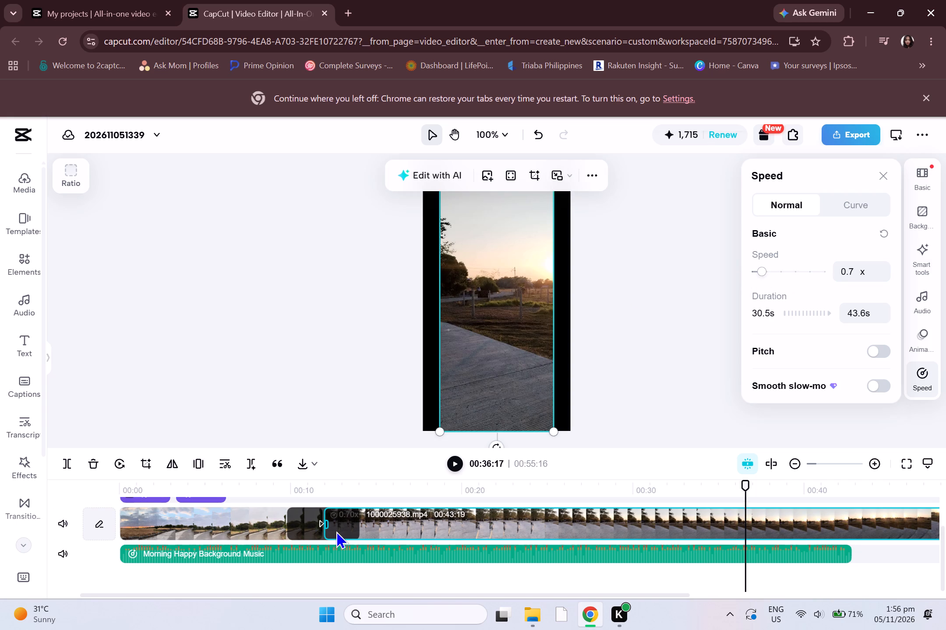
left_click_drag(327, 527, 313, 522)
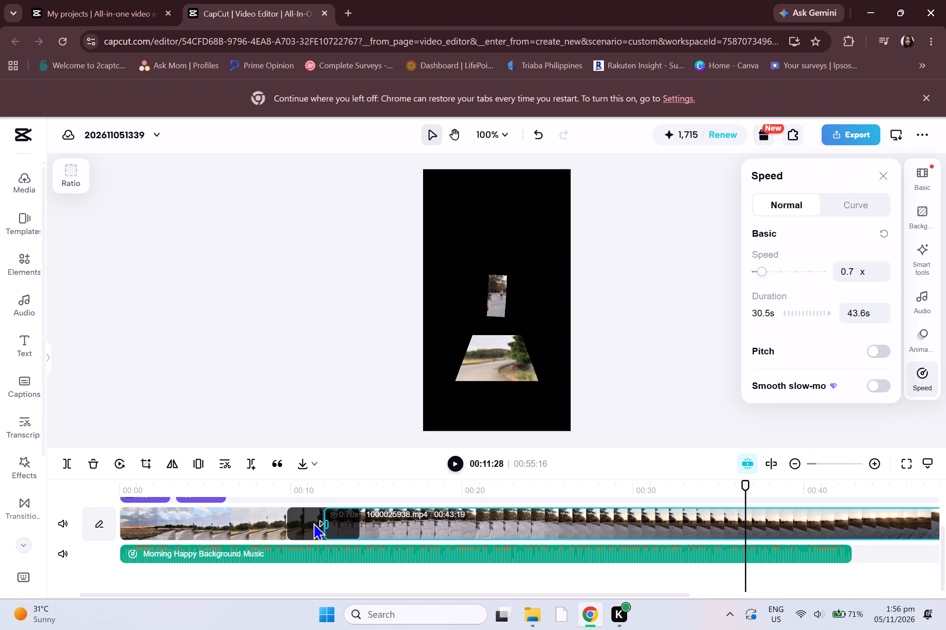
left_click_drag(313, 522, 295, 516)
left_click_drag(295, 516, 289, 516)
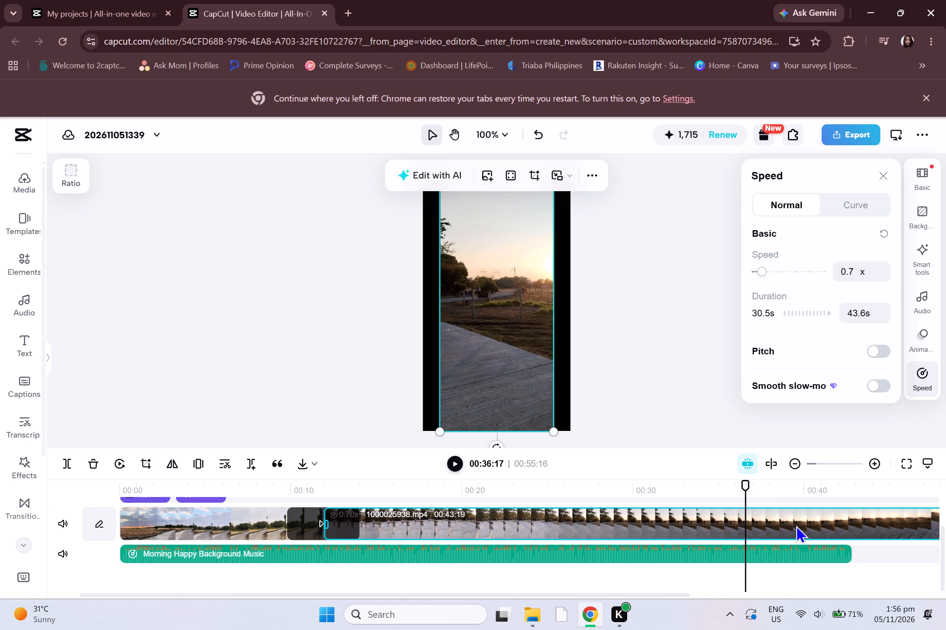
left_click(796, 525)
Play the video again from the beginning to review the slowed second clip.
left_click_drag(745, 484, 746, 484)
left_click_drag(746, 484, 127, 551)
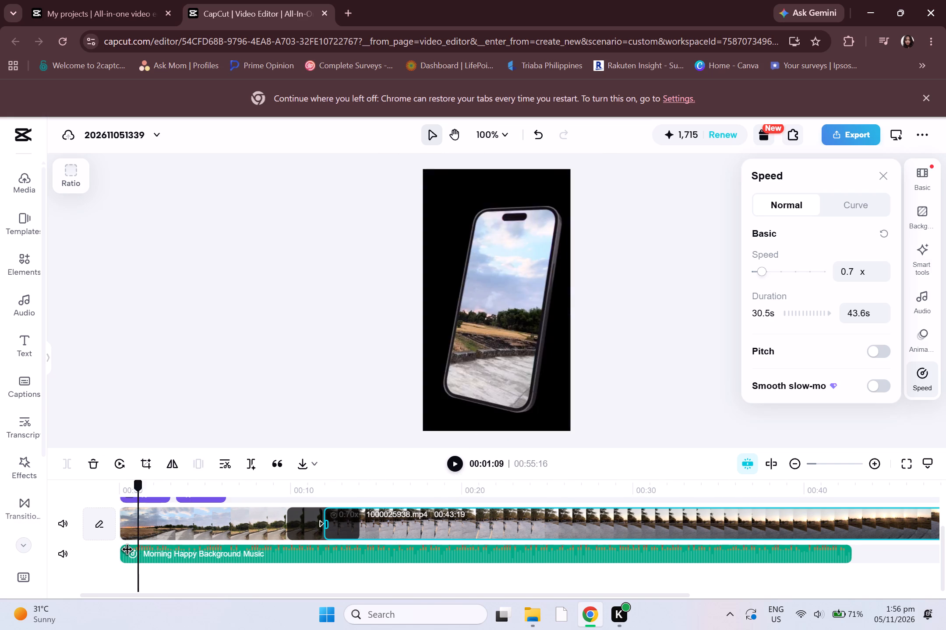
left_click_drag(127, 551, 88, 551)
left_click(452, 463)
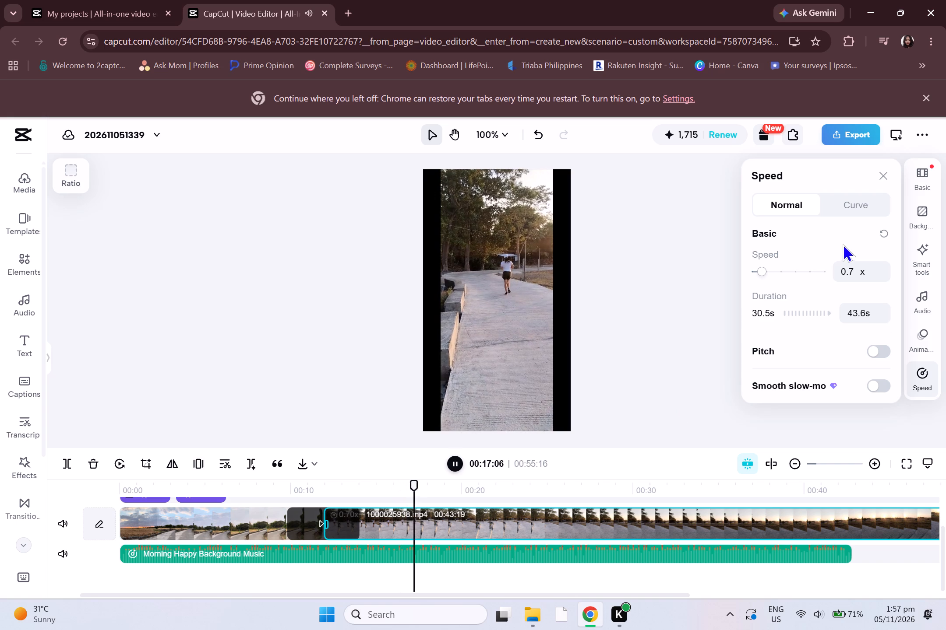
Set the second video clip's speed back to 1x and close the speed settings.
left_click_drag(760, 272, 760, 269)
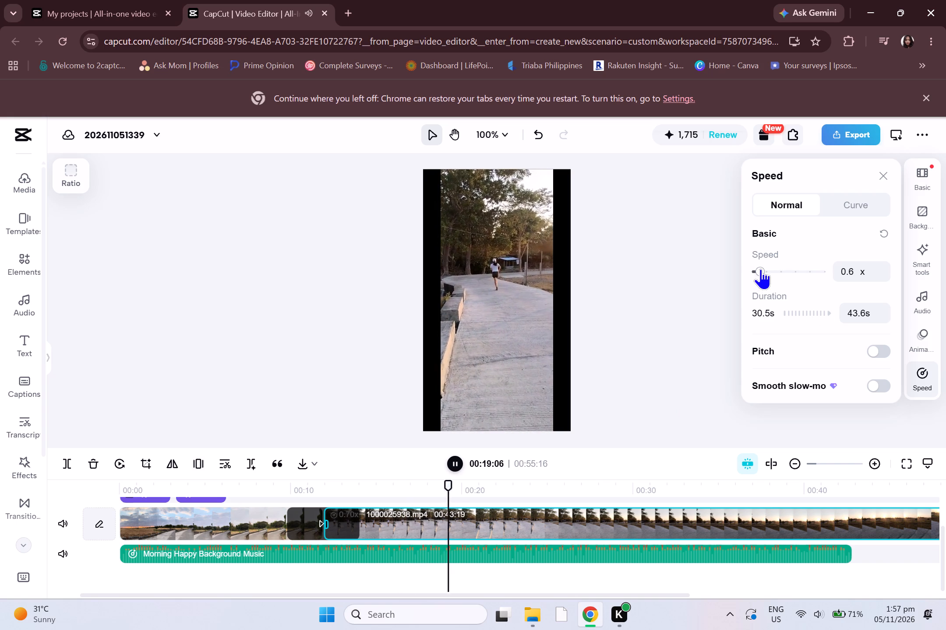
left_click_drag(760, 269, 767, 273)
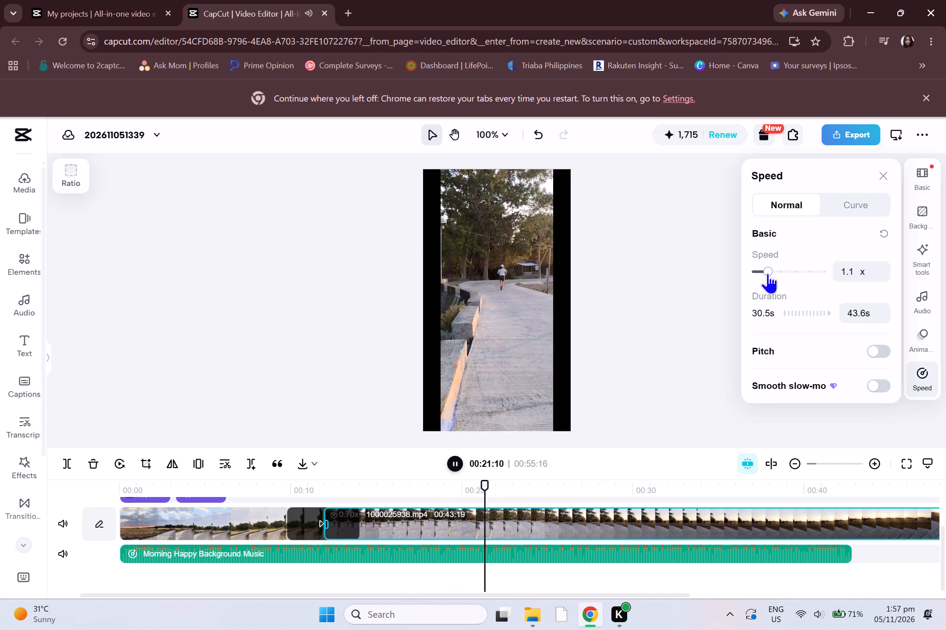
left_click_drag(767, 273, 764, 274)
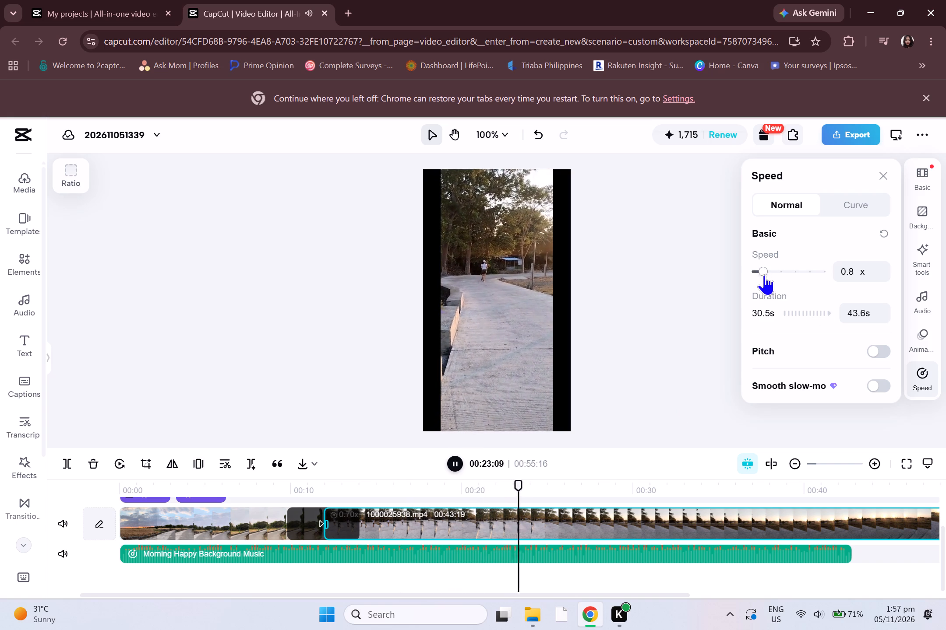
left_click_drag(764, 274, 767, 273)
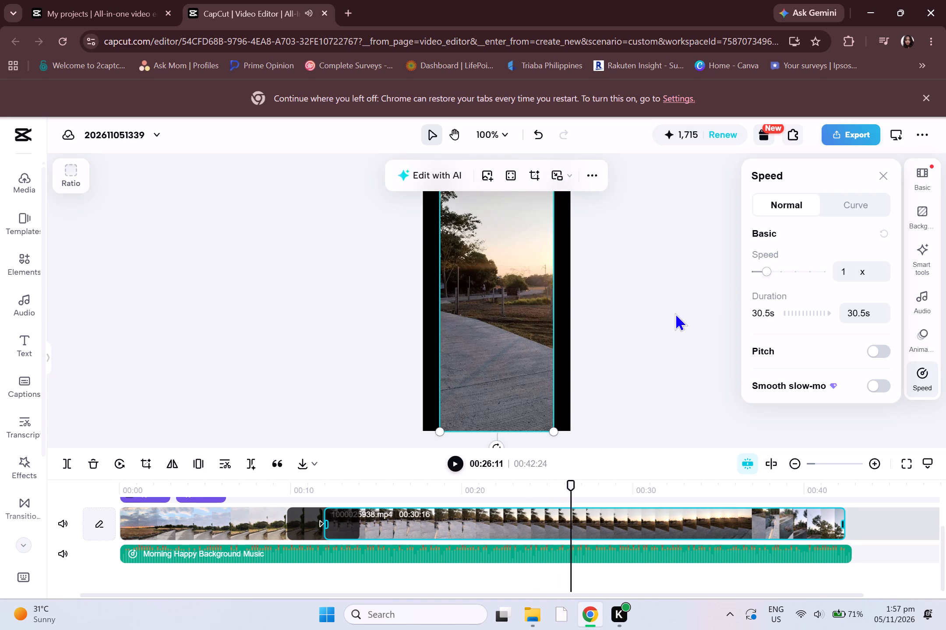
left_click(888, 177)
Browse the Out and Combo animations available for the second video clip, then close the animation settings.
left_click(924, 347)
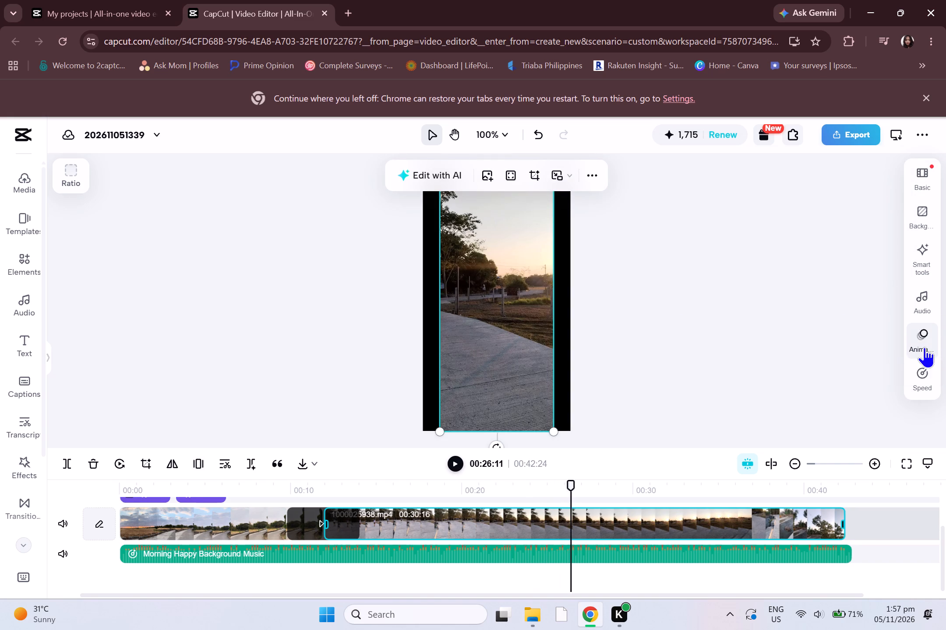
scroll(829, 276, "down", 1)
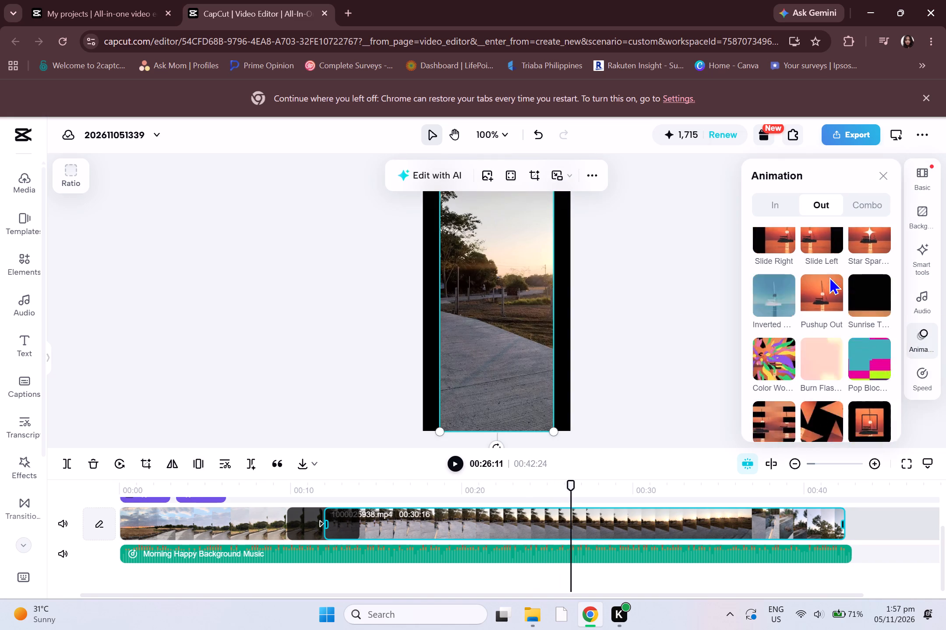
scroll(829, 276, "down", 3)
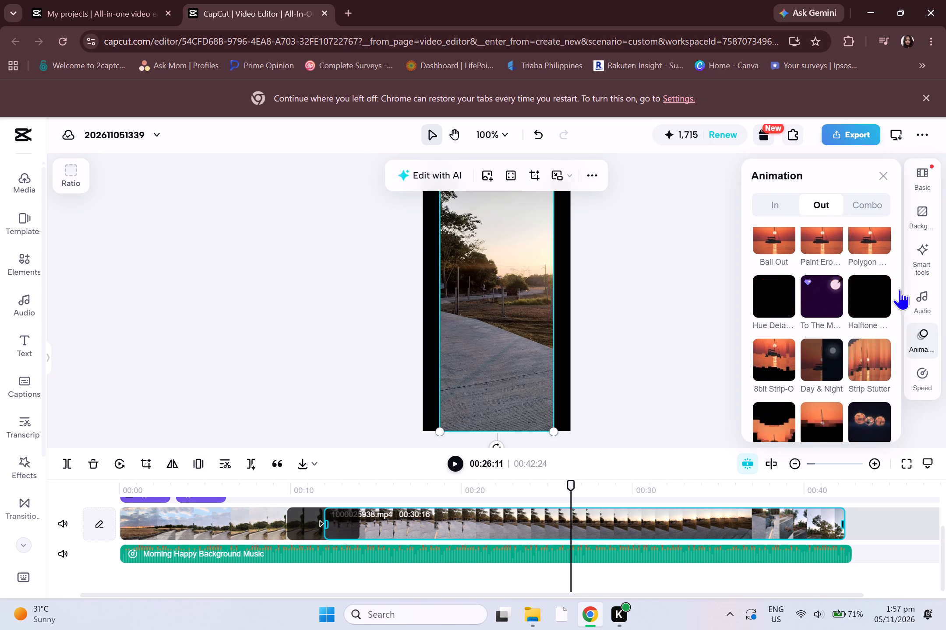
scroll(854, 336, "down", 3)
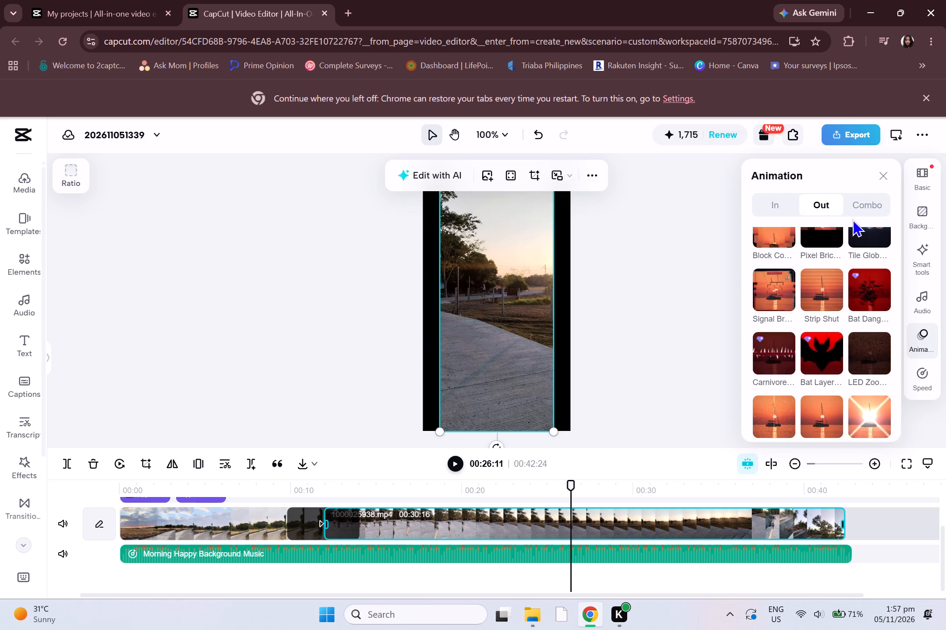
left_click(857, 203)
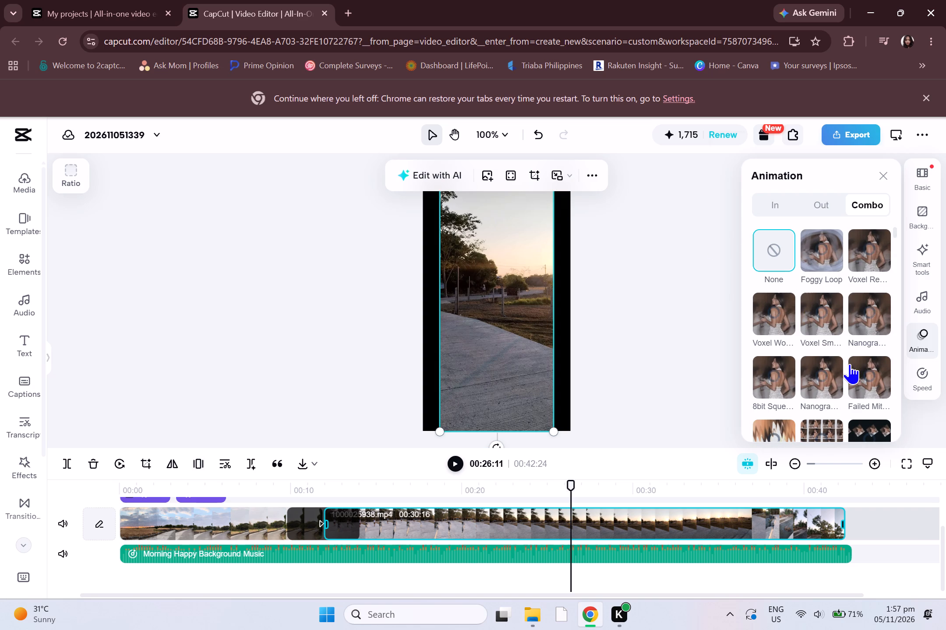
scroll(849, 364, "down", 3)
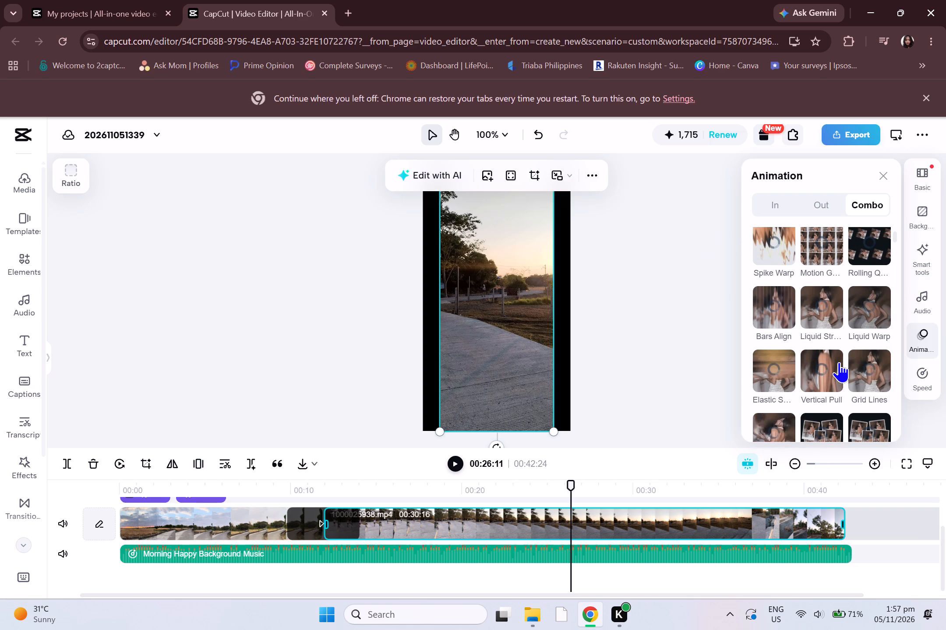
scroll(839, 362, "down", 2)
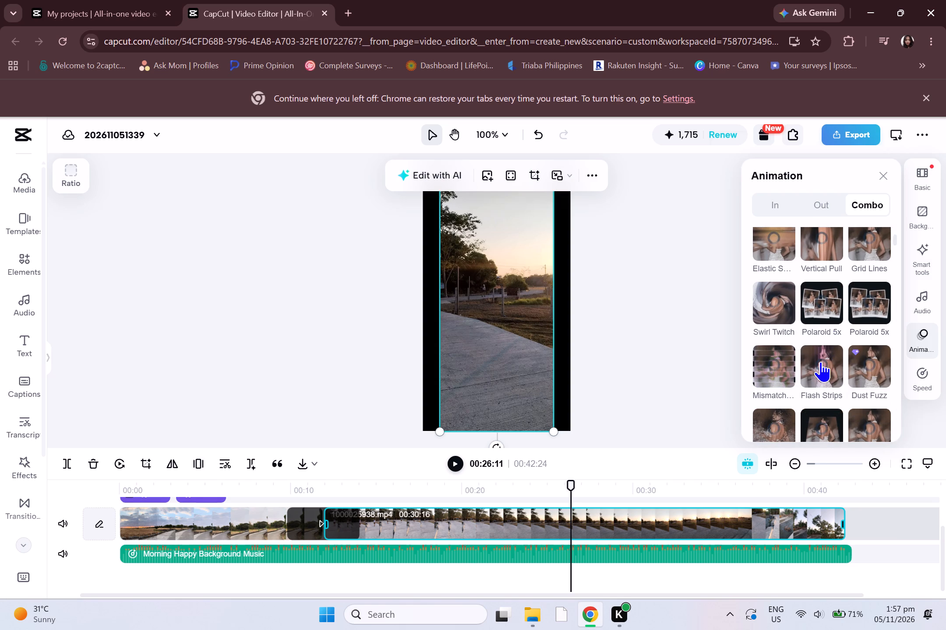
scroll(820, 361, "down", 2)
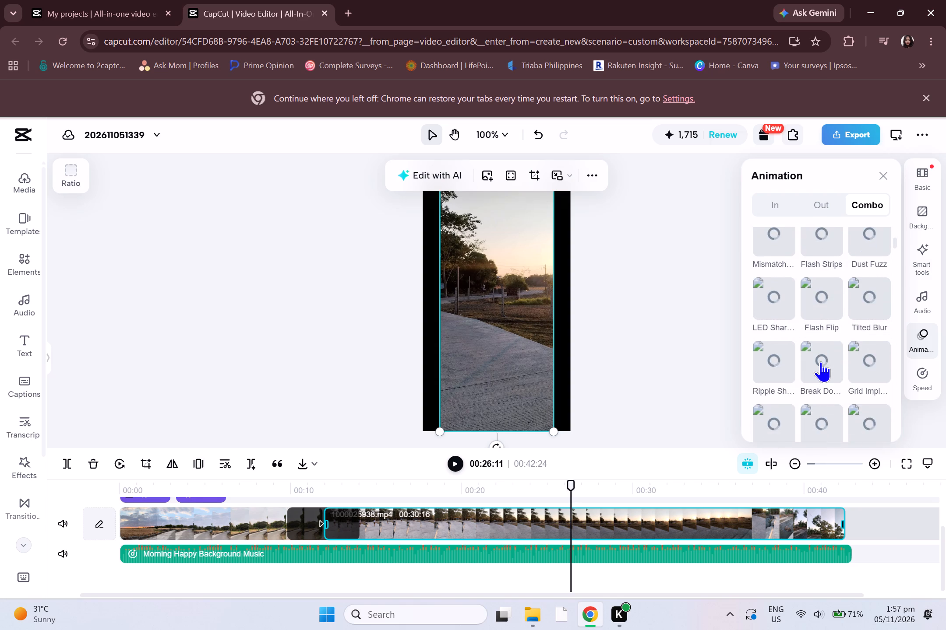
scroll(820, 361, "up", 16)
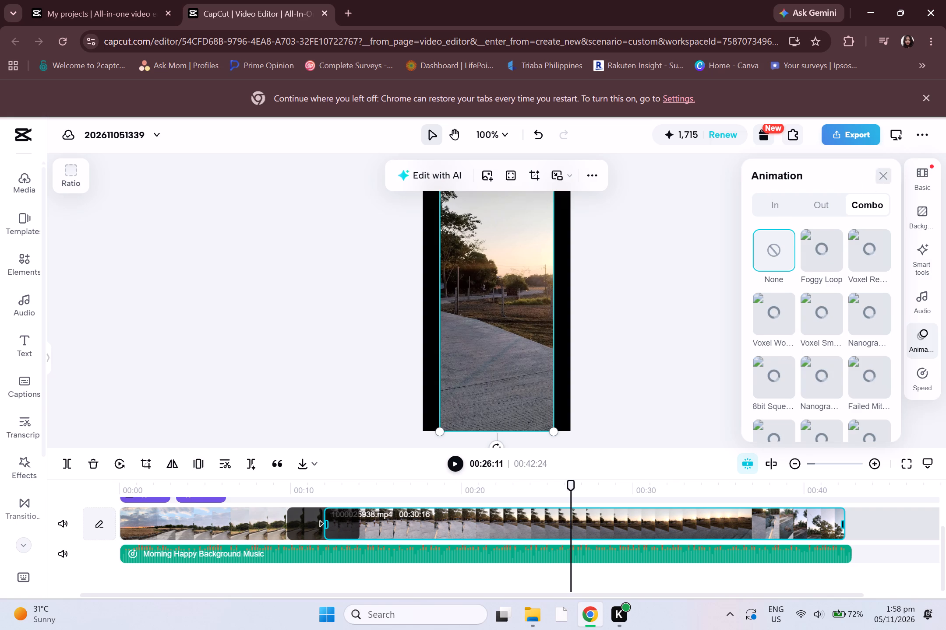
left_click(885, 180)
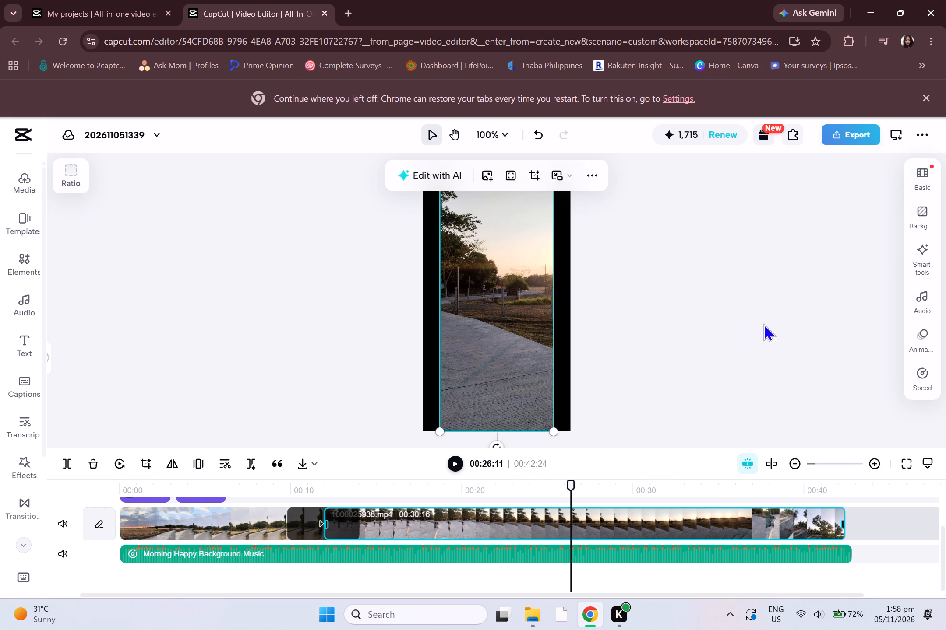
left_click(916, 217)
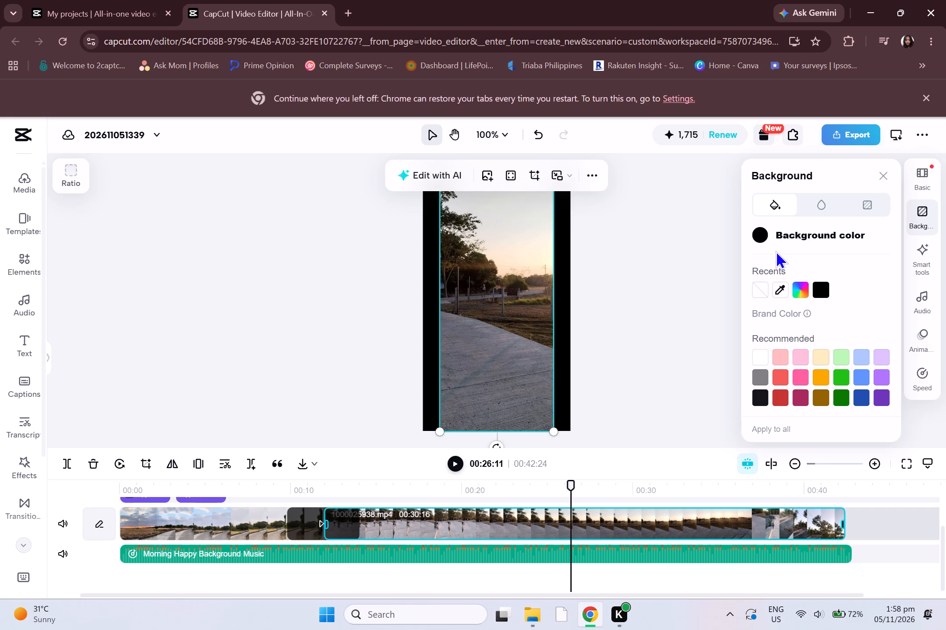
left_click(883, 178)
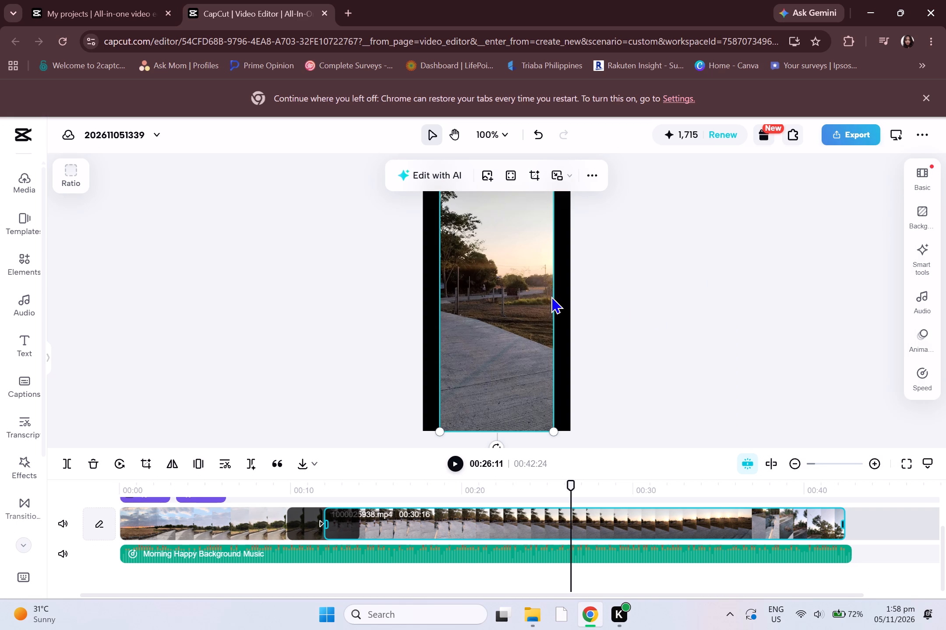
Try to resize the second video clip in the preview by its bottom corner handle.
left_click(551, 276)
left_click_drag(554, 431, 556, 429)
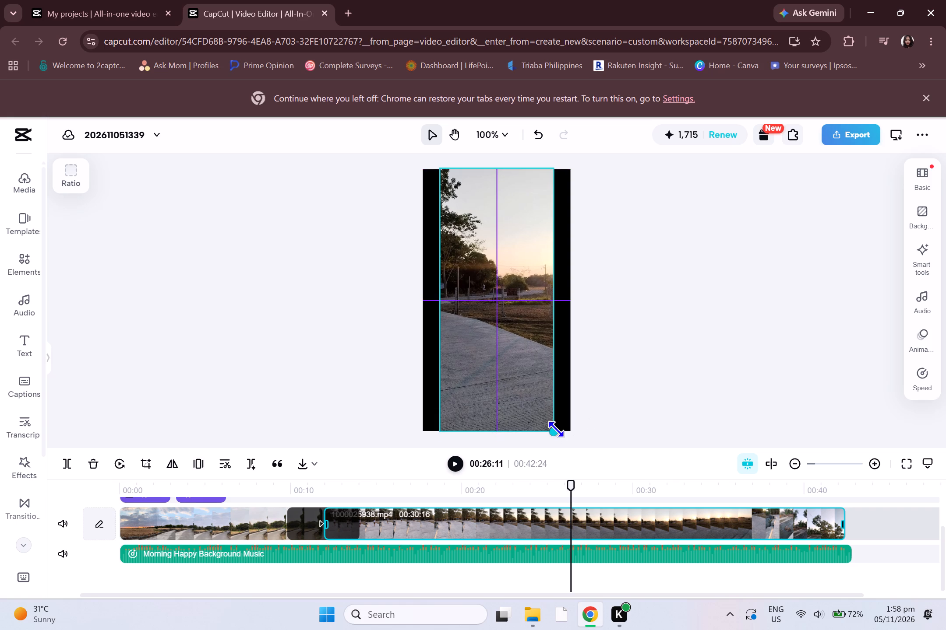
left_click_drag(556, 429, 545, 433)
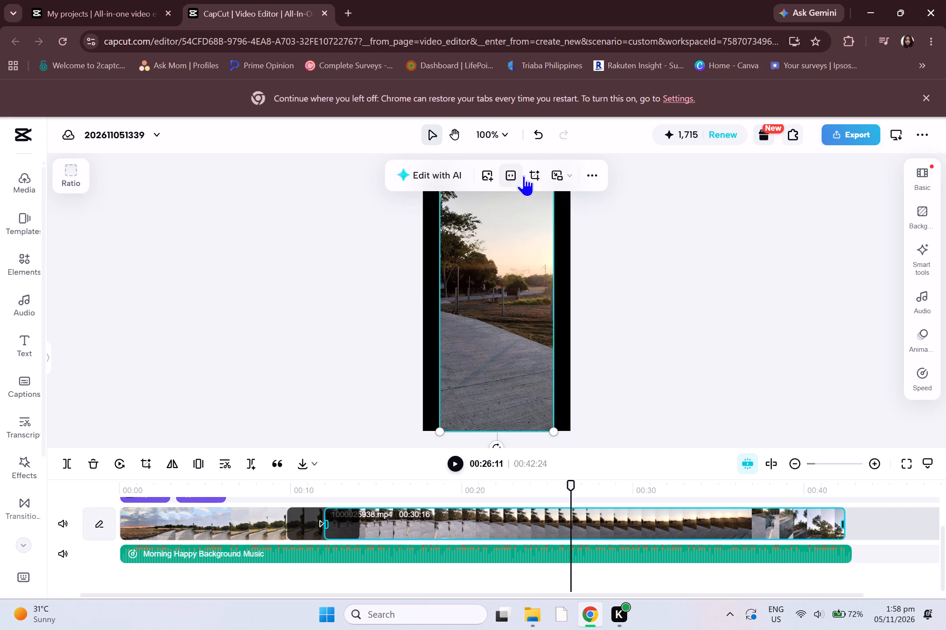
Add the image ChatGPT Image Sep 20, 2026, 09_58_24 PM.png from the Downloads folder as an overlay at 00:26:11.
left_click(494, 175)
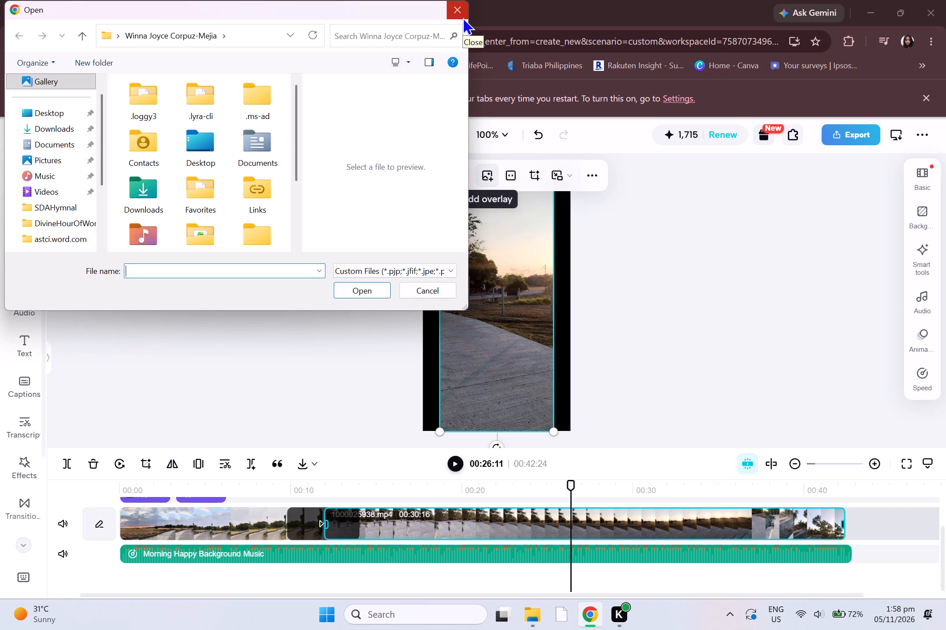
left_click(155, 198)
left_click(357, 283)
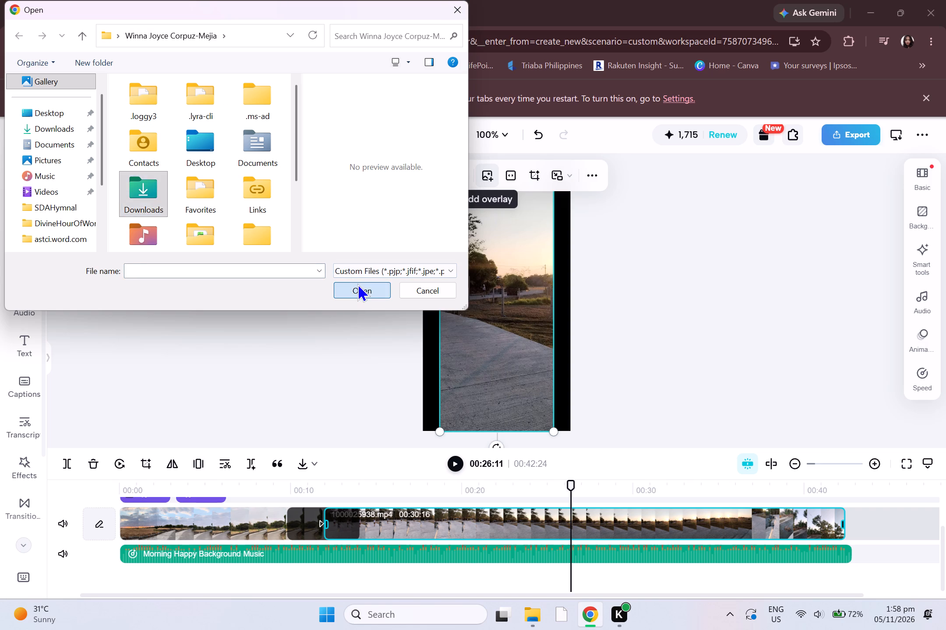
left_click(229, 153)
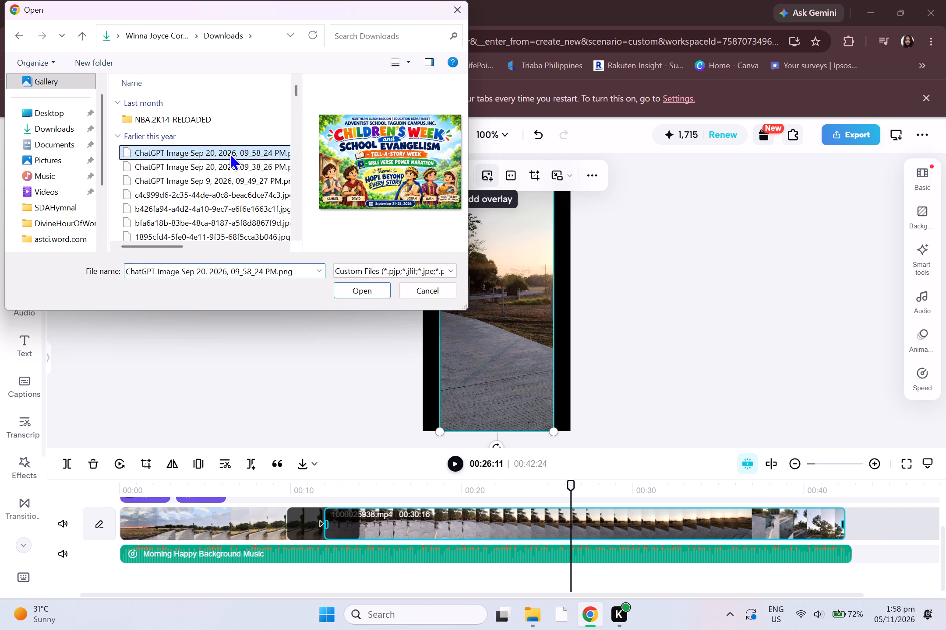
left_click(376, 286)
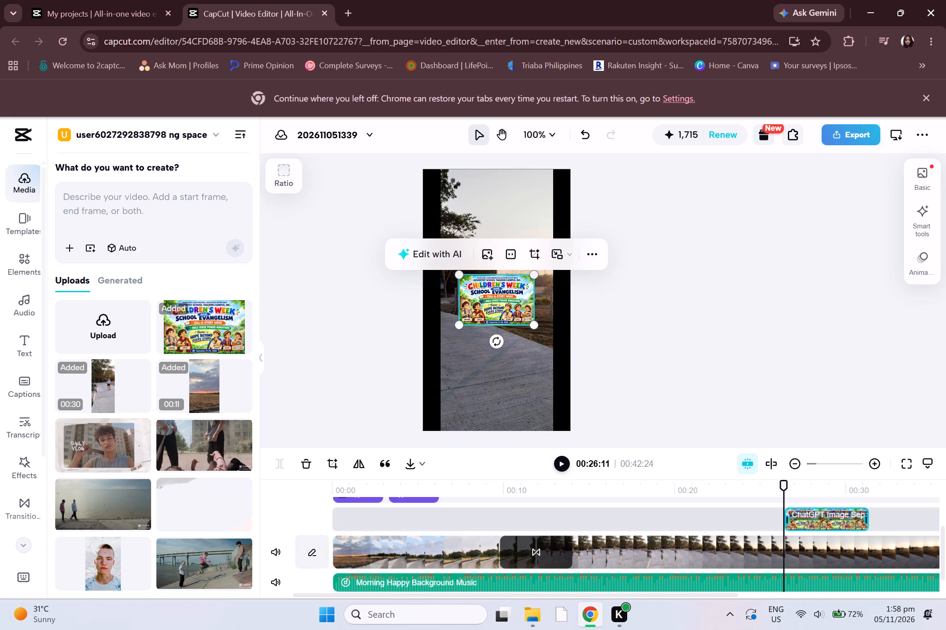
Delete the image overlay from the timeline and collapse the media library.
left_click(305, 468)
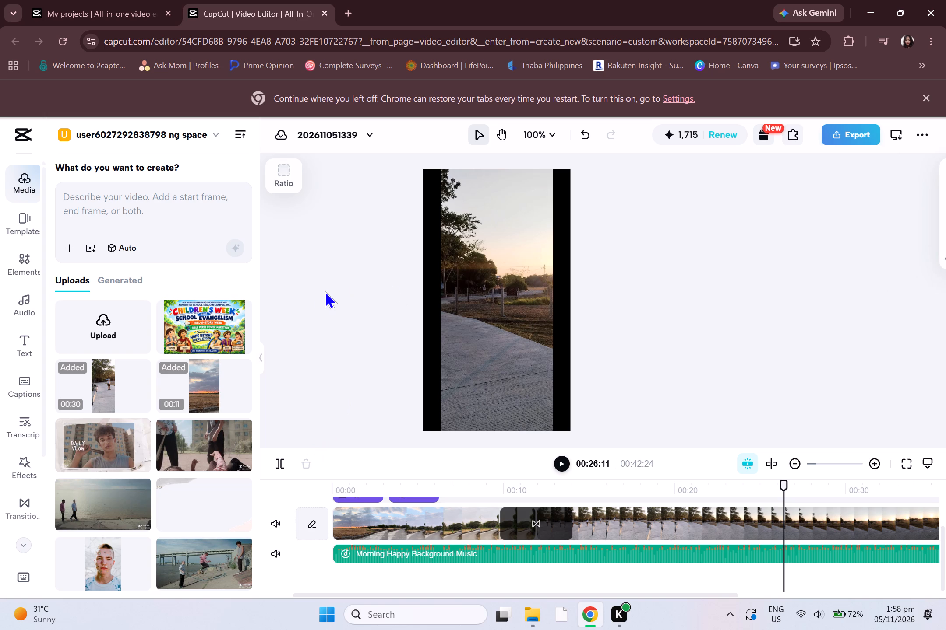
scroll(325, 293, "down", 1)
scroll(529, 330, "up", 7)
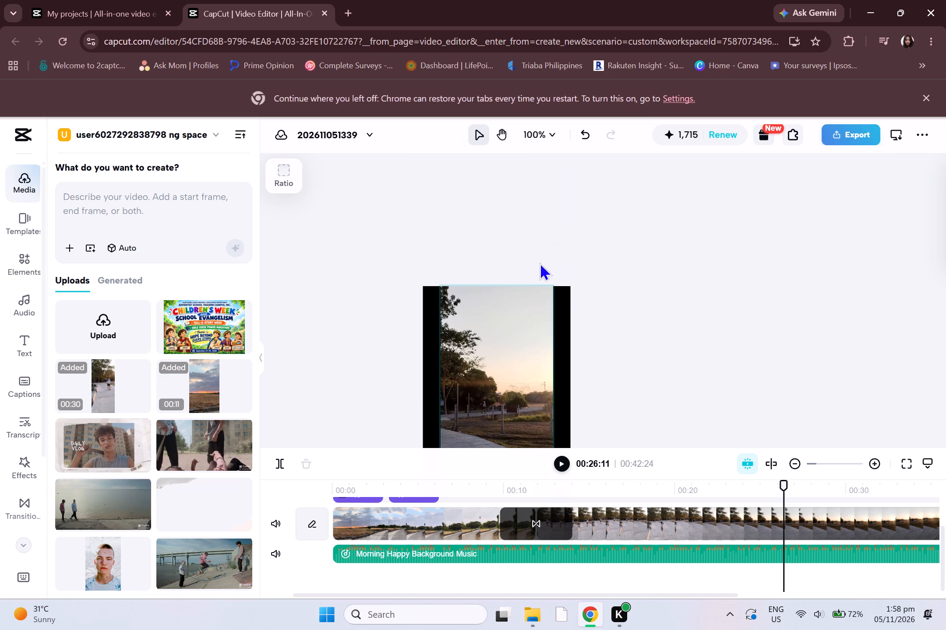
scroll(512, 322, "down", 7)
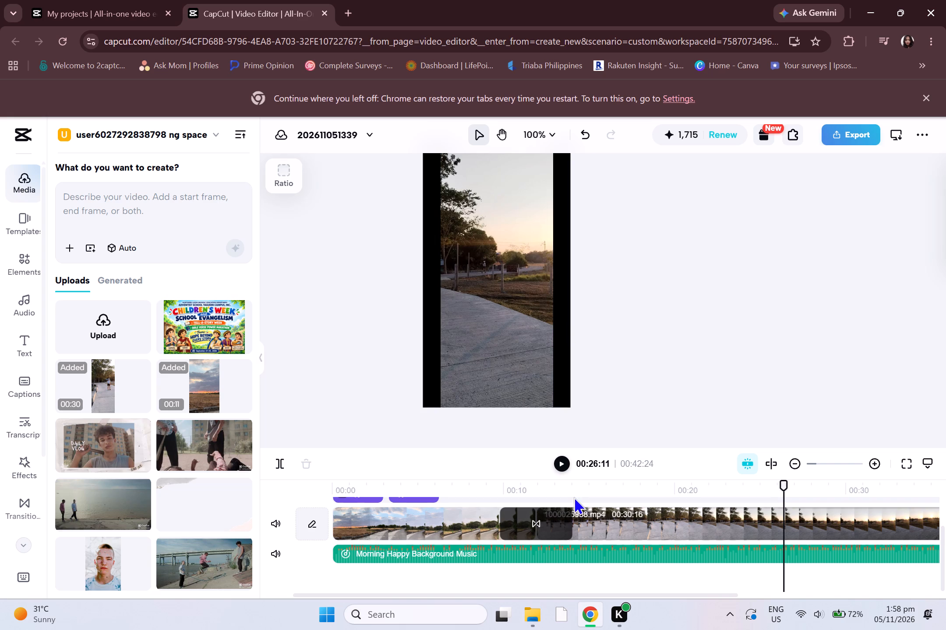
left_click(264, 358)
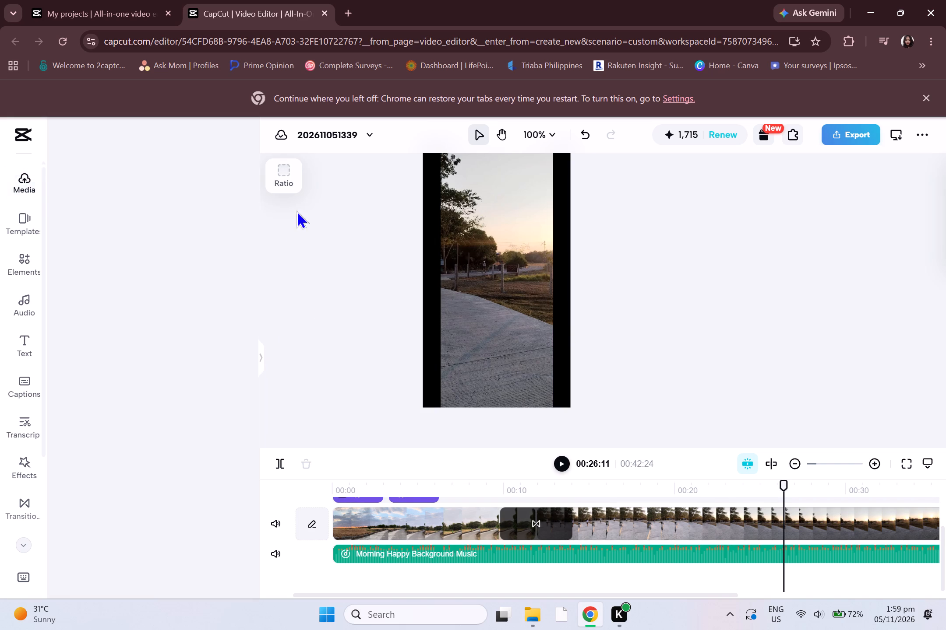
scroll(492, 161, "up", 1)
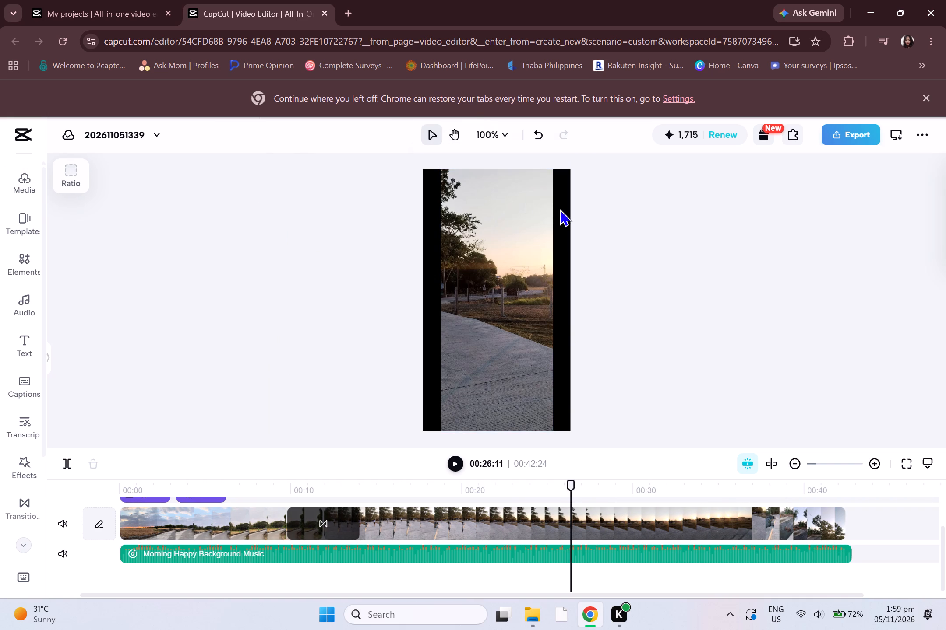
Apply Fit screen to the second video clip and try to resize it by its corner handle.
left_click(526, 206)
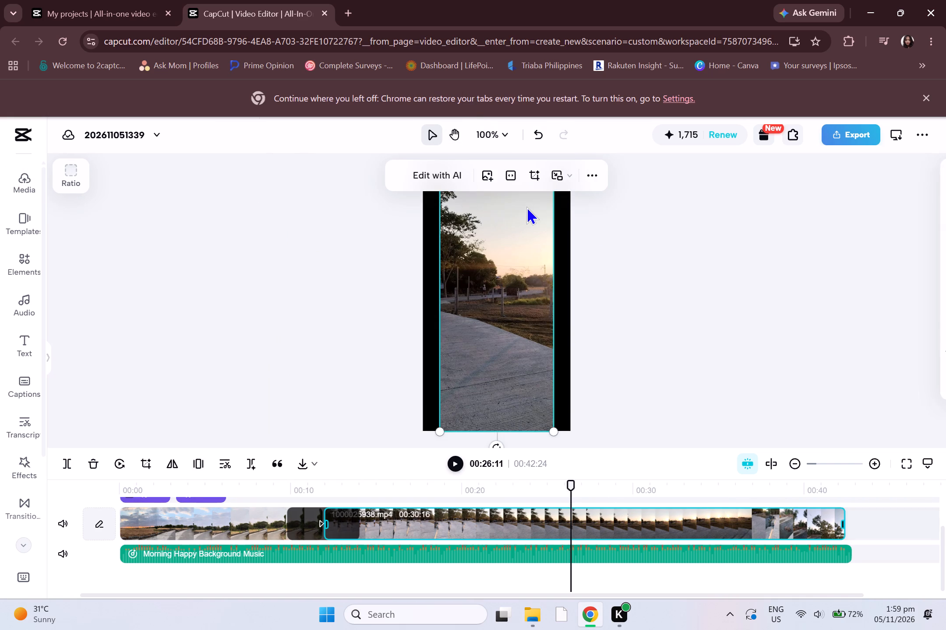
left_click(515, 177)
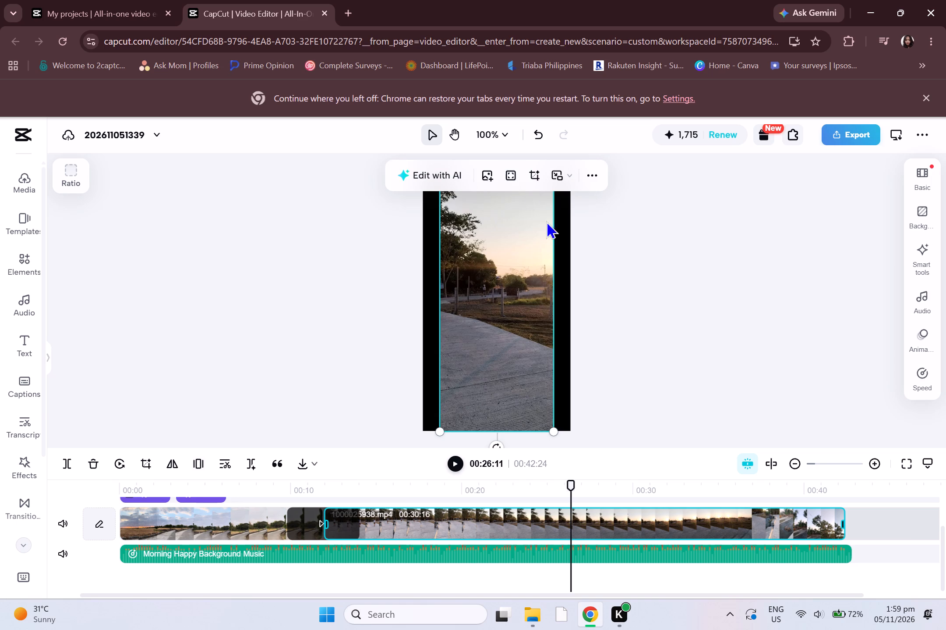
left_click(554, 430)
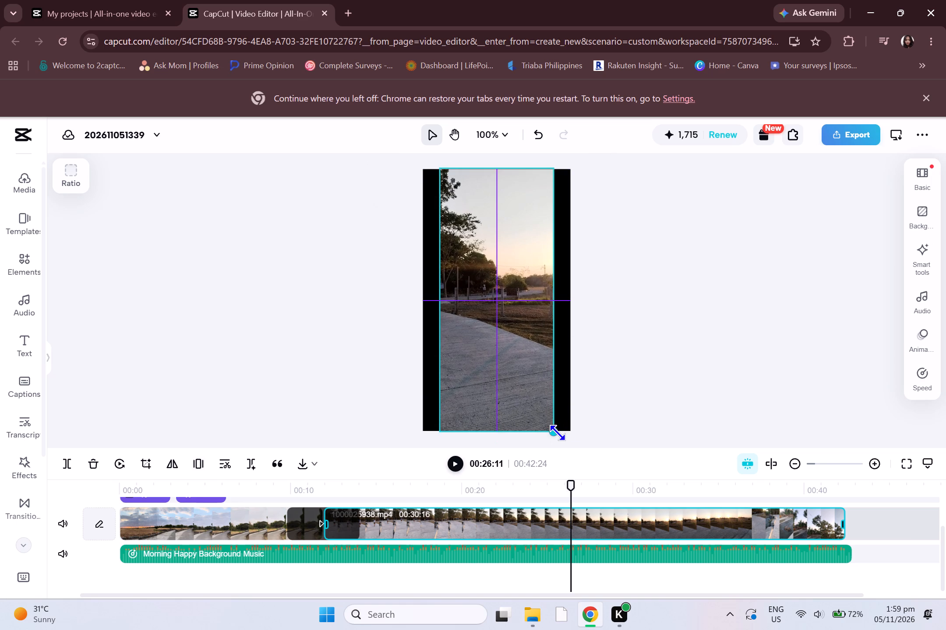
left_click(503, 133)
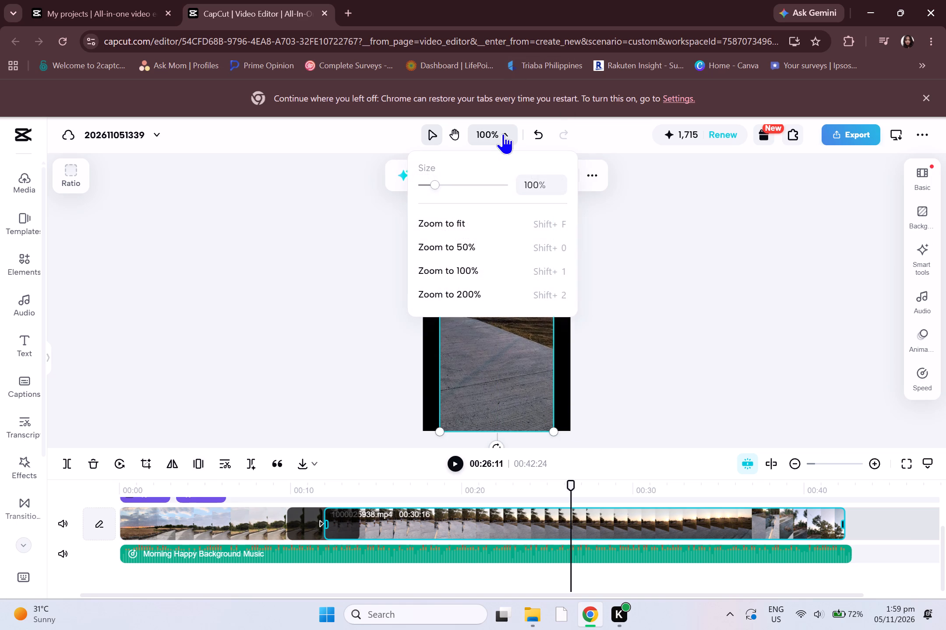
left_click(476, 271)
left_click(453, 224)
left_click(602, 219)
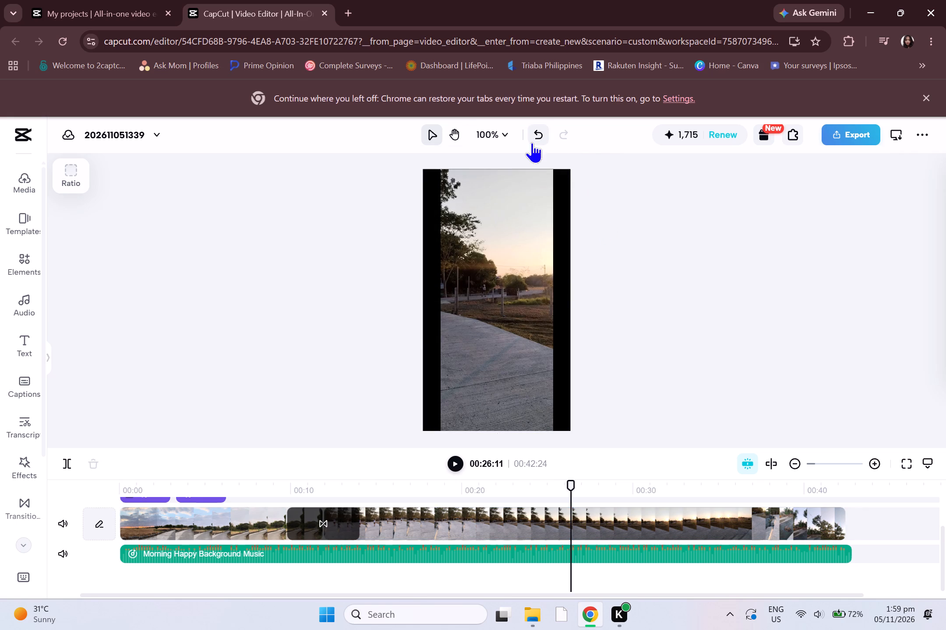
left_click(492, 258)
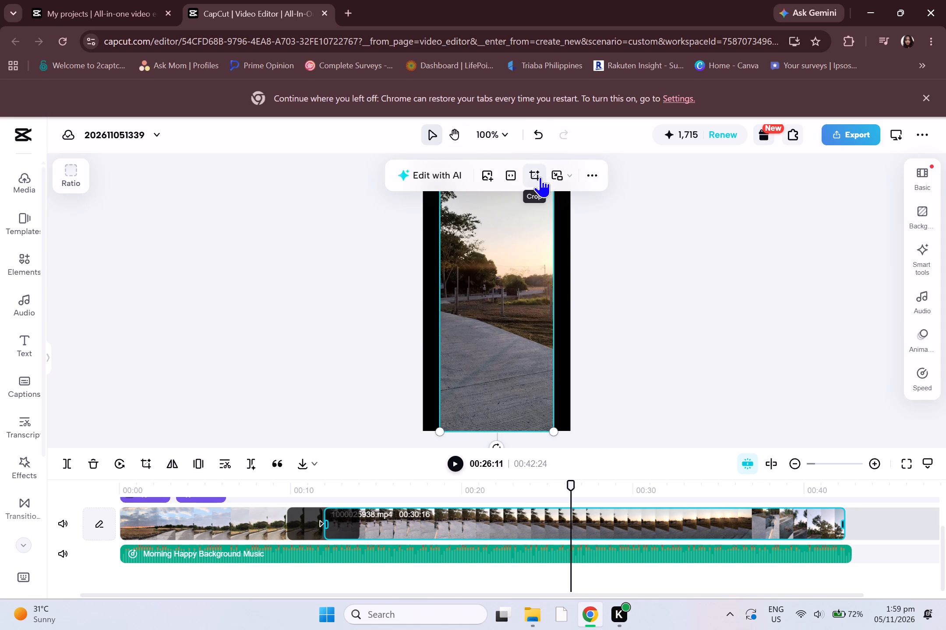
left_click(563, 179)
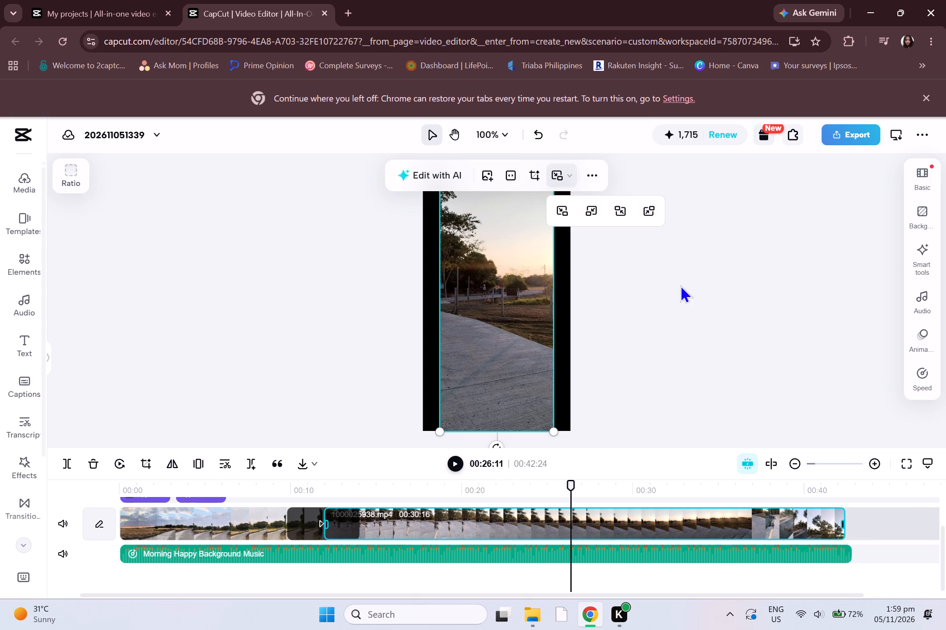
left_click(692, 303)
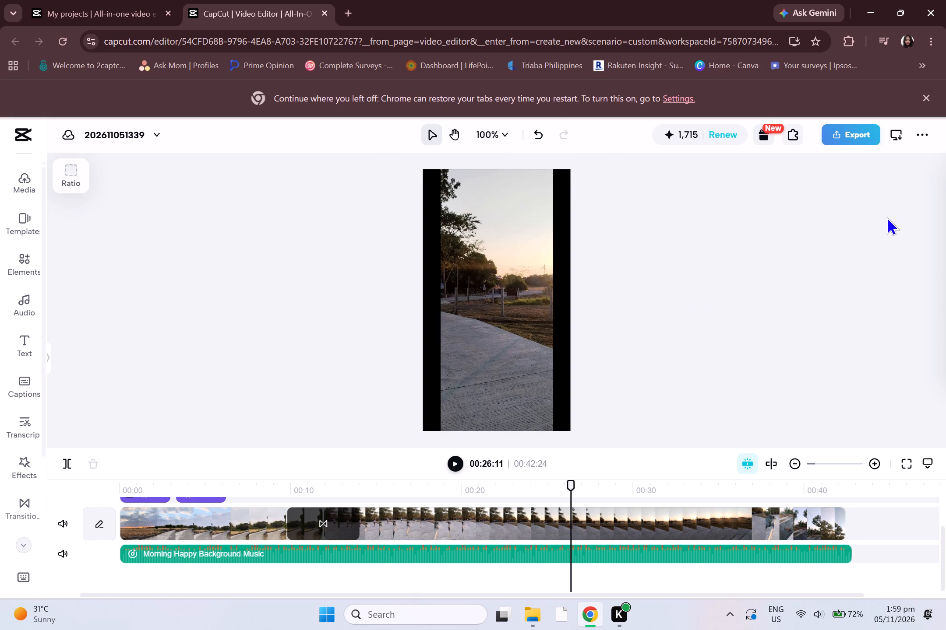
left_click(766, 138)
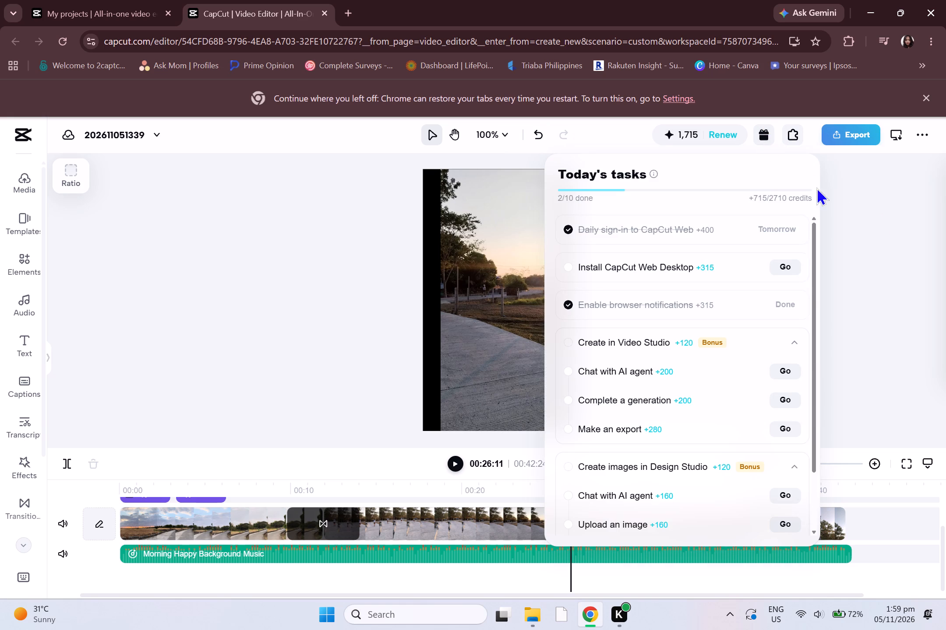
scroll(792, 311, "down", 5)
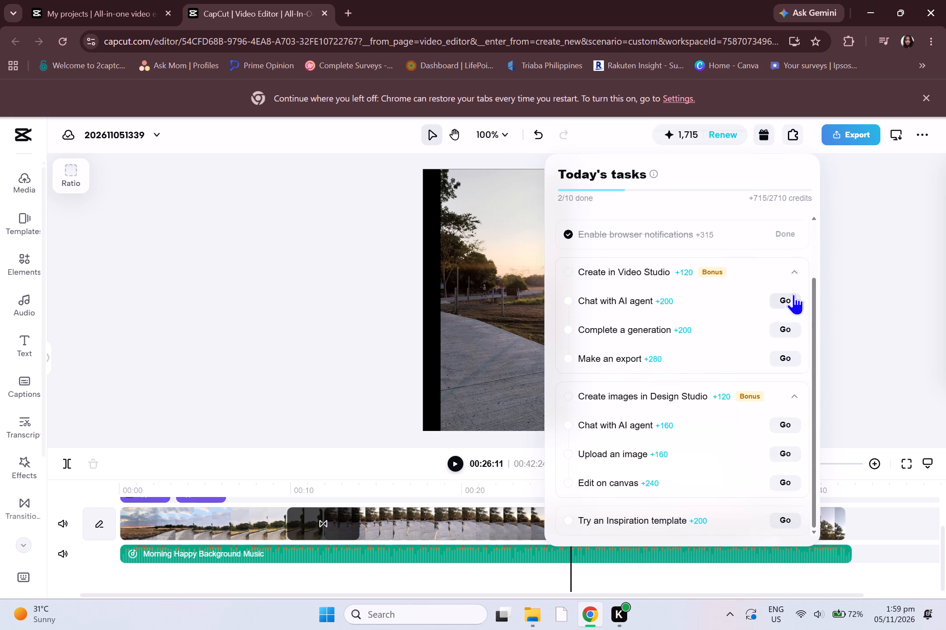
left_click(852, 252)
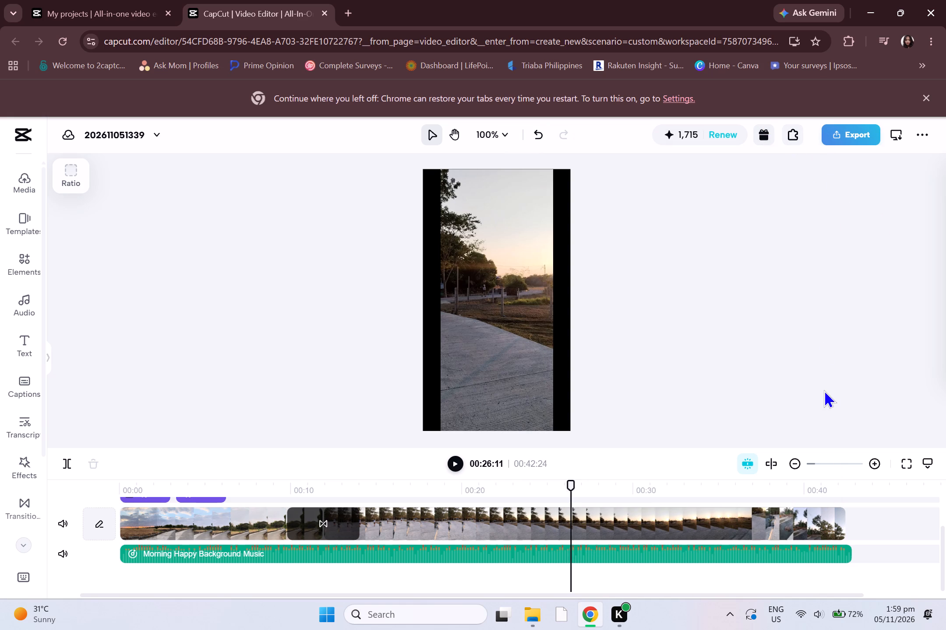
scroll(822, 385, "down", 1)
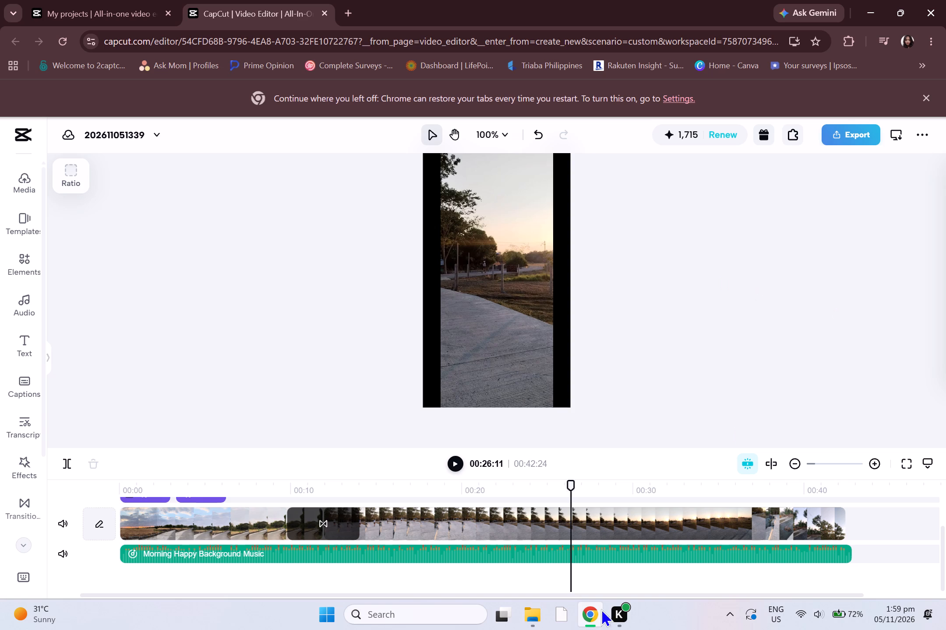
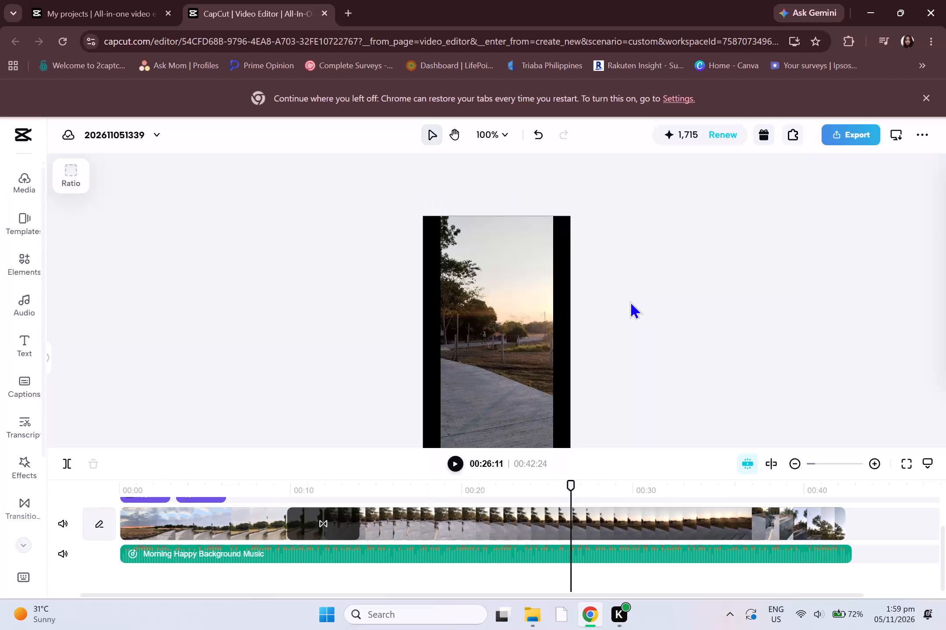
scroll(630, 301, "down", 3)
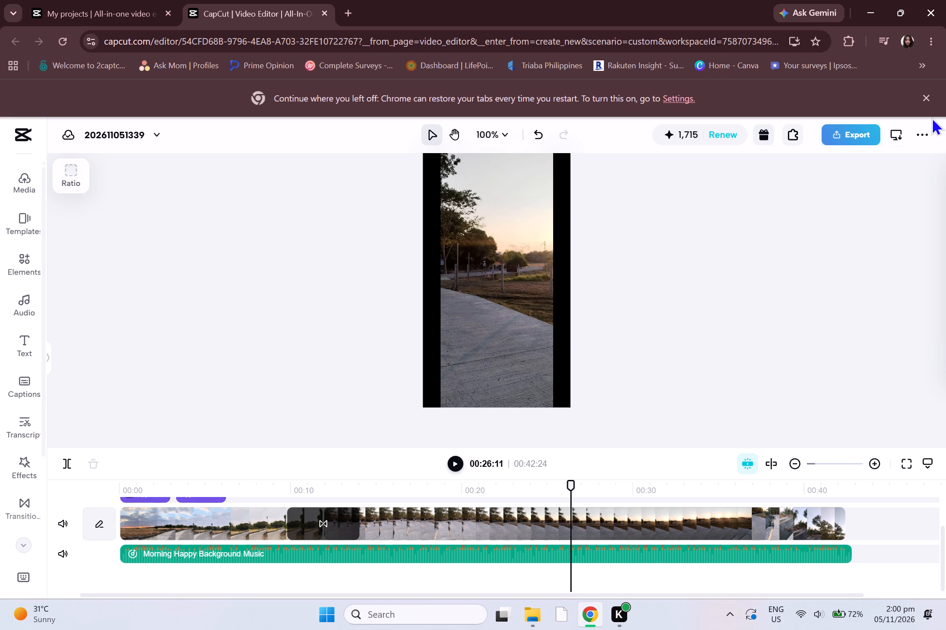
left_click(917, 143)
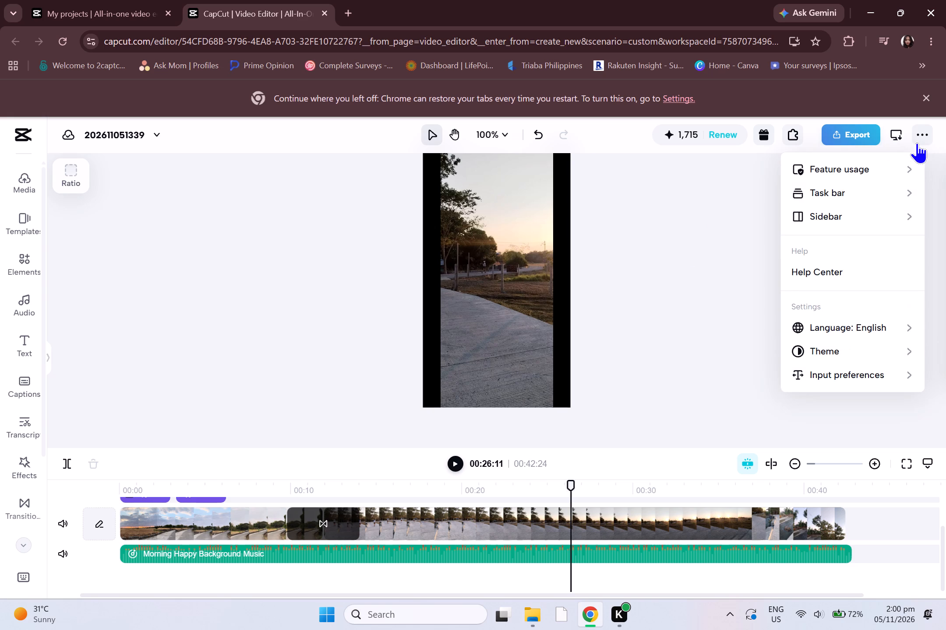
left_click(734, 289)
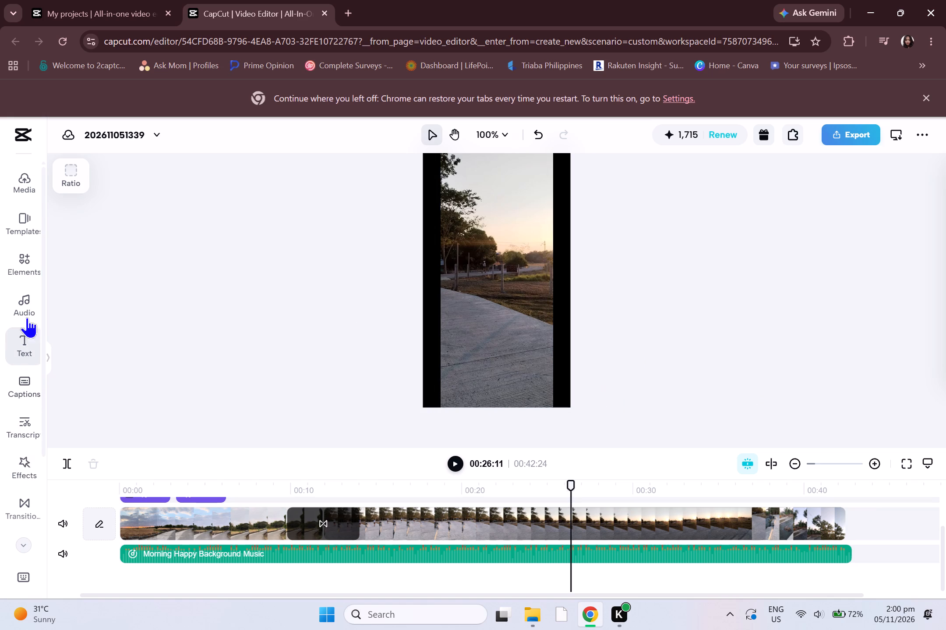
Browse the Elements library's stock videos, photos, AI avatars, stickers and Giphy items for something to add.
left_click(23, 271)
scroll(189, 306, "down", 2)
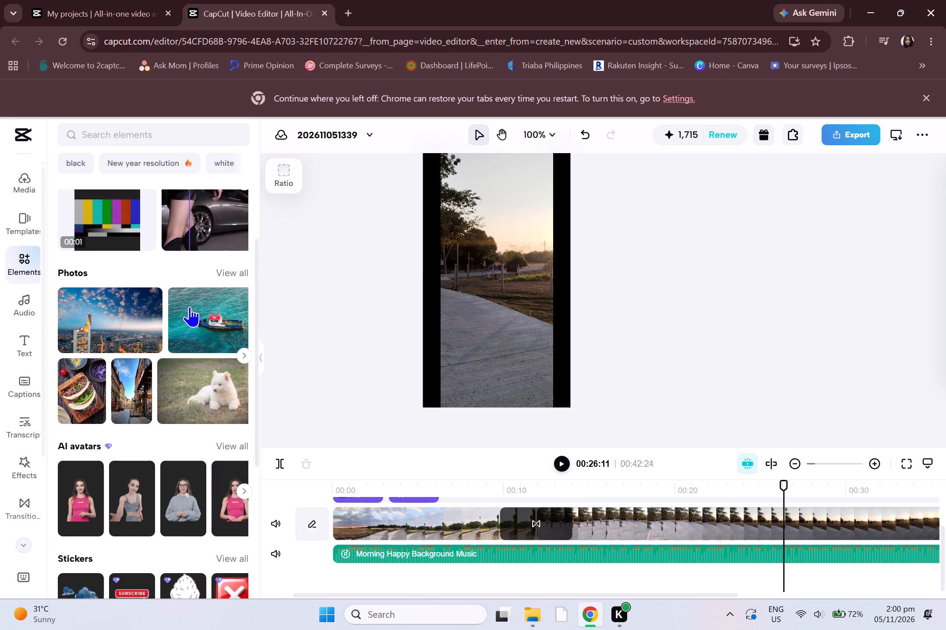
scroll(188, 332, "down", 1)
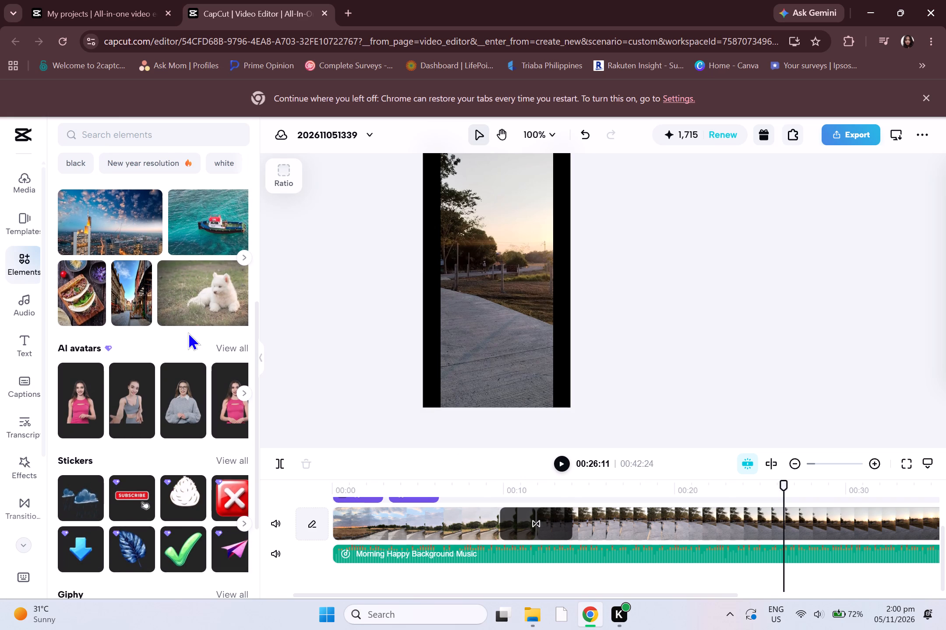
scroll(188, 332, "down", 5)
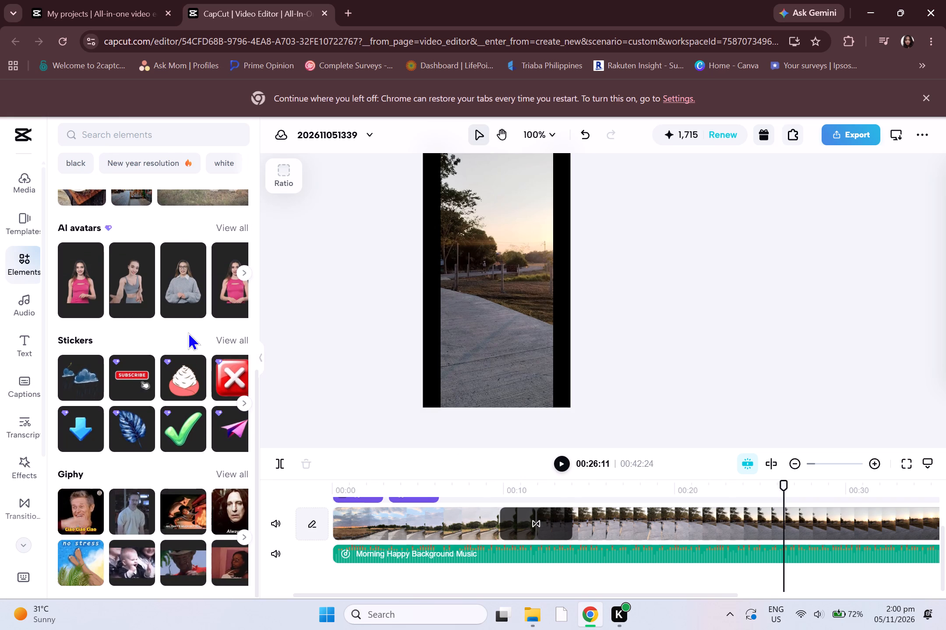
scroll(188, 332, "down", 1)
scroll(188, 332, "up", 8)
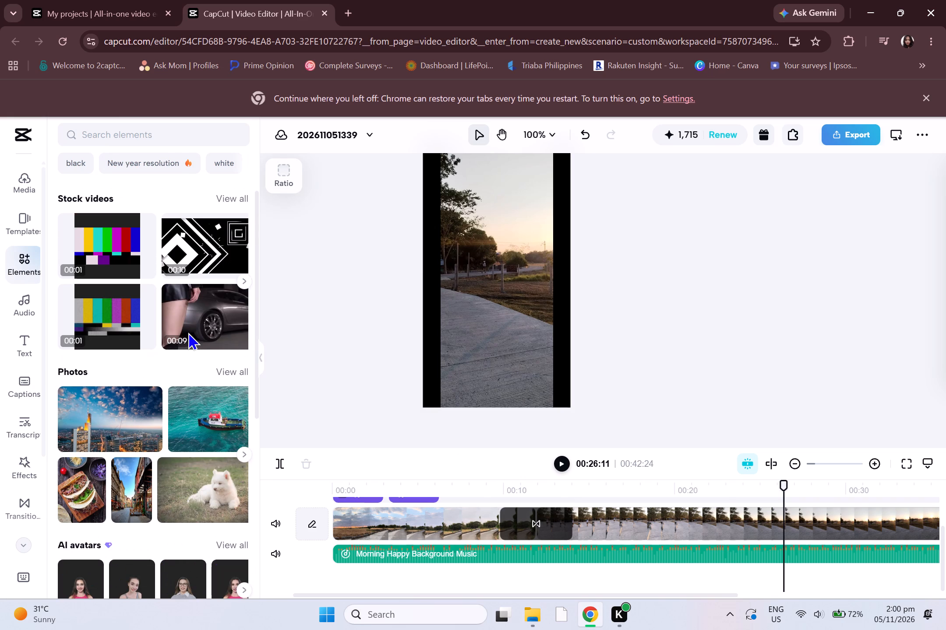
scroll(188, 332, "down", 1)
scroll(188, 332, "up", 3)
Search the Elements library with the suggested term white.
left_click(243, 164)
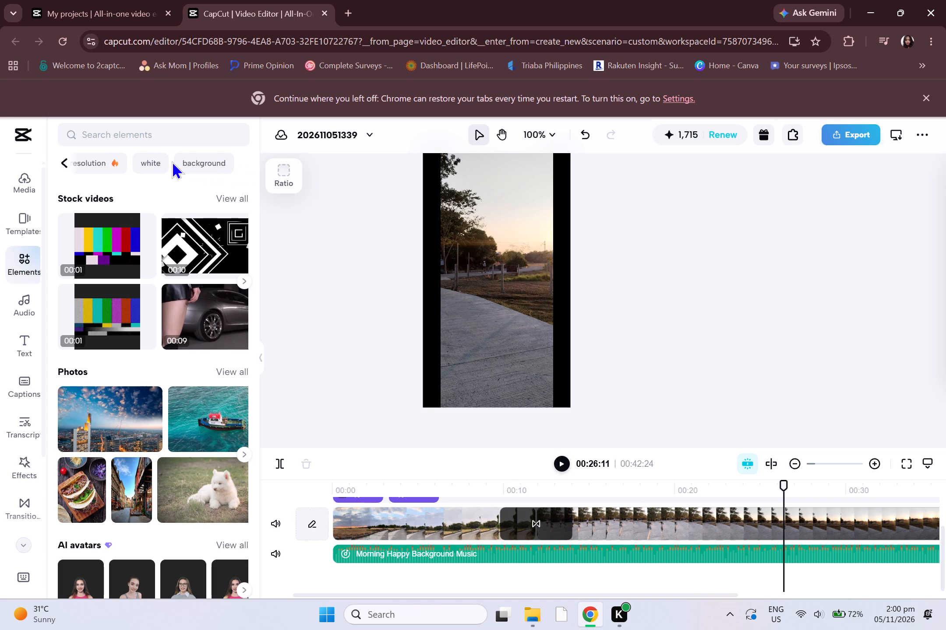
left_click(156, 163)
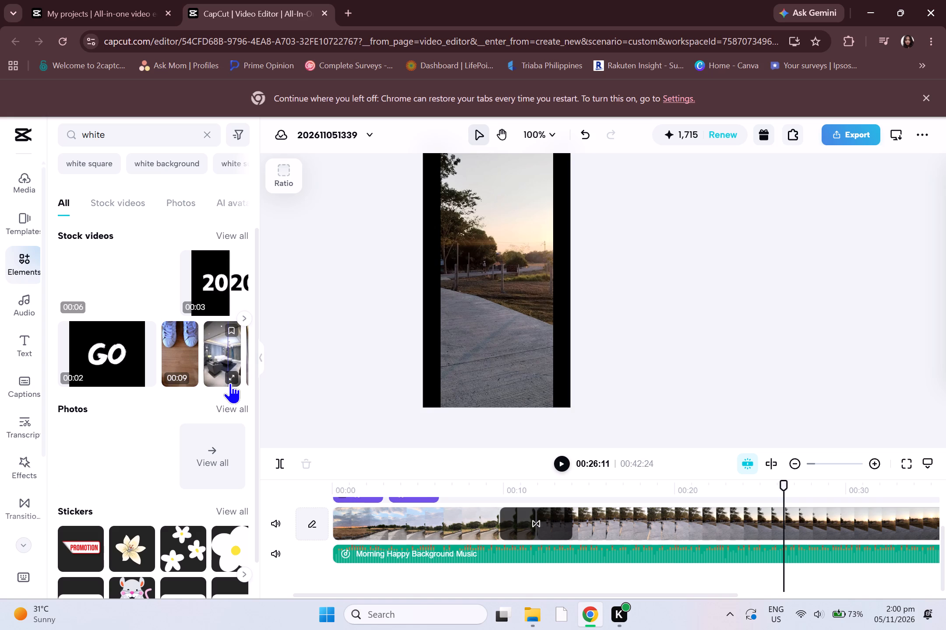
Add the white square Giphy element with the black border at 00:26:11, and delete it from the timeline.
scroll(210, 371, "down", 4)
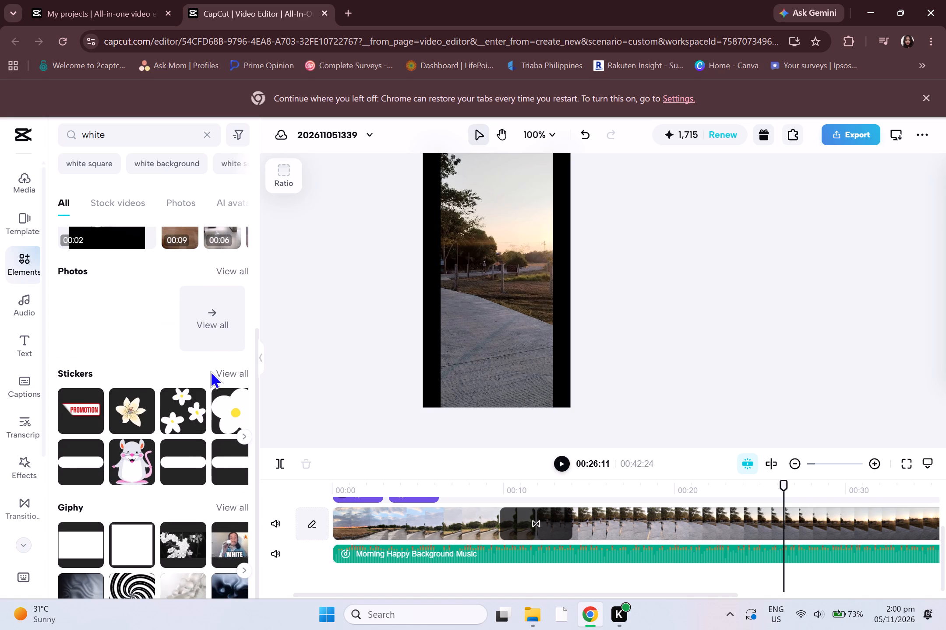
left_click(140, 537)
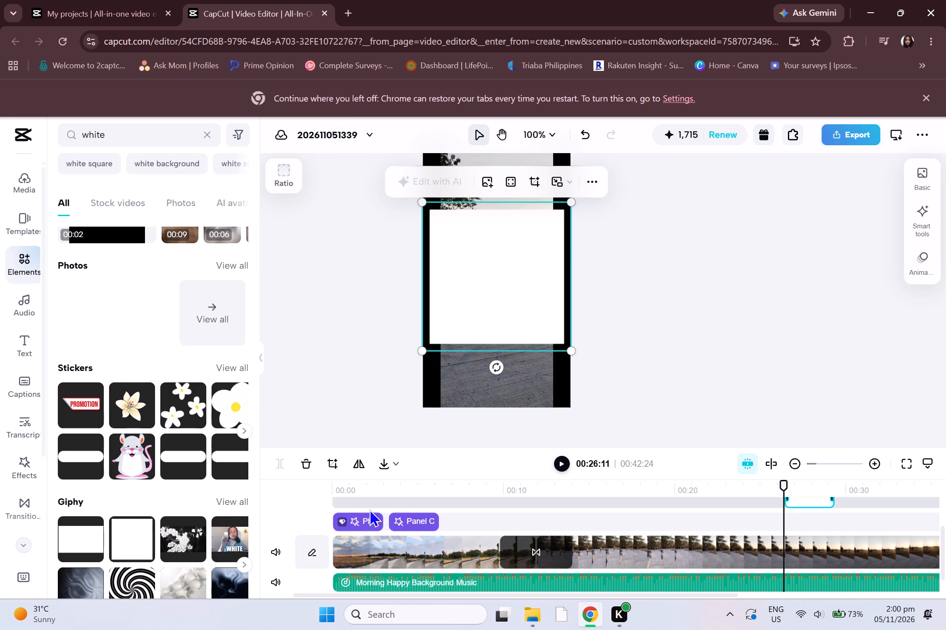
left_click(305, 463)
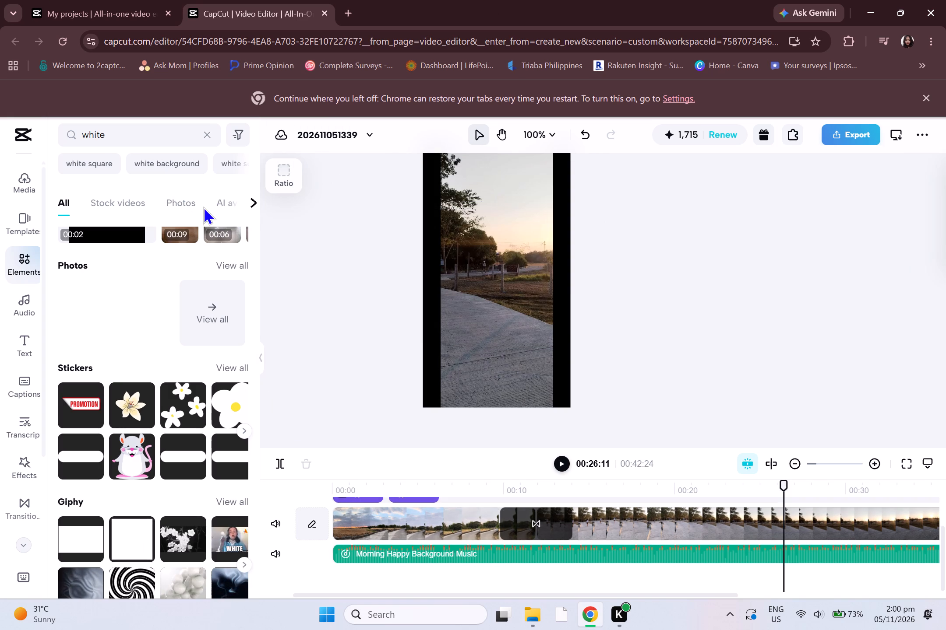
Browse the Stickers category of the white search results for a sparkle sticker.
left_click(256, 202)
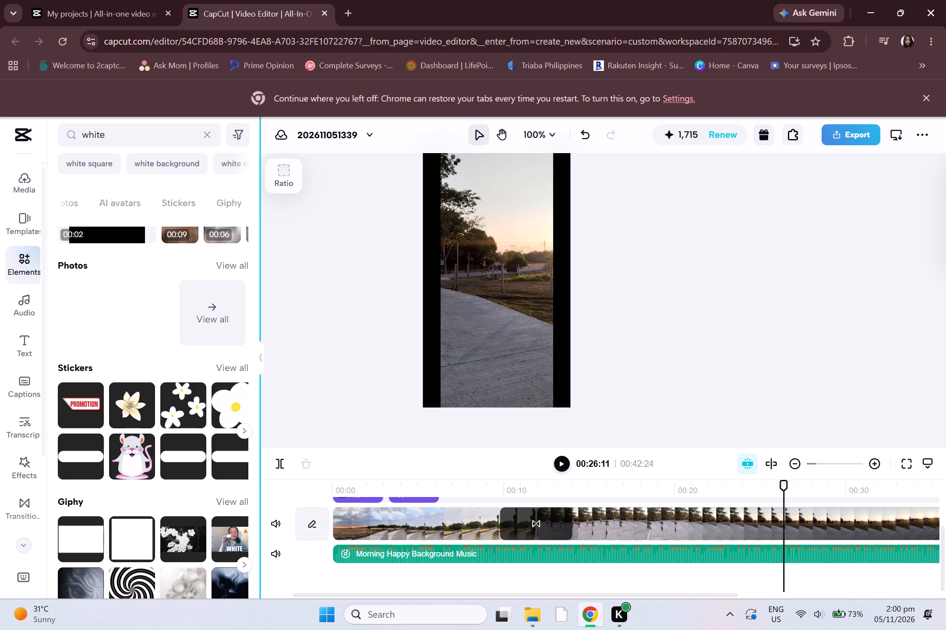
left_click(181, 205)
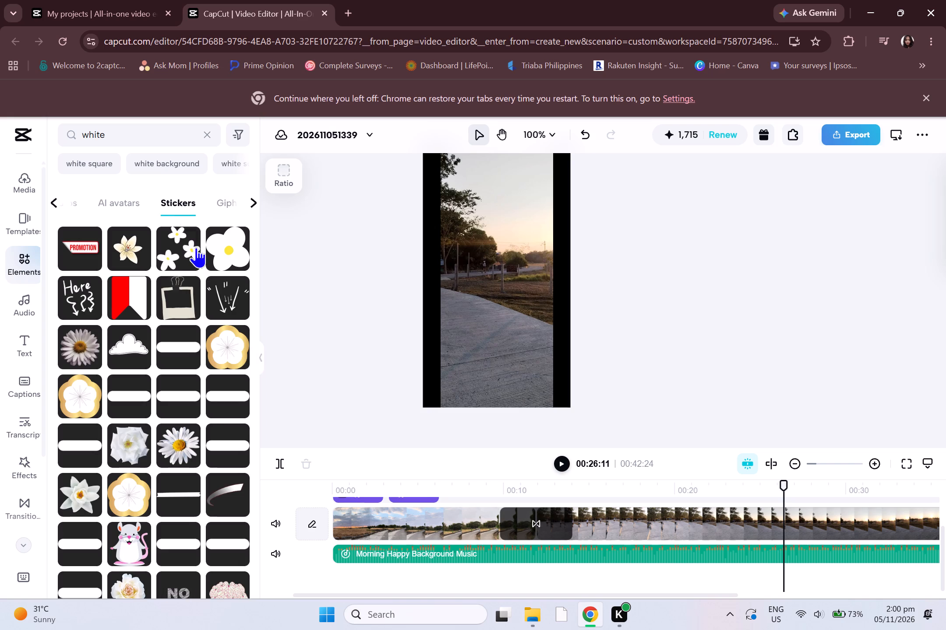
scroll(208, 407, "down", 4)
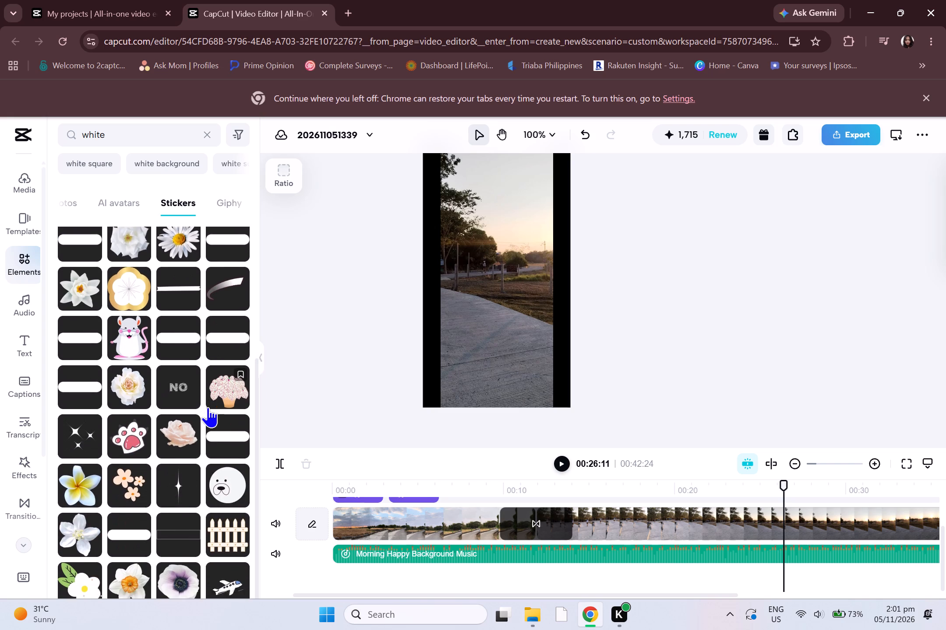
scroll(208, 407, "down", 5)
scroll(205, 400, "up", 7)
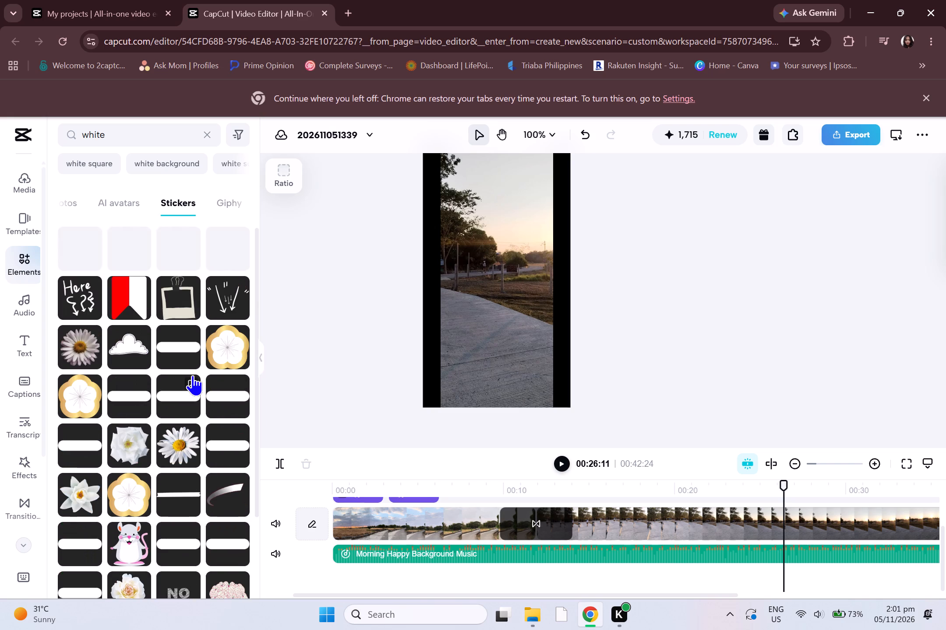
scroll(192, 375, "up", 5)
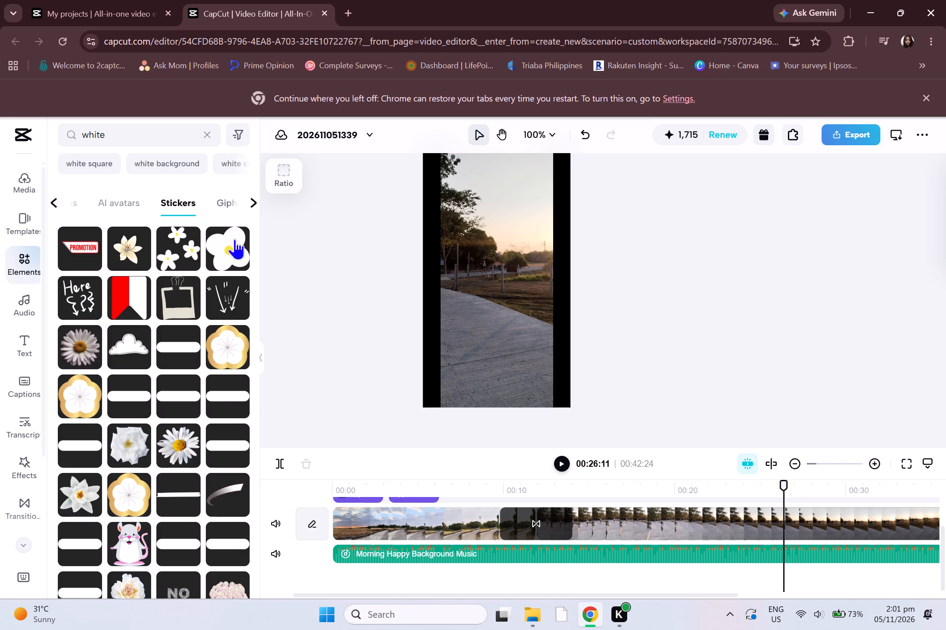
scroll(217, 423, "down", 4)
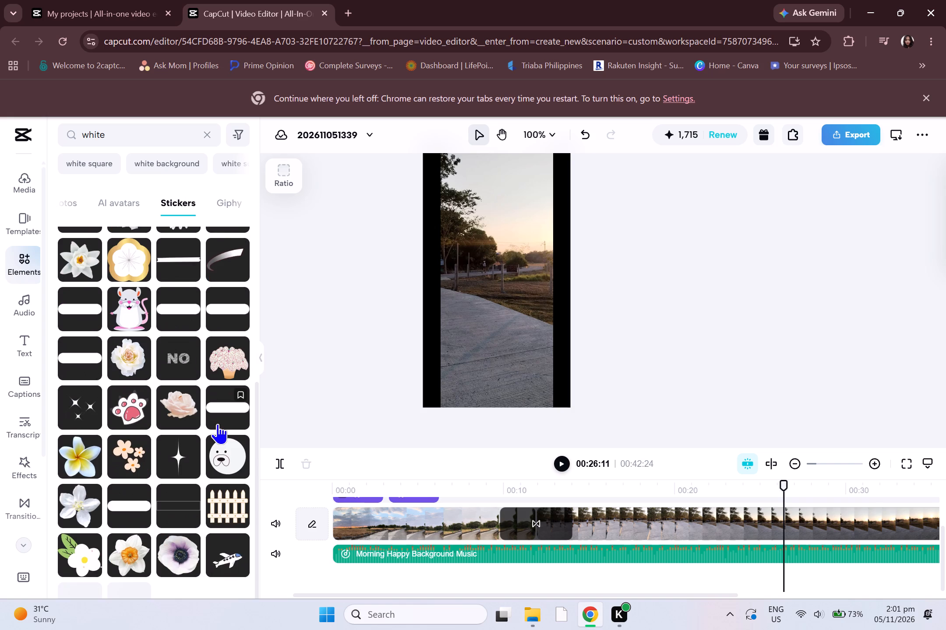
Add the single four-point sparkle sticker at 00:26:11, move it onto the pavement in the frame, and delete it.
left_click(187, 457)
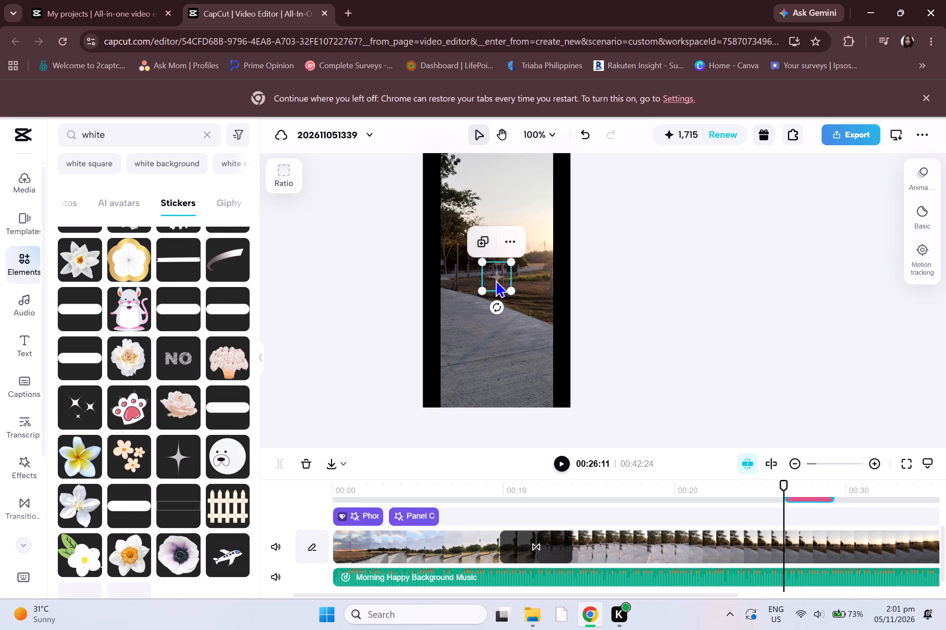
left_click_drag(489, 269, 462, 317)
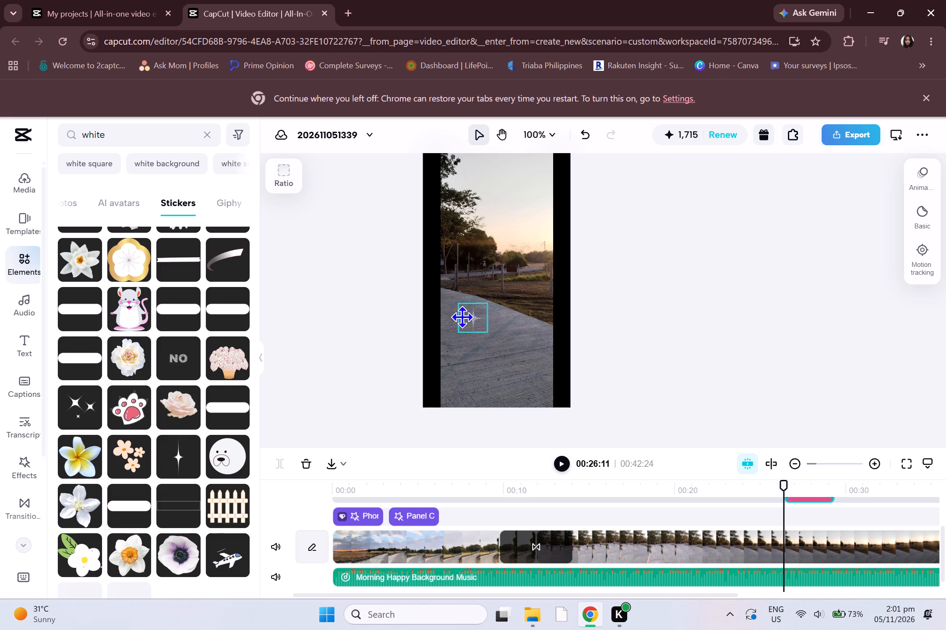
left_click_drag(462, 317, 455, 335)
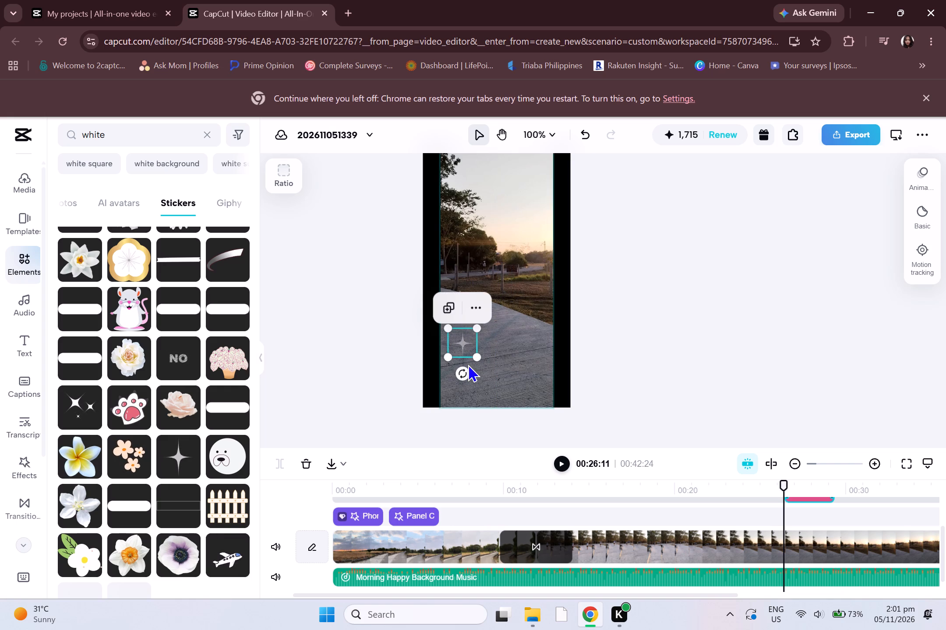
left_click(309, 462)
Add the three-sparkle white sticker at 00:26:11, enlarged, rotated slightly clockwise and placed on the pavement in the frame's lower-left area.
left_click(92, 404)
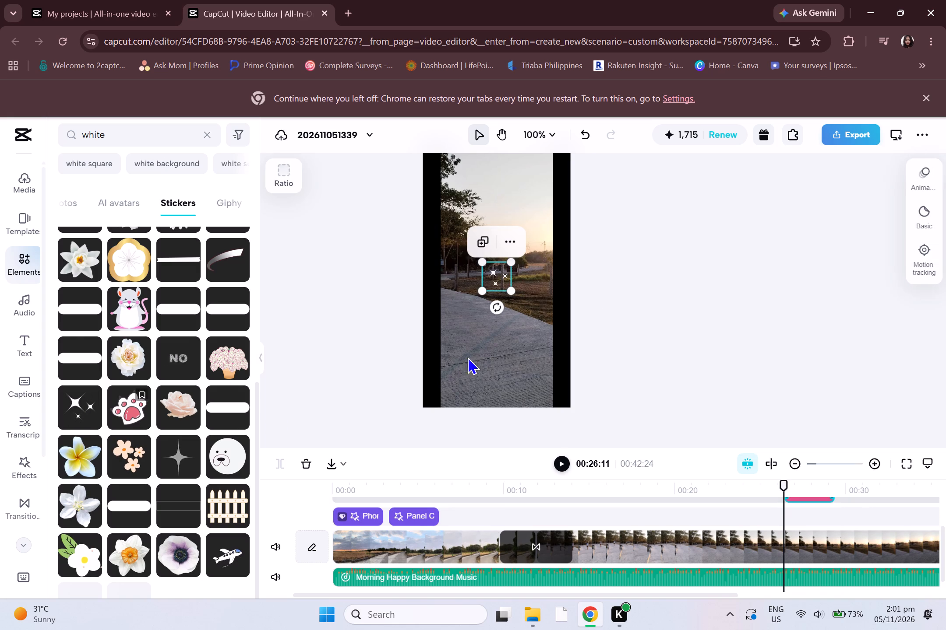
left_click_drag(512, 293, 534, 316)
left_click_drag(506, 299, 464, 364)
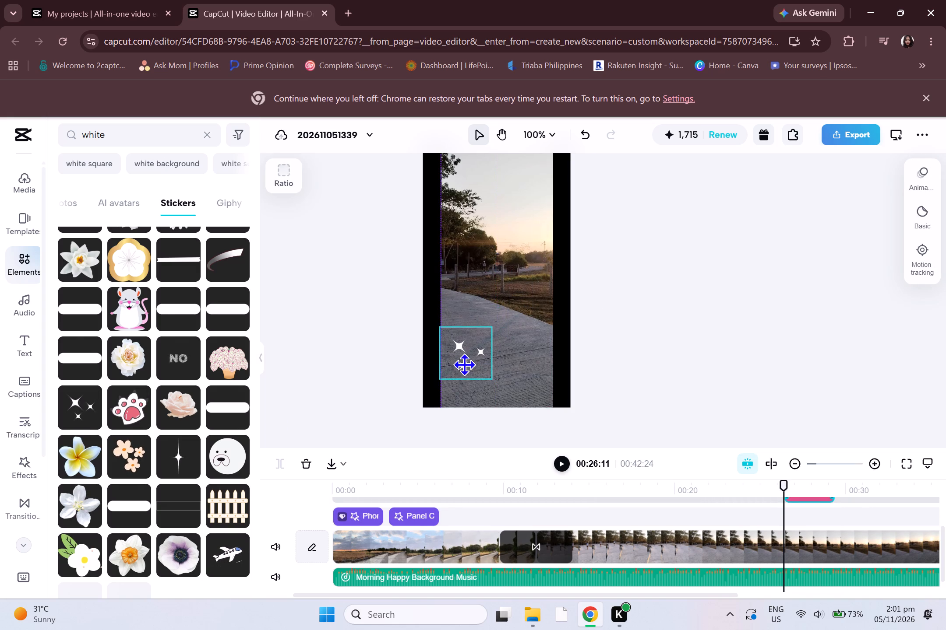
left_click_drag(464, 364, 464, 364)
left_click_drag(467, 395, 450, 390)
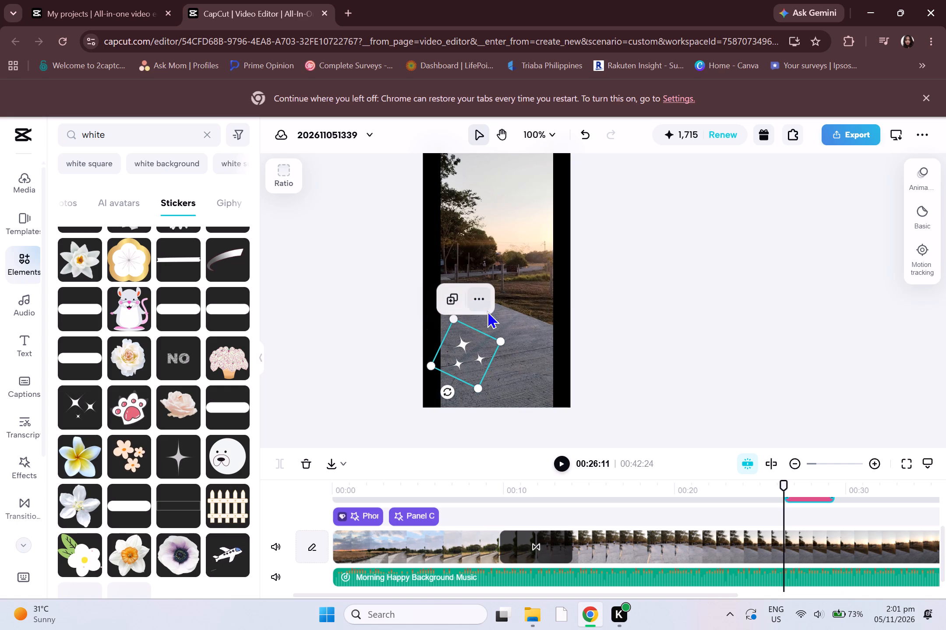
left_click(593, 307)
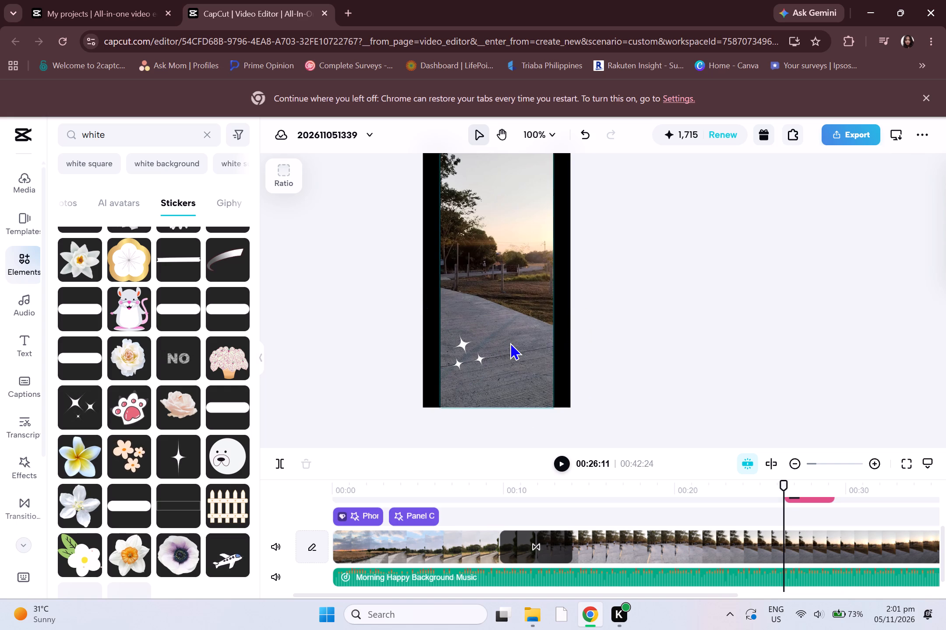
Play the video from the beginning to review it with the sticker, and open the video effects library.
scroll(510, 342, "down", 1)
scroll(510, 342, "up", 2)
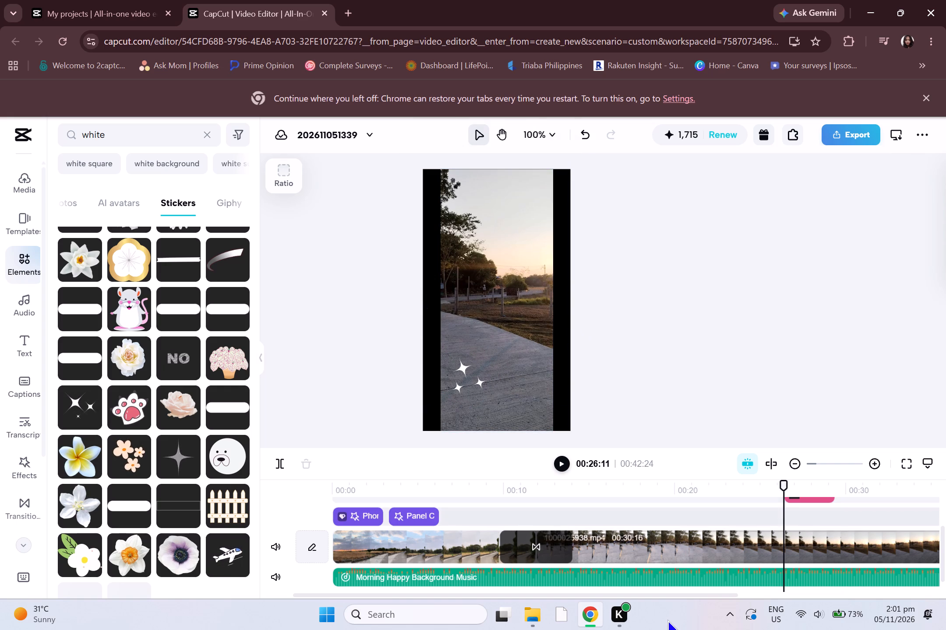
left_click_drag(782, 486, 274, 550)
left_click(560, 460)
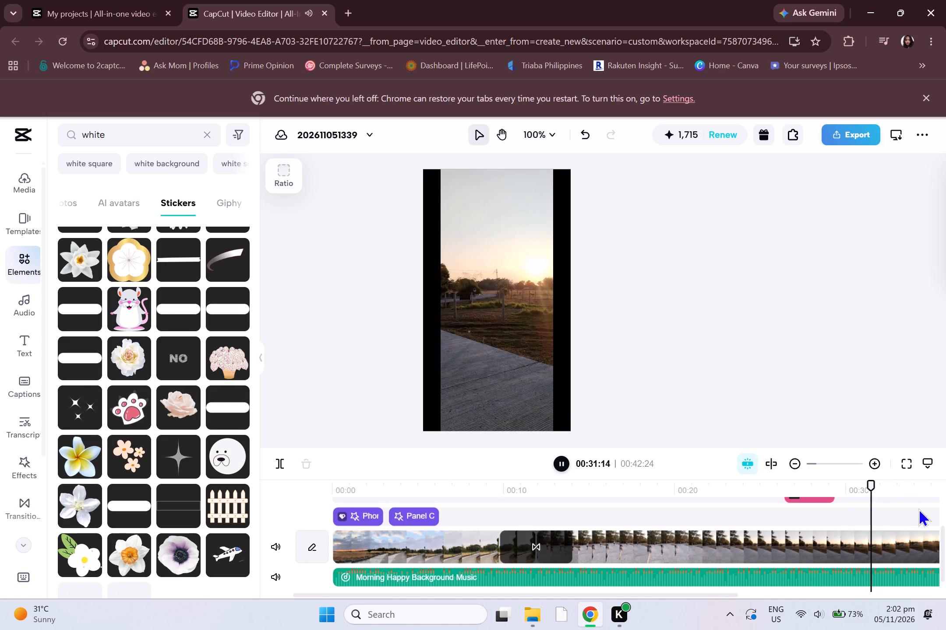
scroll(214, 327, "down", 1)
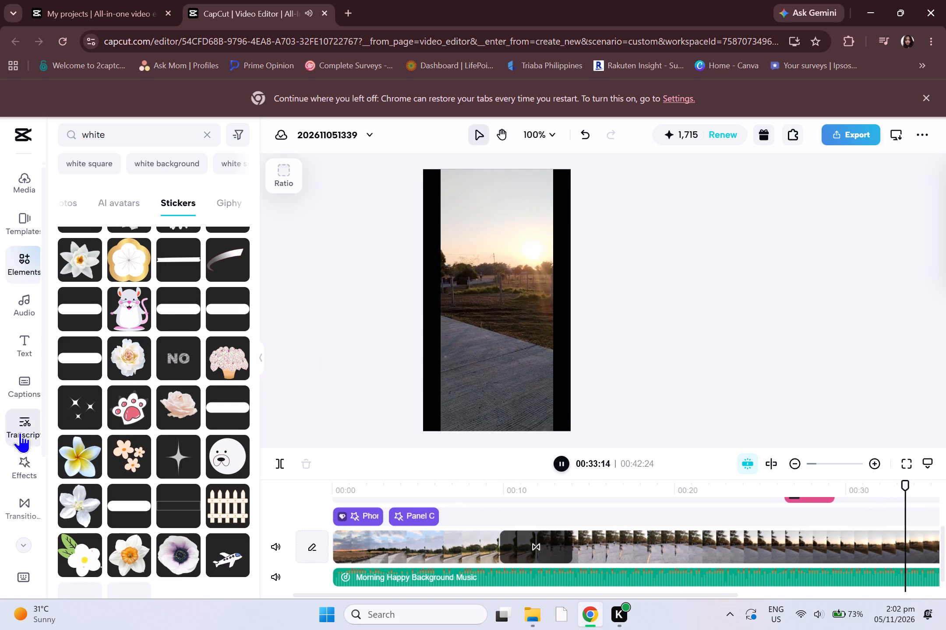
left_click(28, 475)
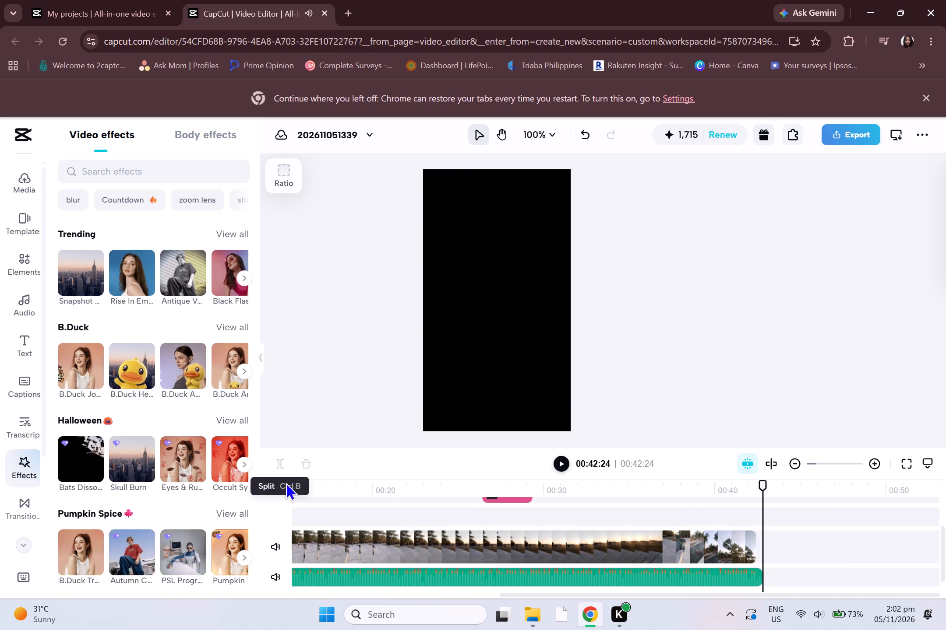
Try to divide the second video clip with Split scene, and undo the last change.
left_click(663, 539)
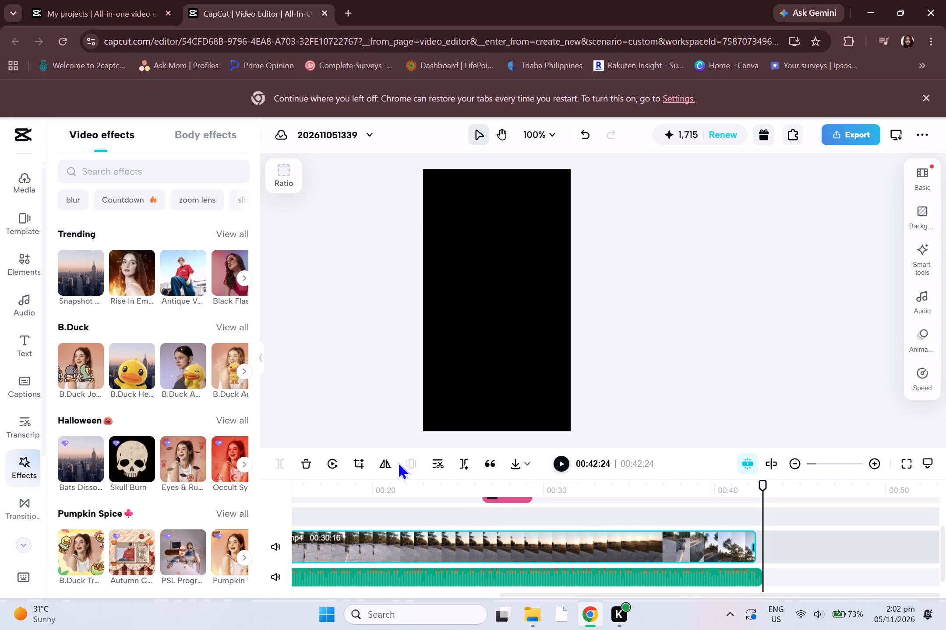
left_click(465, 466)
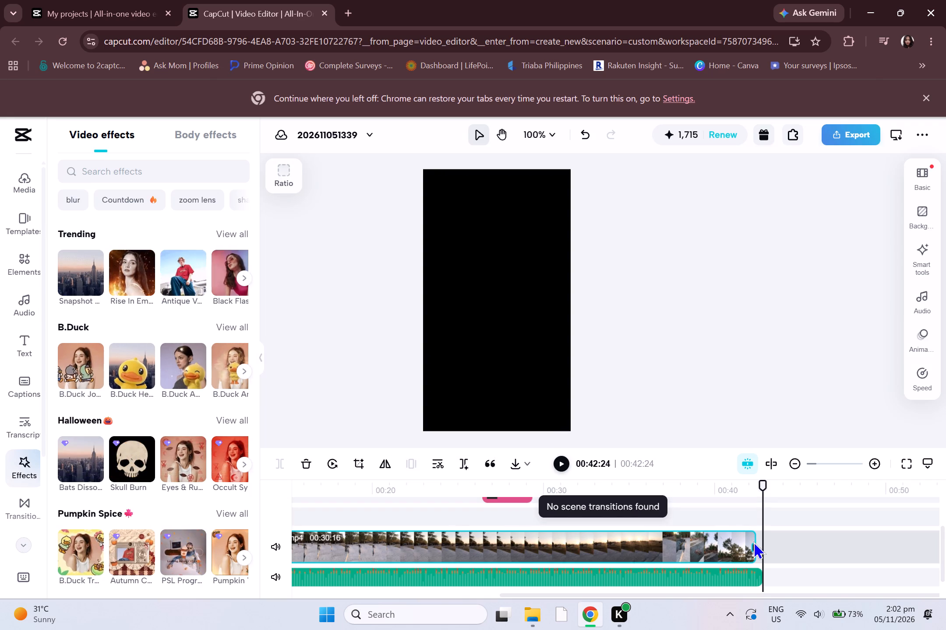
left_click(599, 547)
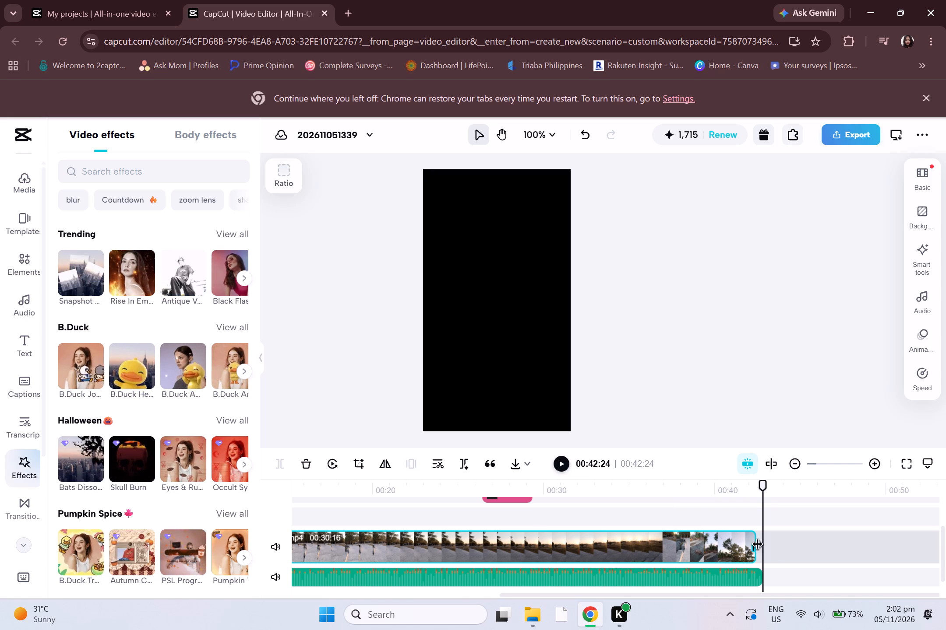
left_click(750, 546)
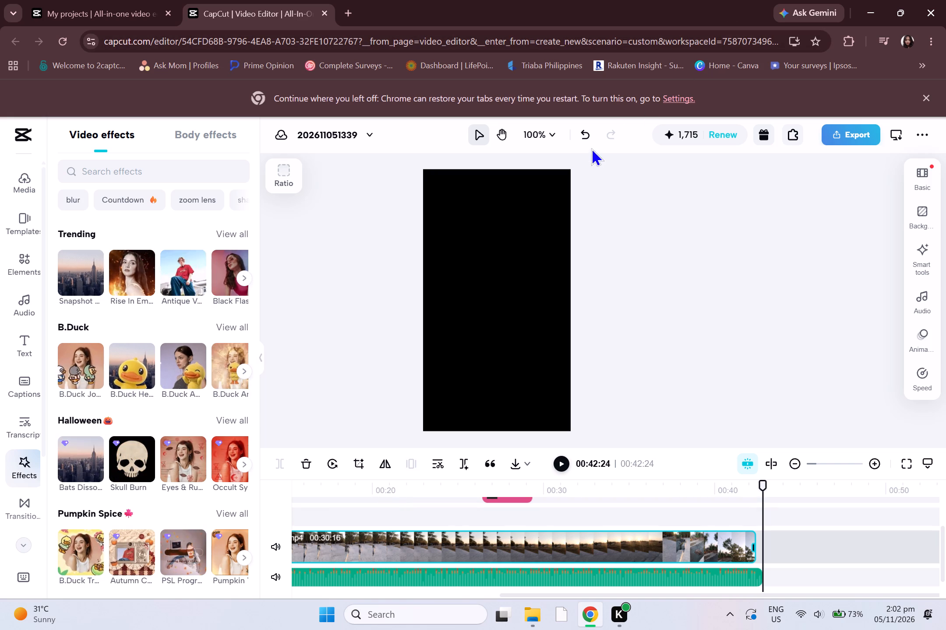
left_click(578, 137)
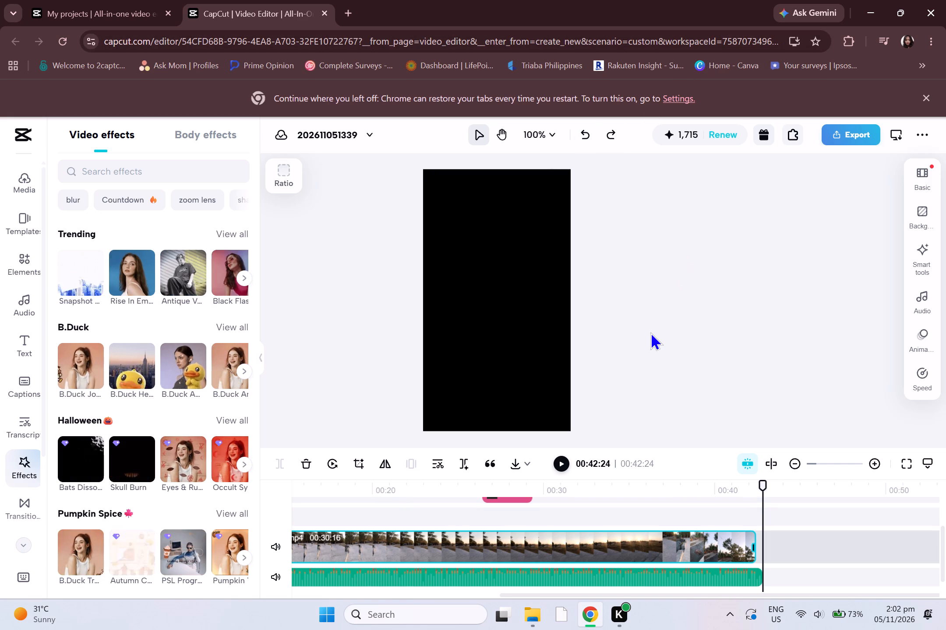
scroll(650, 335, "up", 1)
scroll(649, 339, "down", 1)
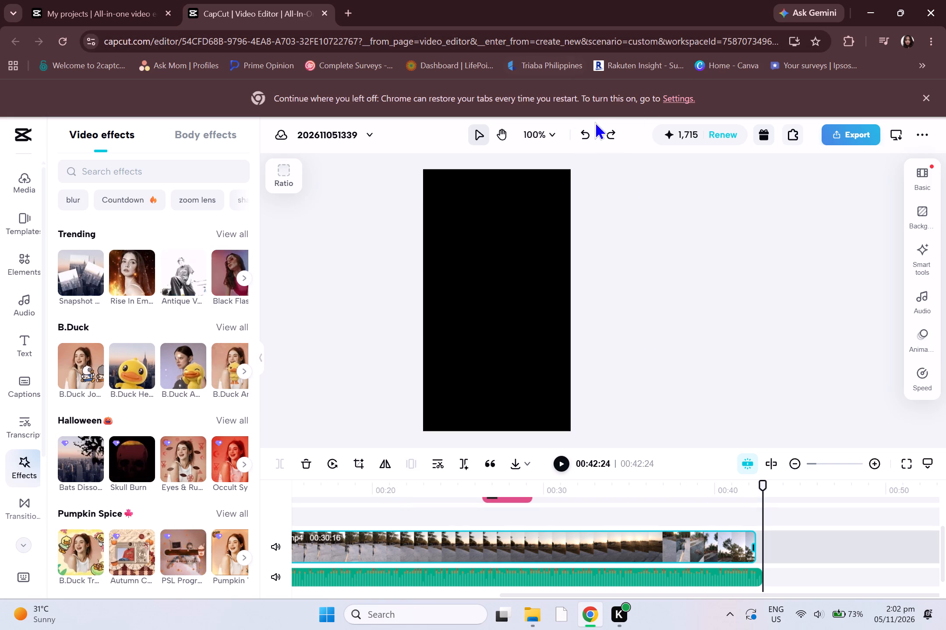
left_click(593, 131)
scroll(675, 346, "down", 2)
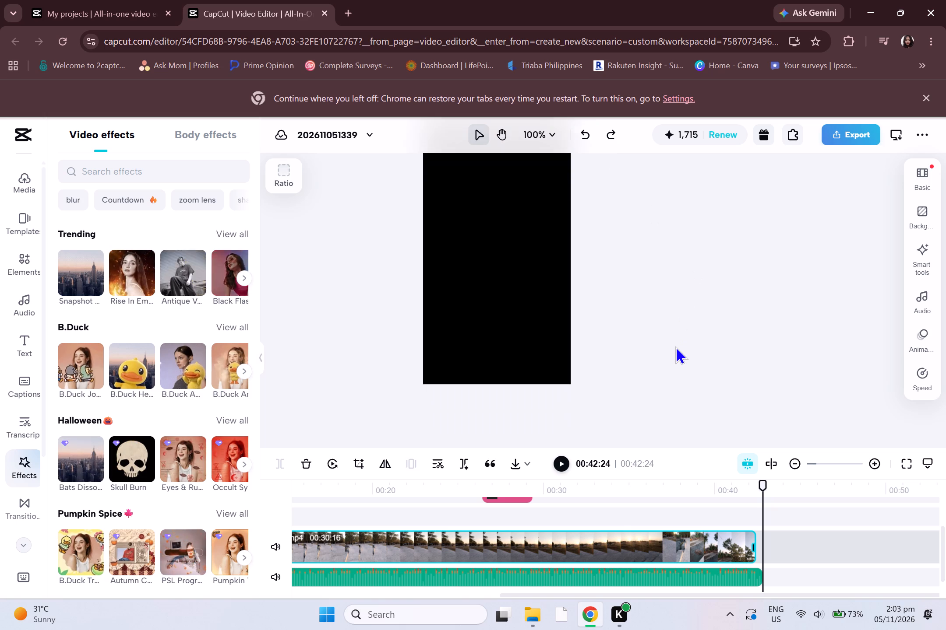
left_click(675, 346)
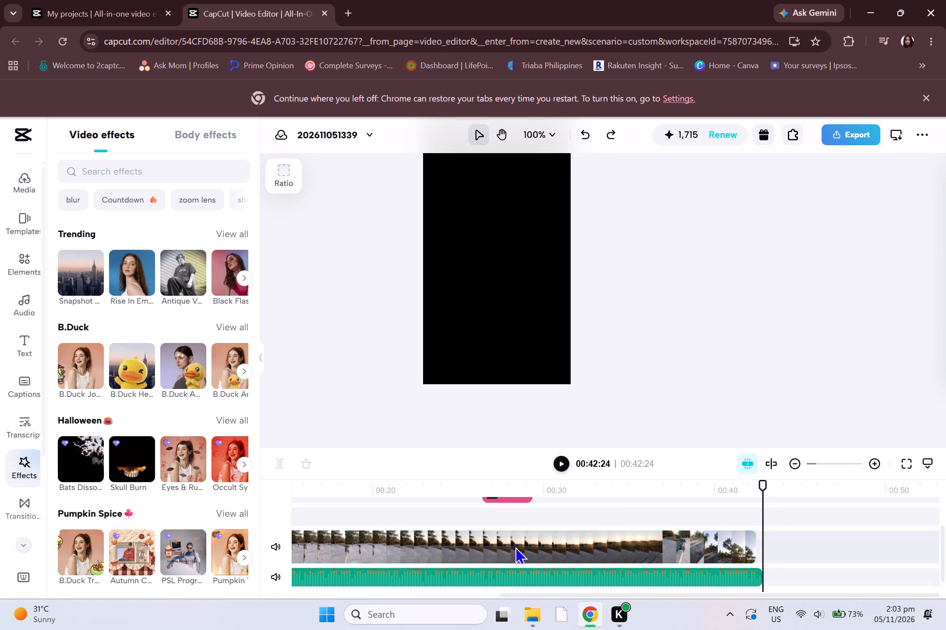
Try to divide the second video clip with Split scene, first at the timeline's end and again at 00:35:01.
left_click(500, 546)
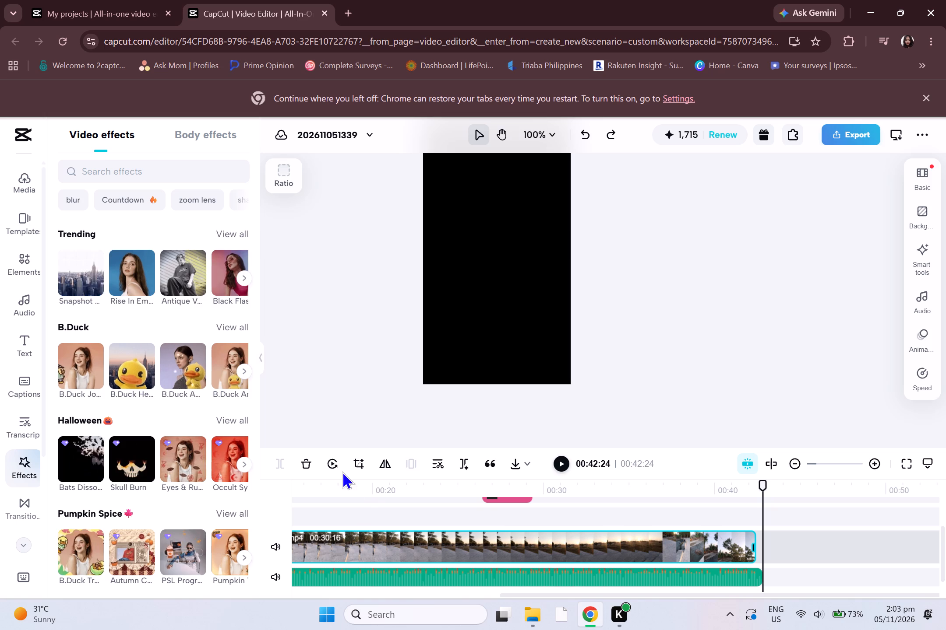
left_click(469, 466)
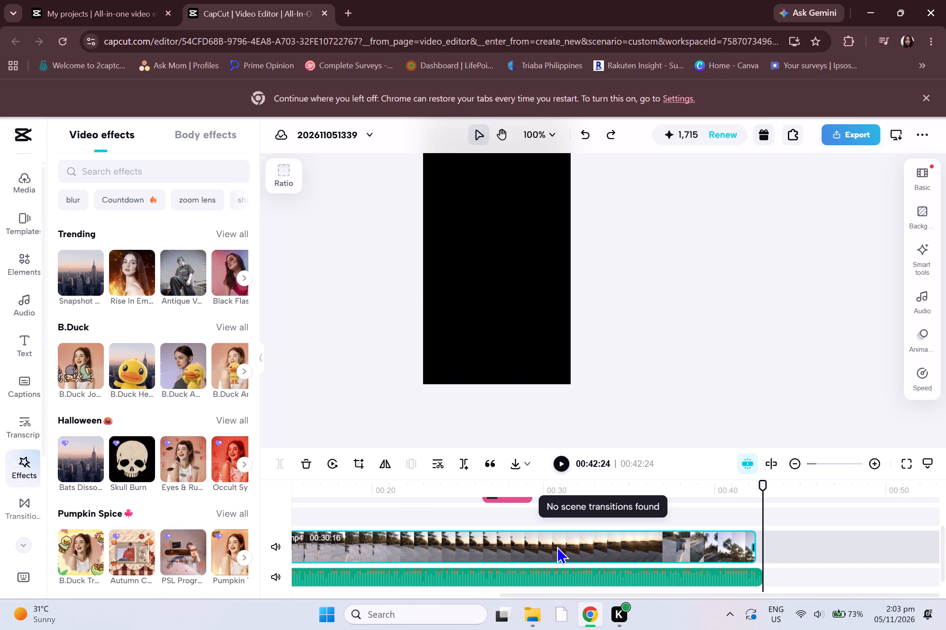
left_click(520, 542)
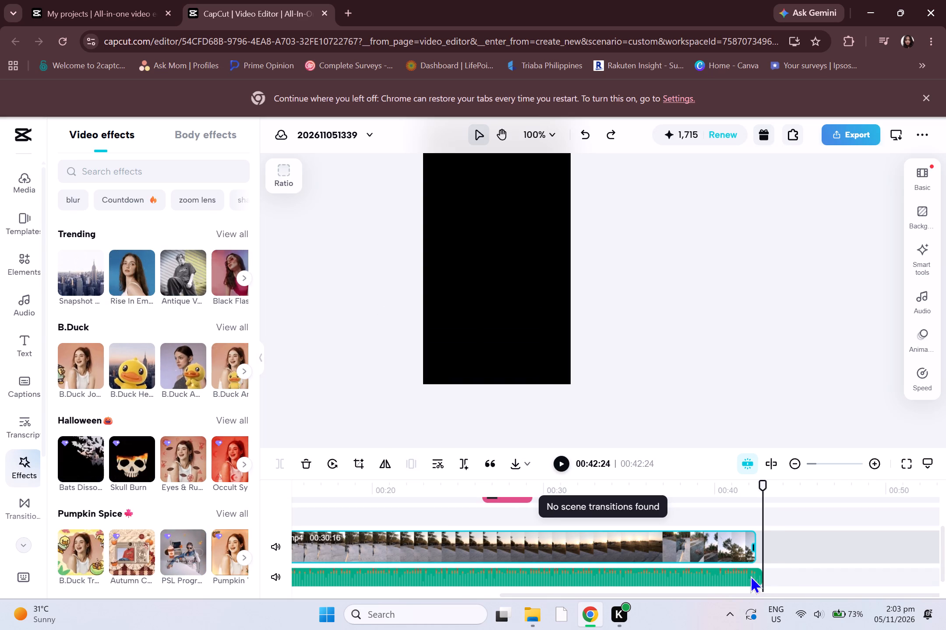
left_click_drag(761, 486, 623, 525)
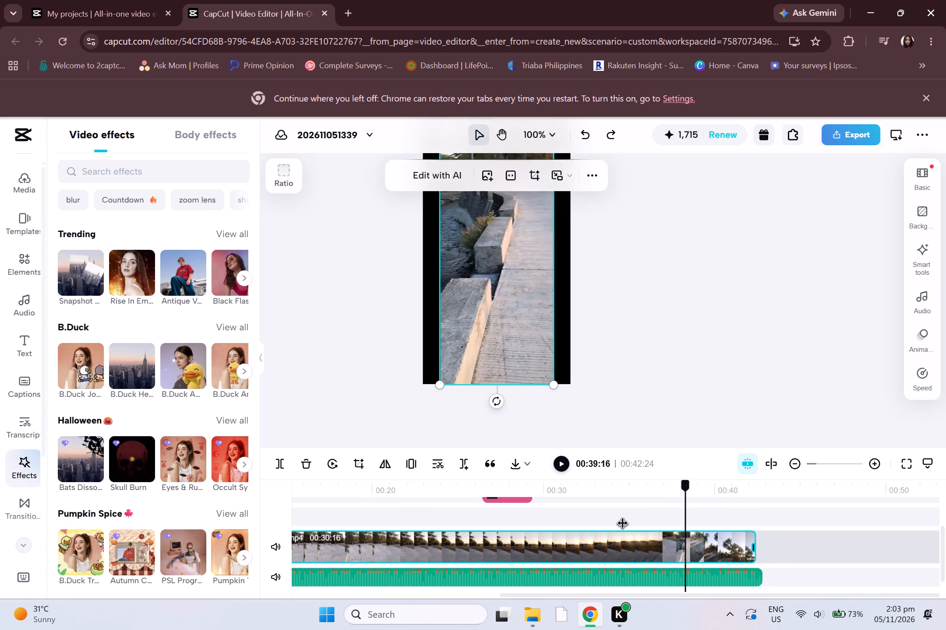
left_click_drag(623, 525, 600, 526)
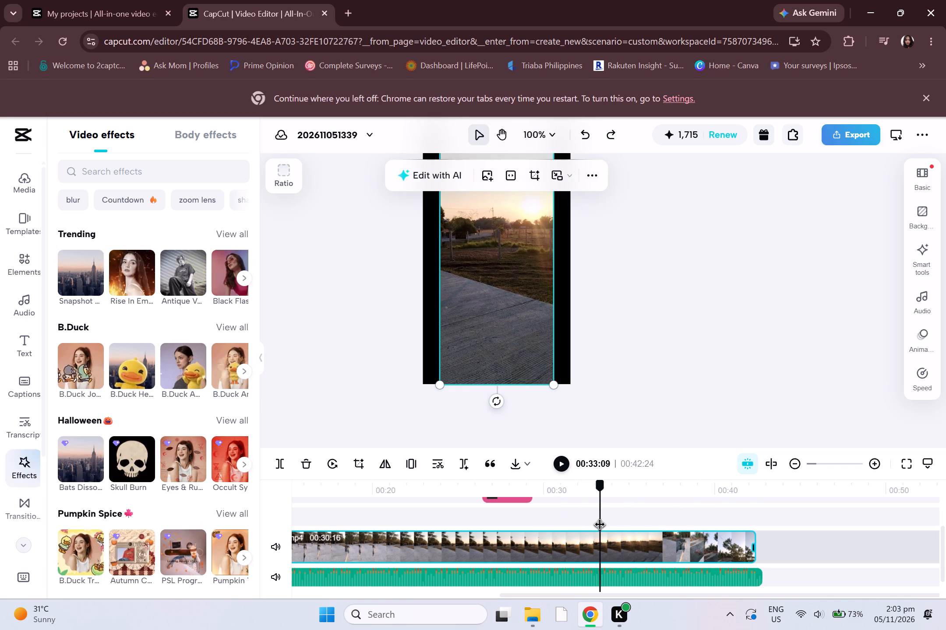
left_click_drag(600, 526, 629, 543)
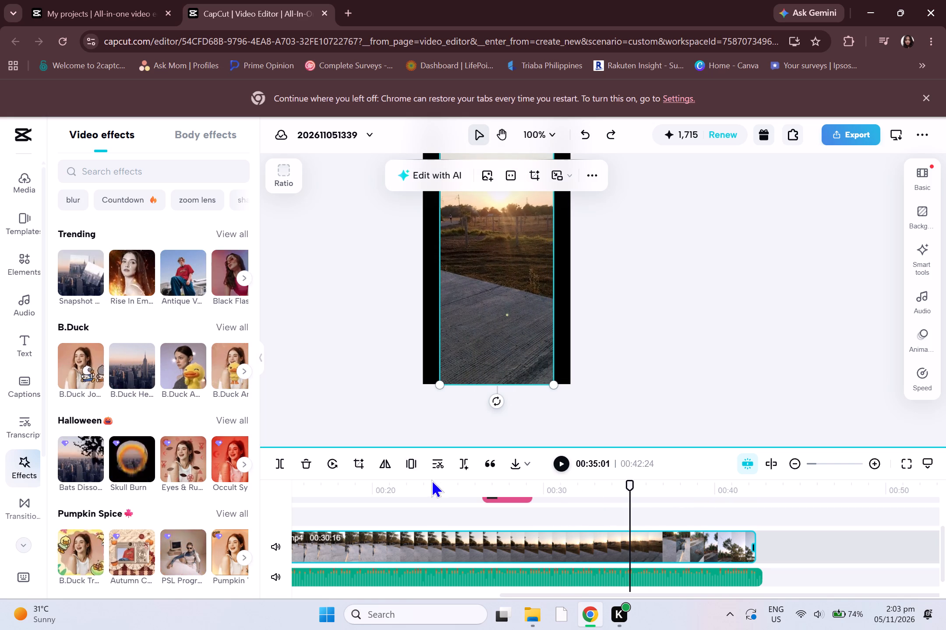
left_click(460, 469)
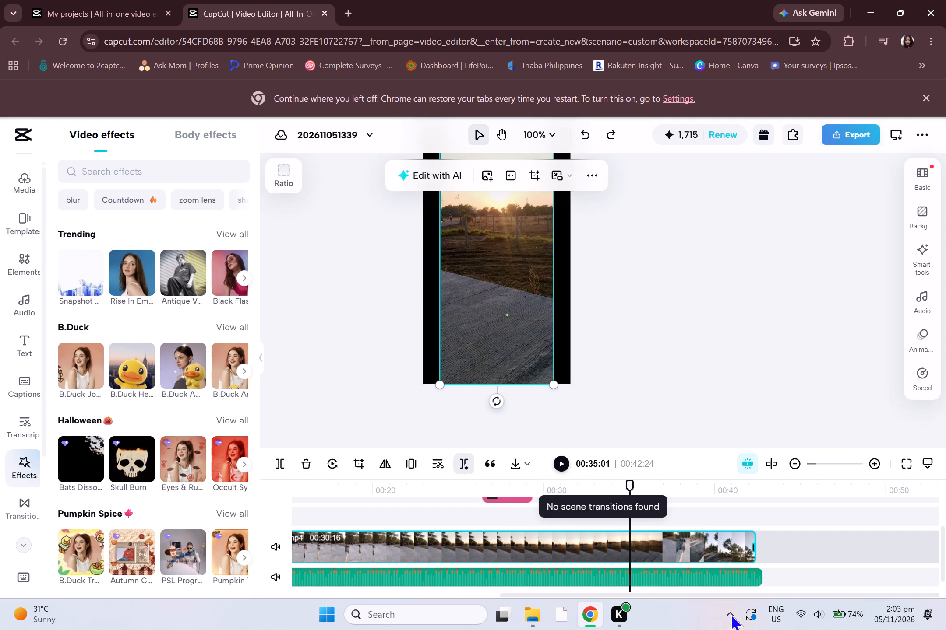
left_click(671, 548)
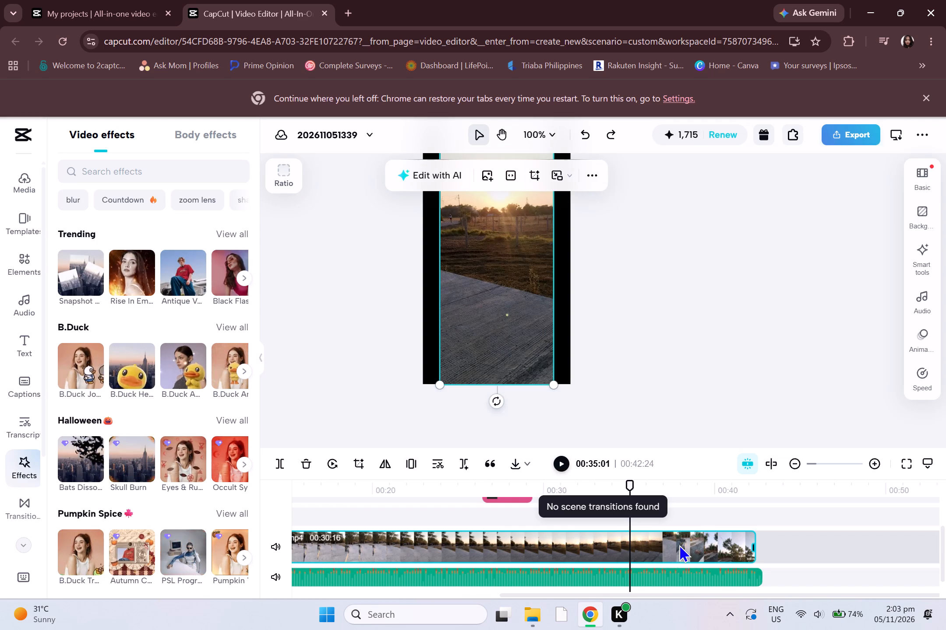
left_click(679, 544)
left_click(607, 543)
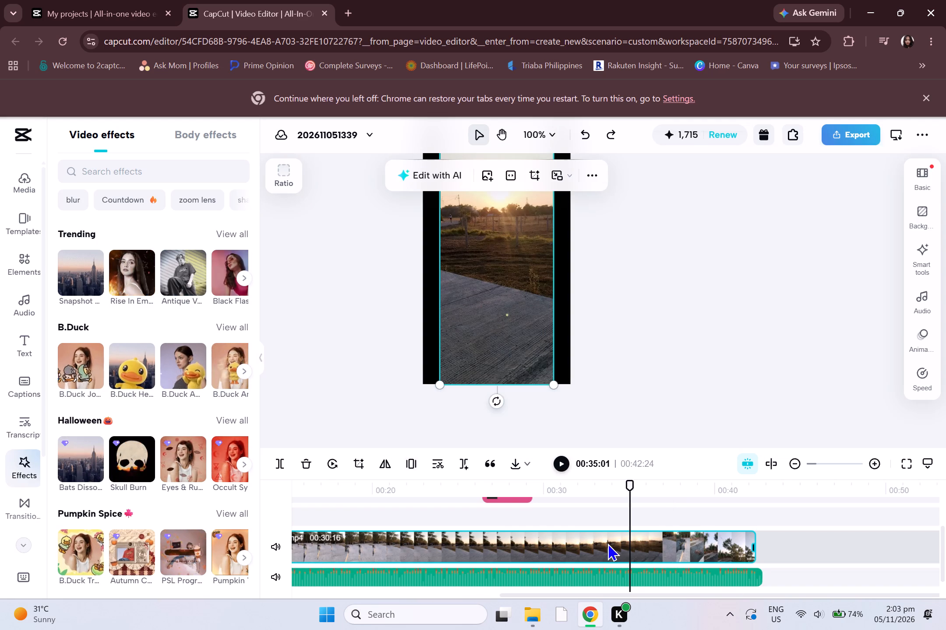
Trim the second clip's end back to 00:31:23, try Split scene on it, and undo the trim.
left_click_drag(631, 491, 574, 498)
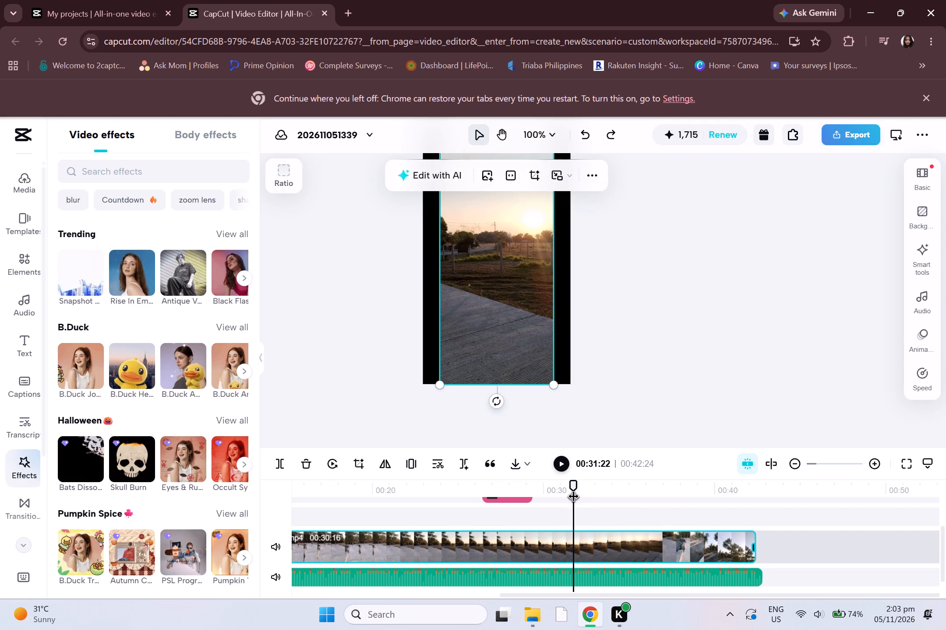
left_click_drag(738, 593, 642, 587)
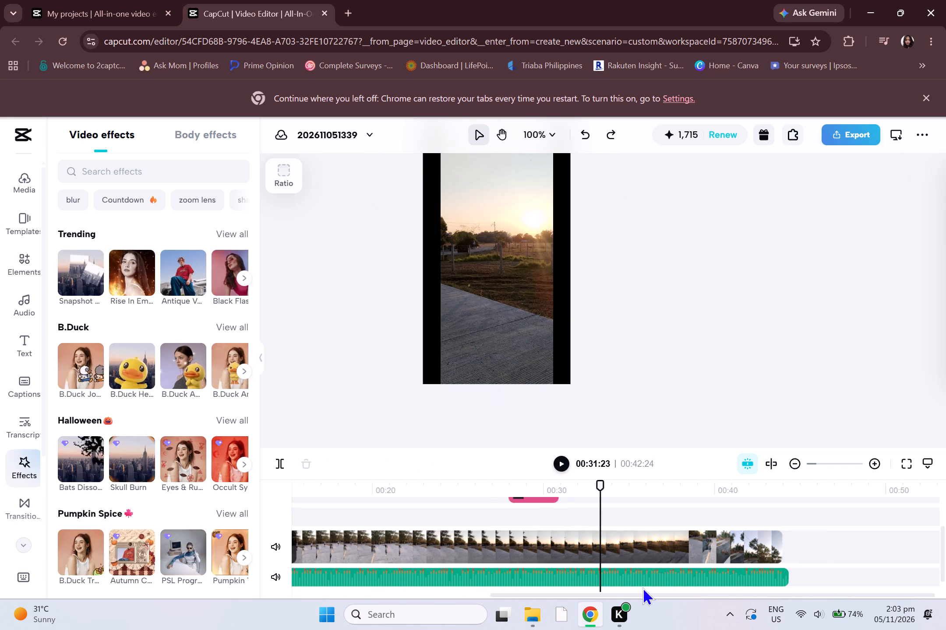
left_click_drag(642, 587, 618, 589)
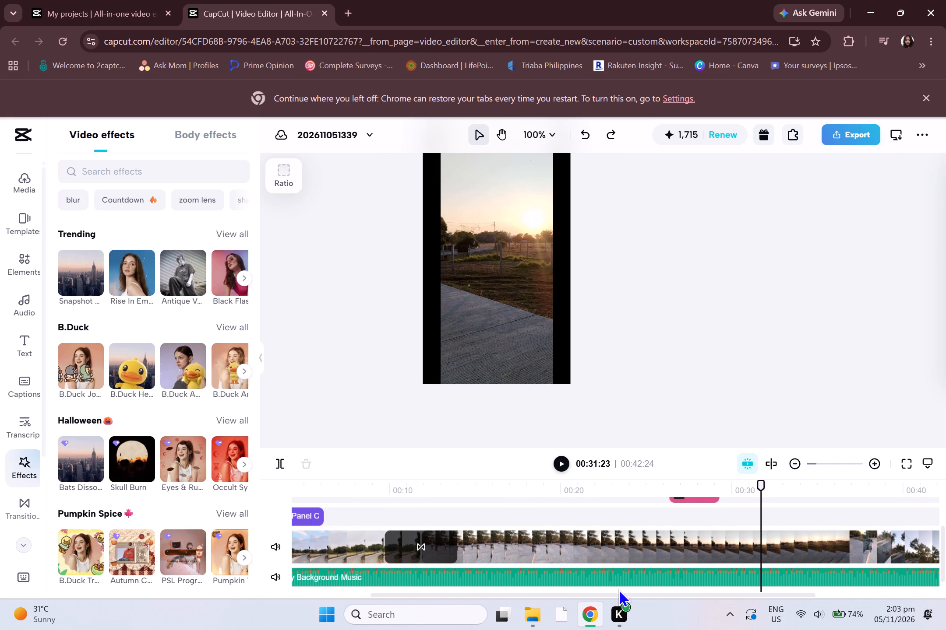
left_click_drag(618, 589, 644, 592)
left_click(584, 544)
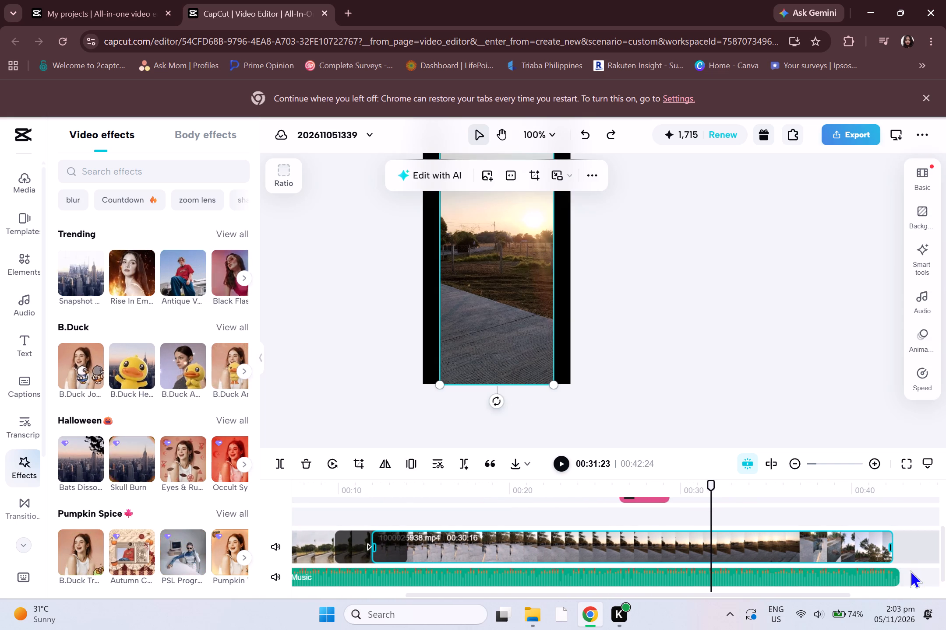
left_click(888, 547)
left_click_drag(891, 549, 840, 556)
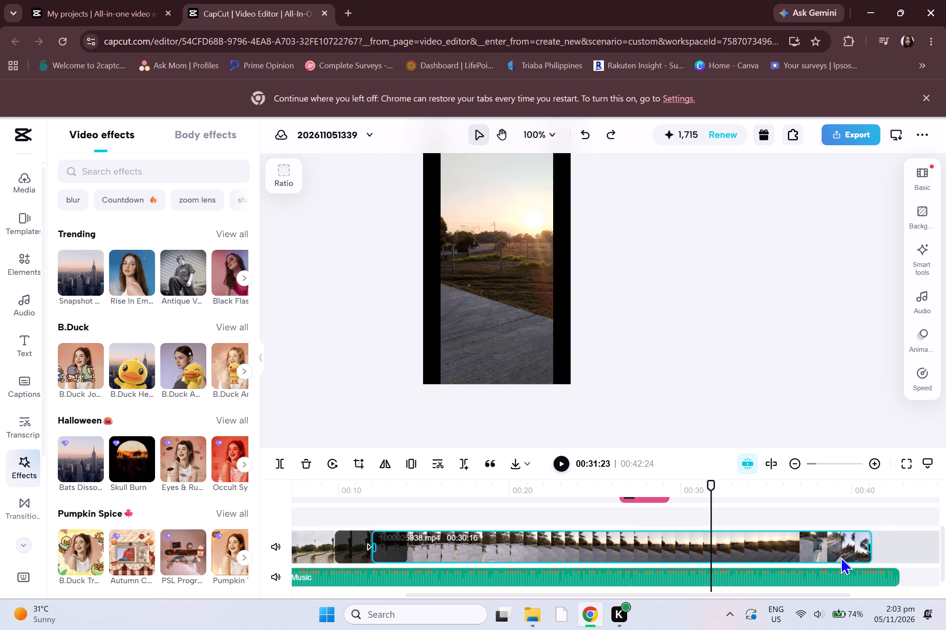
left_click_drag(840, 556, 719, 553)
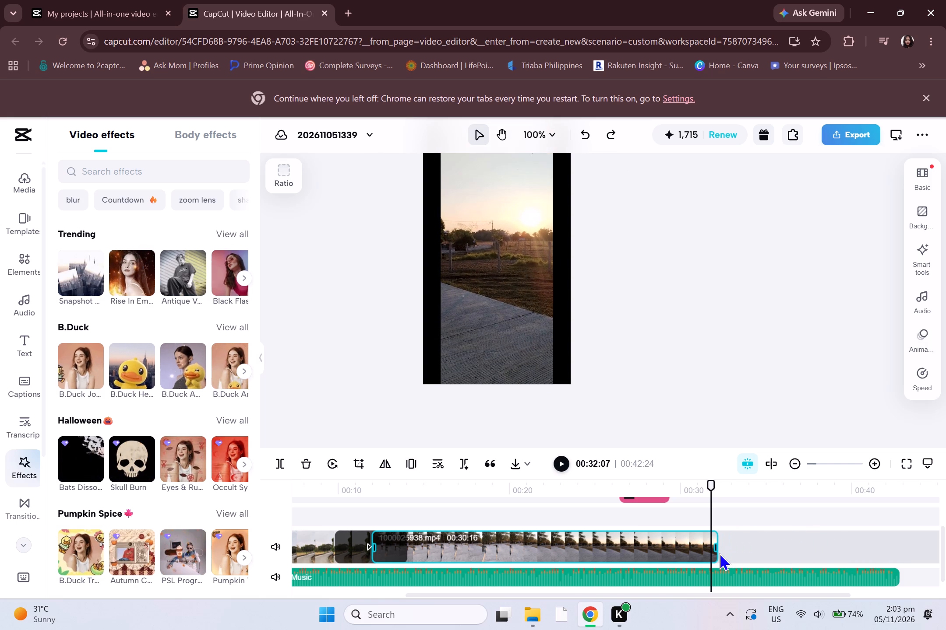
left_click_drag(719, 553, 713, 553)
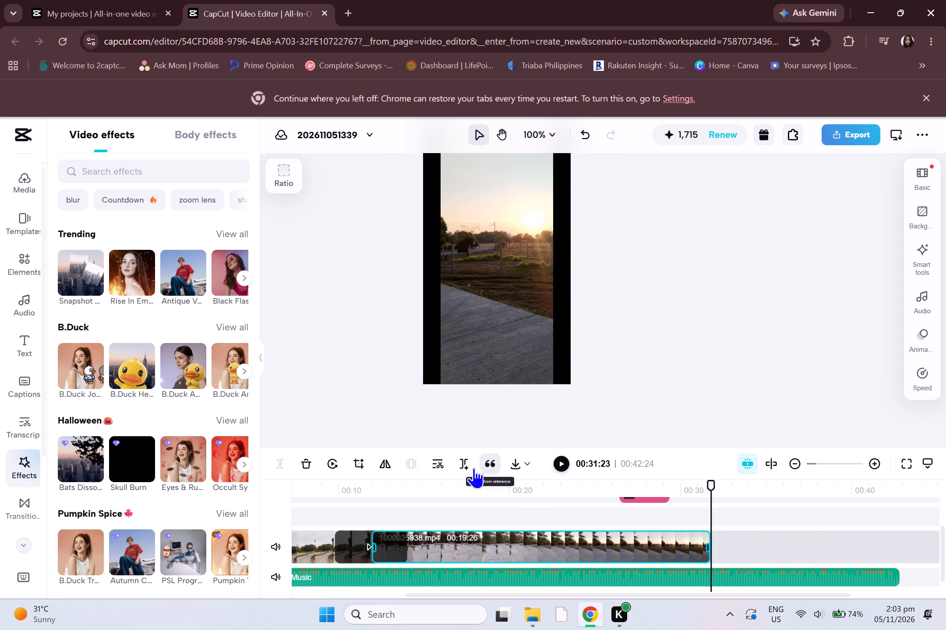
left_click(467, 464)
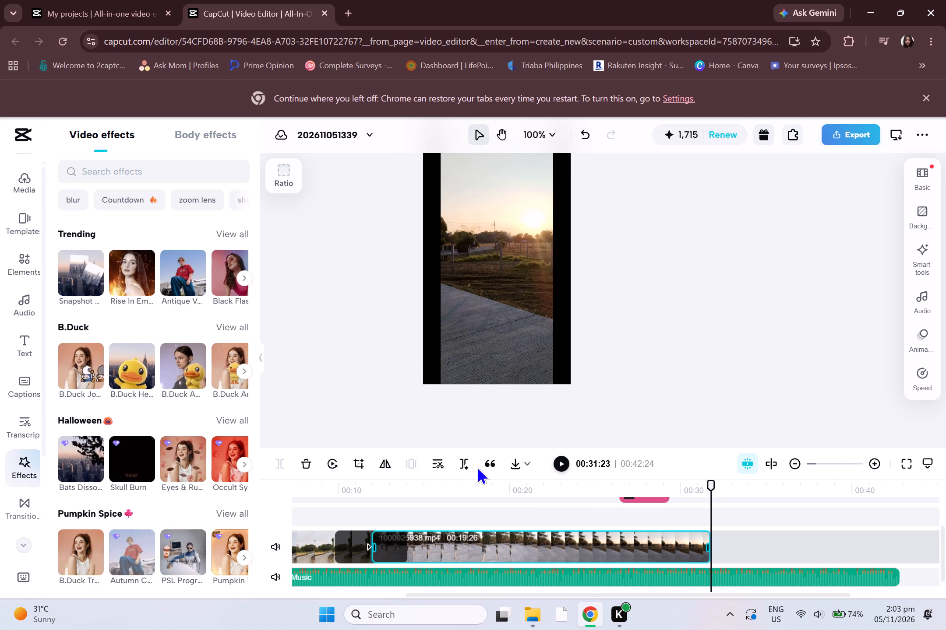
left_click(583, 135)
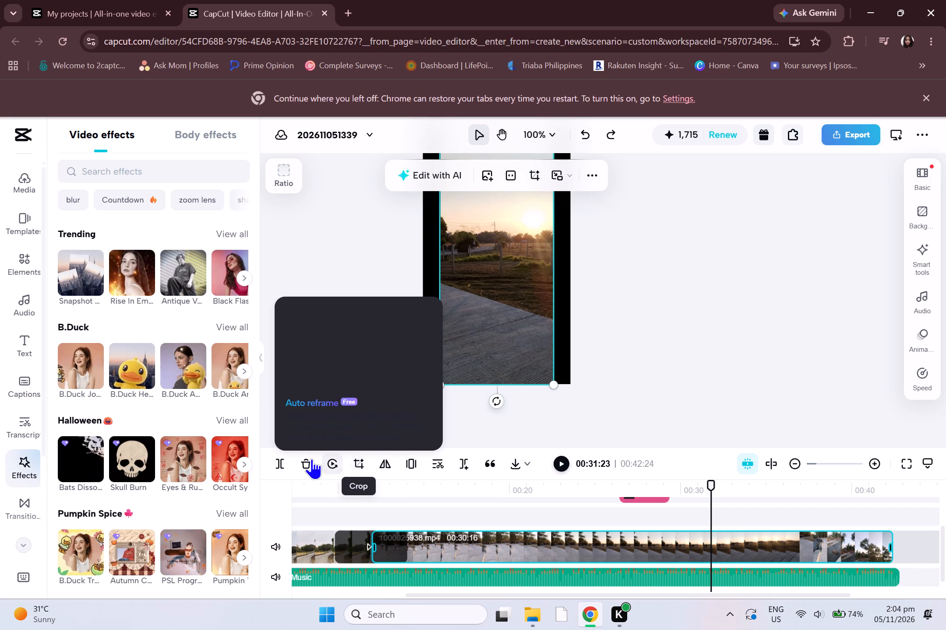
Split the second video clip at 00:31:23 and dismiss the transition tip.
left_click(280, 461)
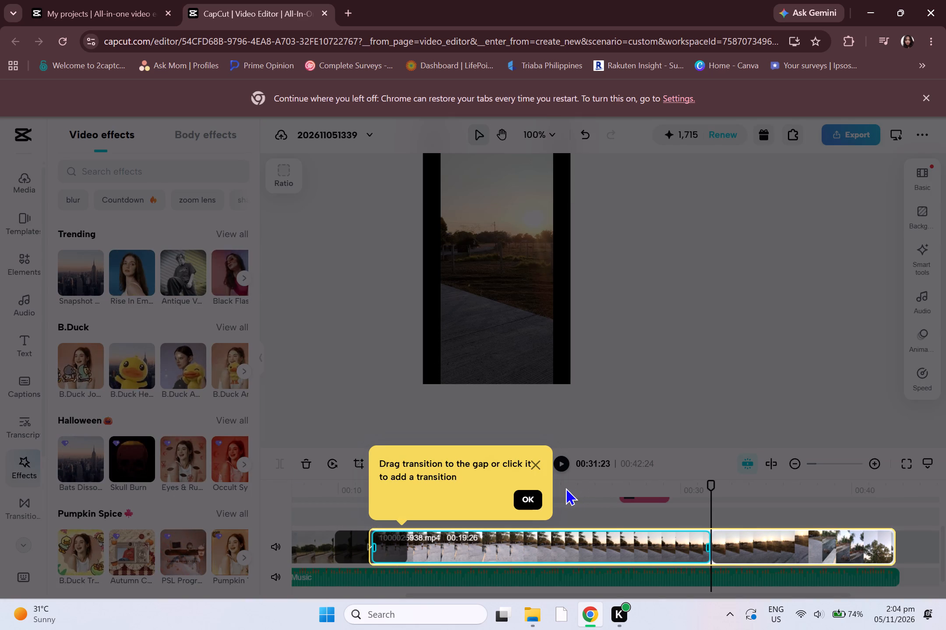
left_click(524, 497)
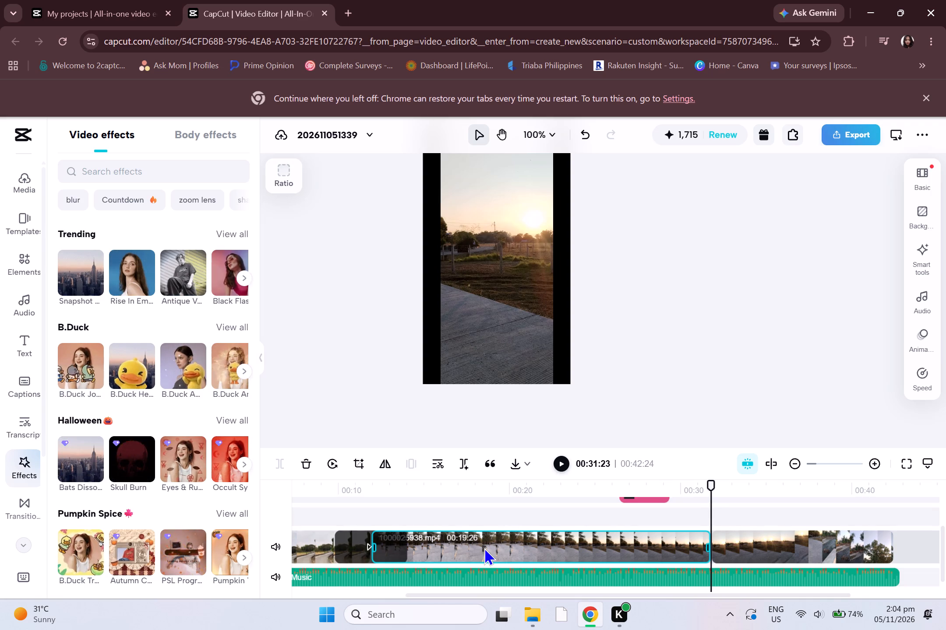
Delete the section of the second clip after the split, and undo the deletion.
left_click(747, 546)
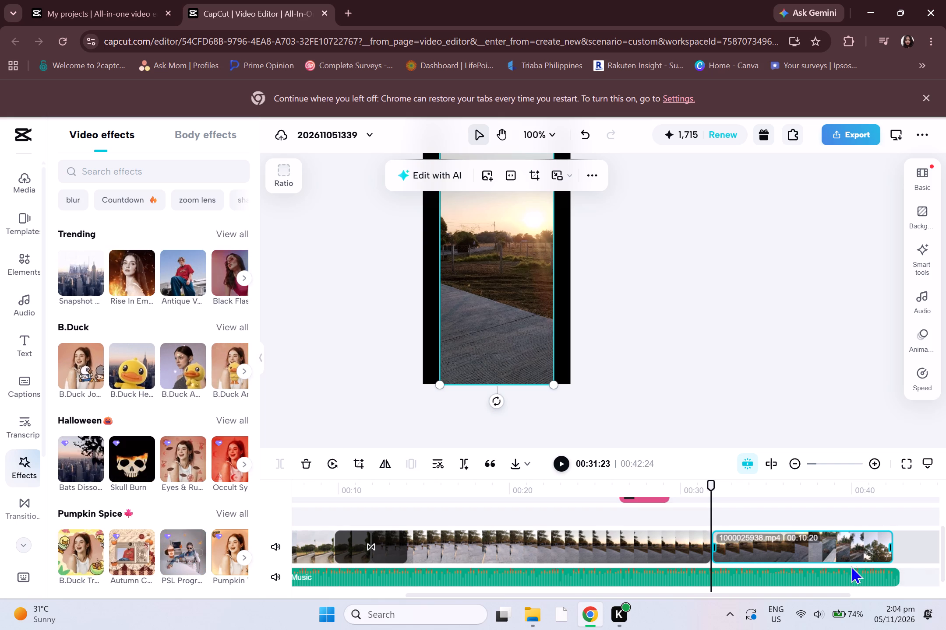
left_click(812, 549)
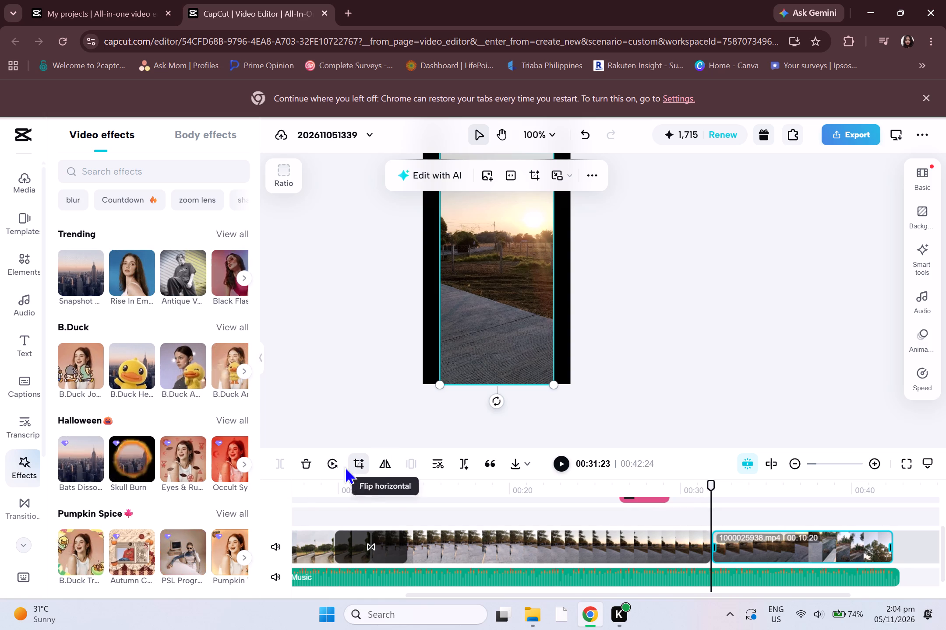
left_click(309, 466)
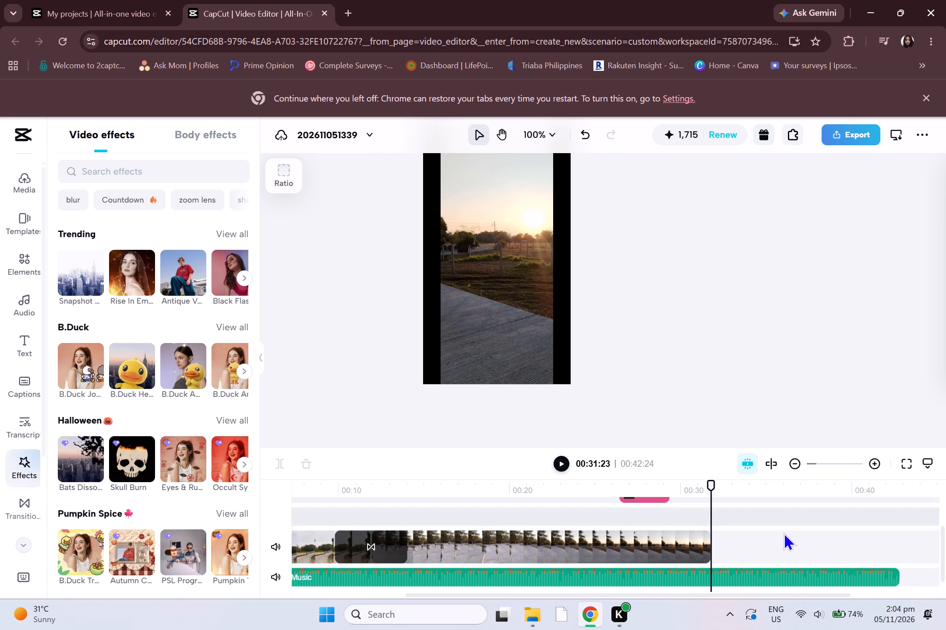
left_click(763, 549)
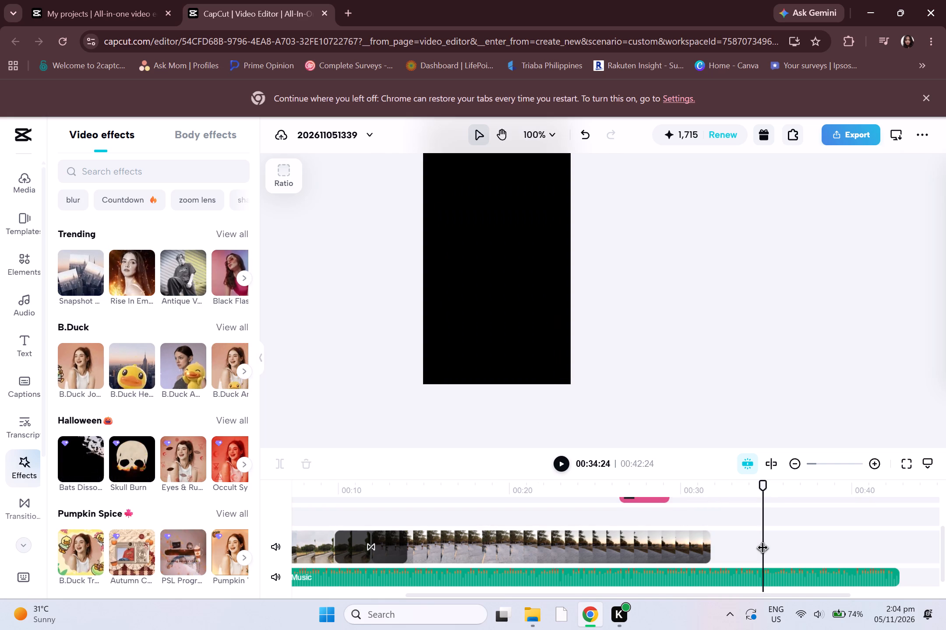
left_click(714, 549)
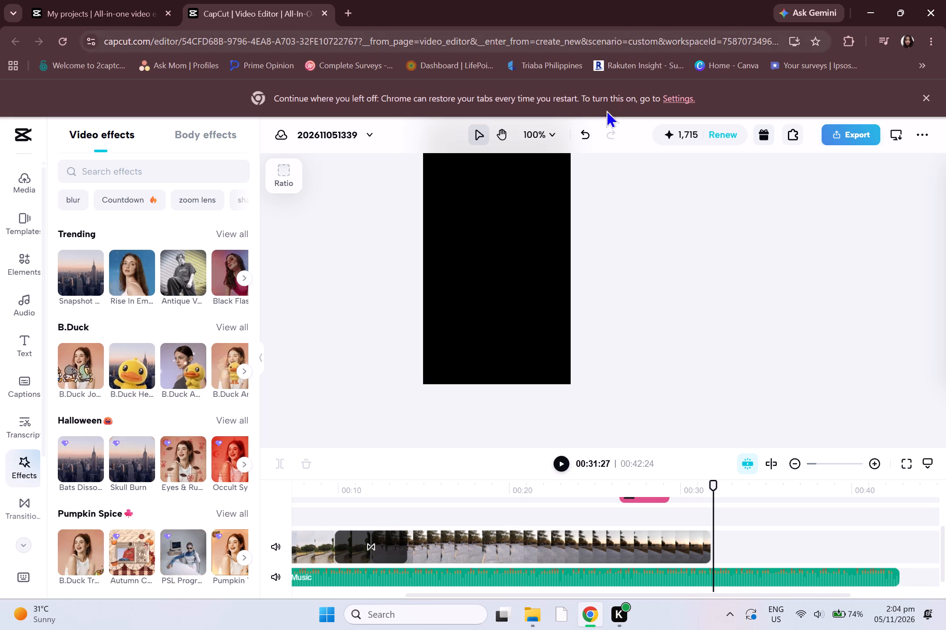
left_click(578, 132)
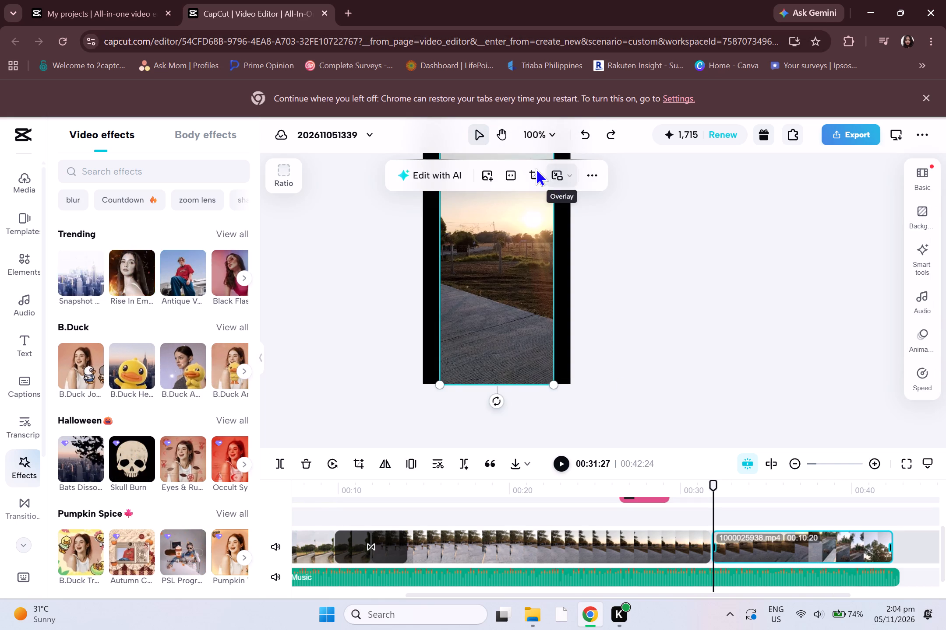
Consult the editor's list of keyboard shortcuts and close it.
left_click(29, 579)
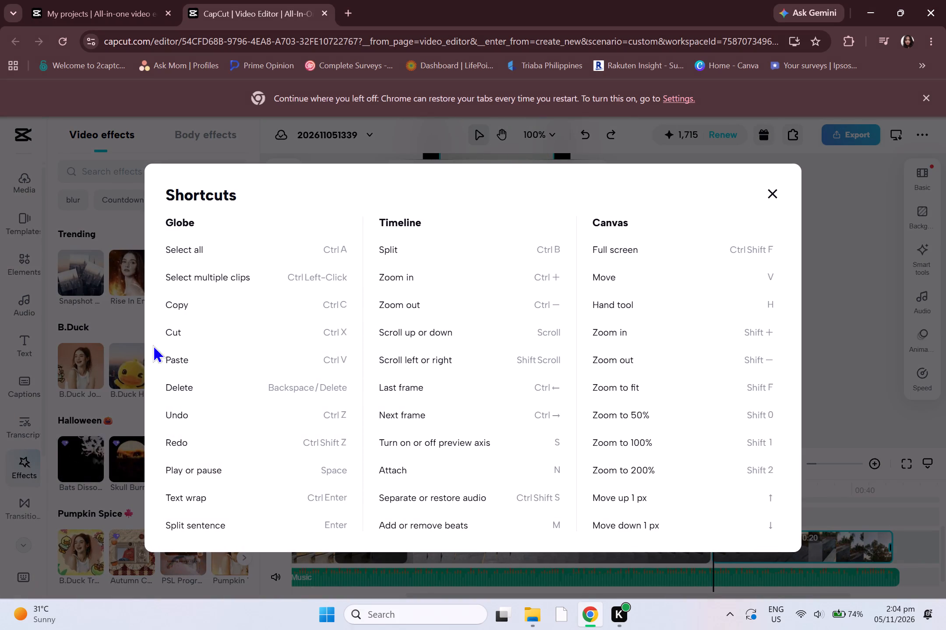
left_click(868, 244)
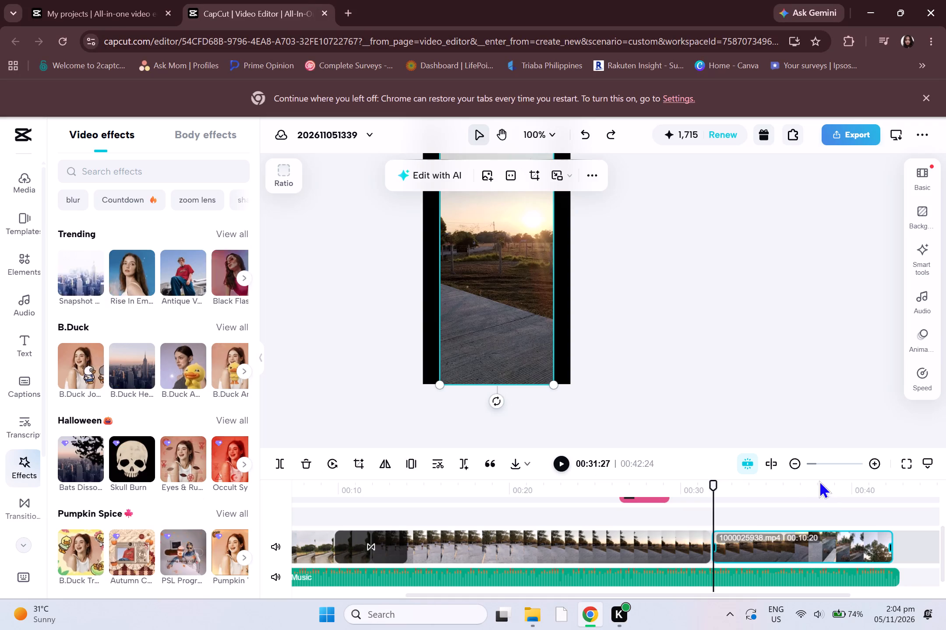
Copy the section of the second clip after the split and delete it from the timeline.
left_click(784, 532)
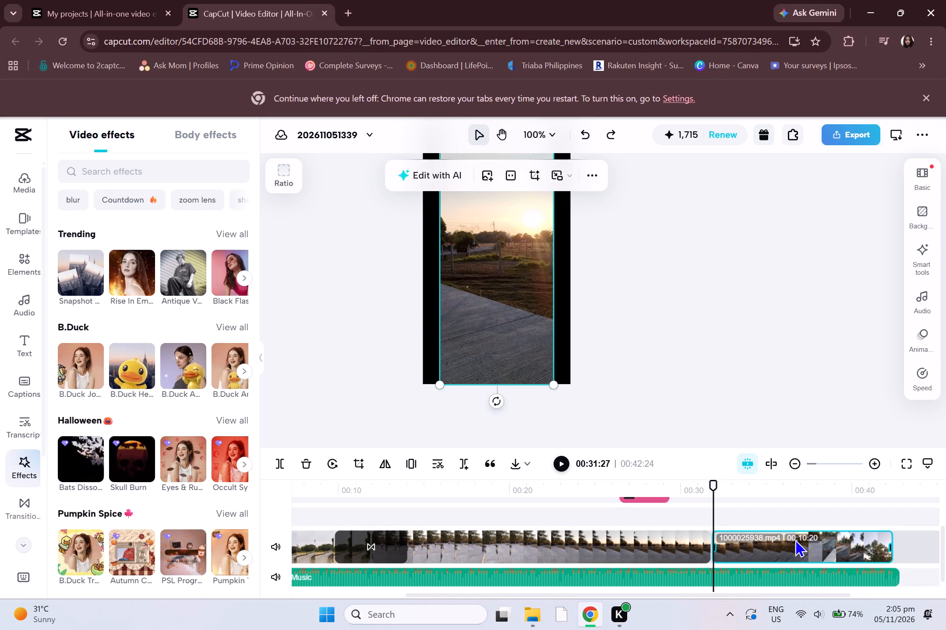
key("ctrl+c")
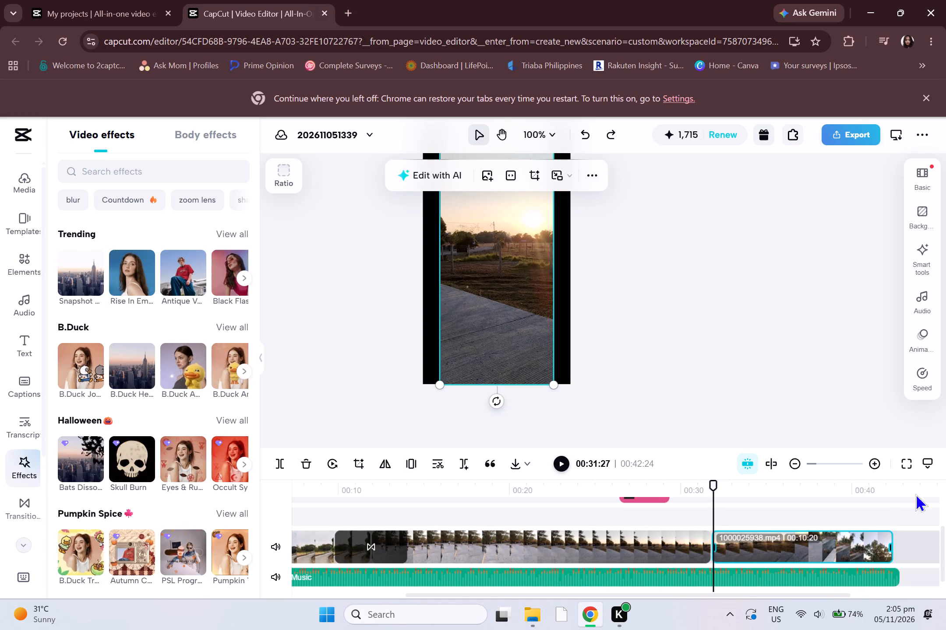
left_click(304, 466)
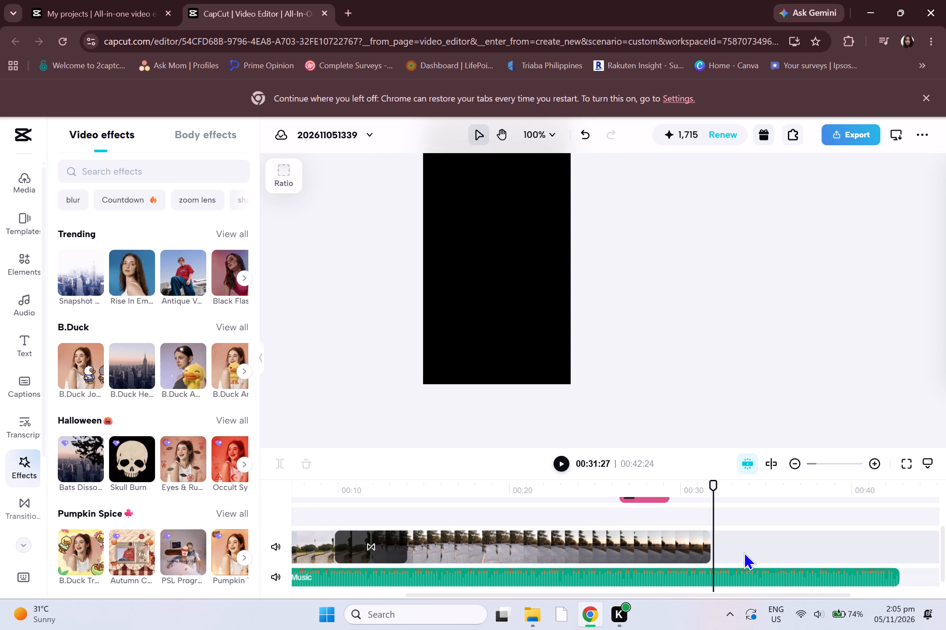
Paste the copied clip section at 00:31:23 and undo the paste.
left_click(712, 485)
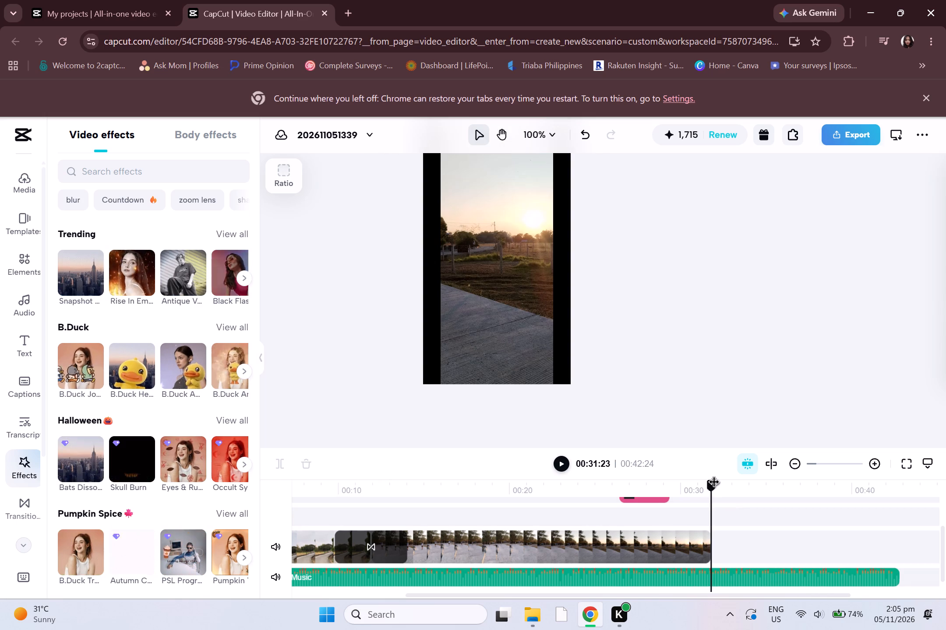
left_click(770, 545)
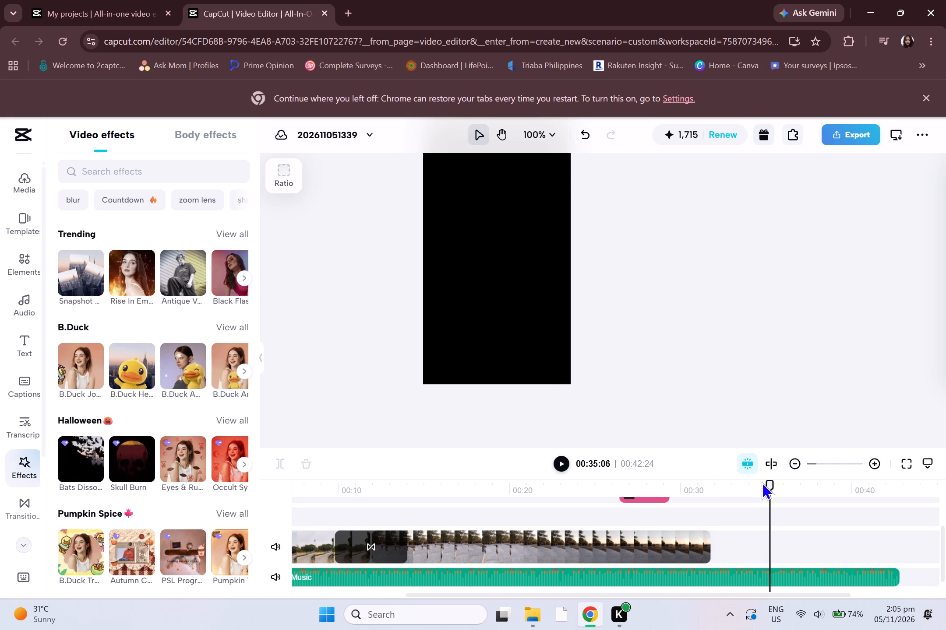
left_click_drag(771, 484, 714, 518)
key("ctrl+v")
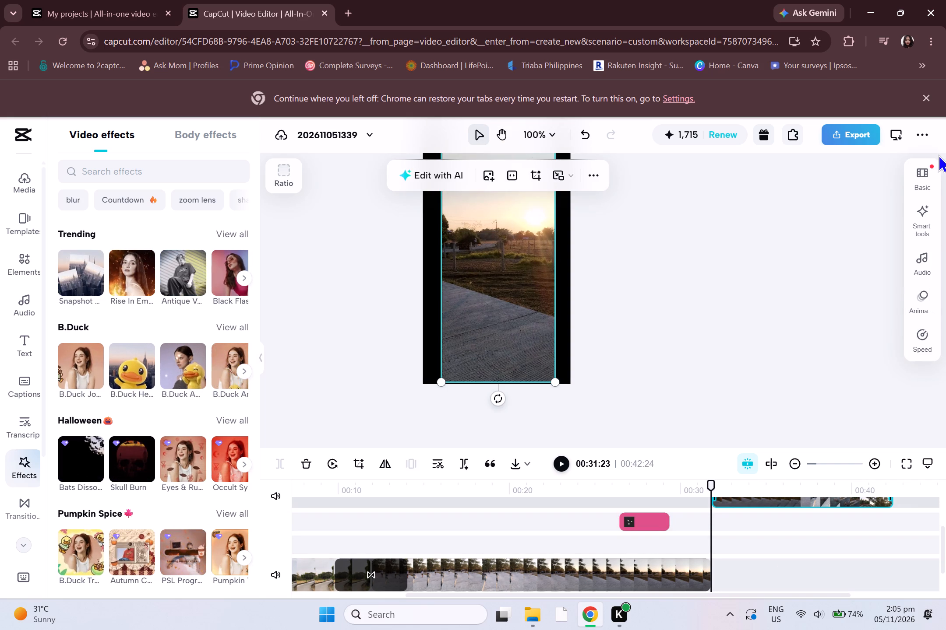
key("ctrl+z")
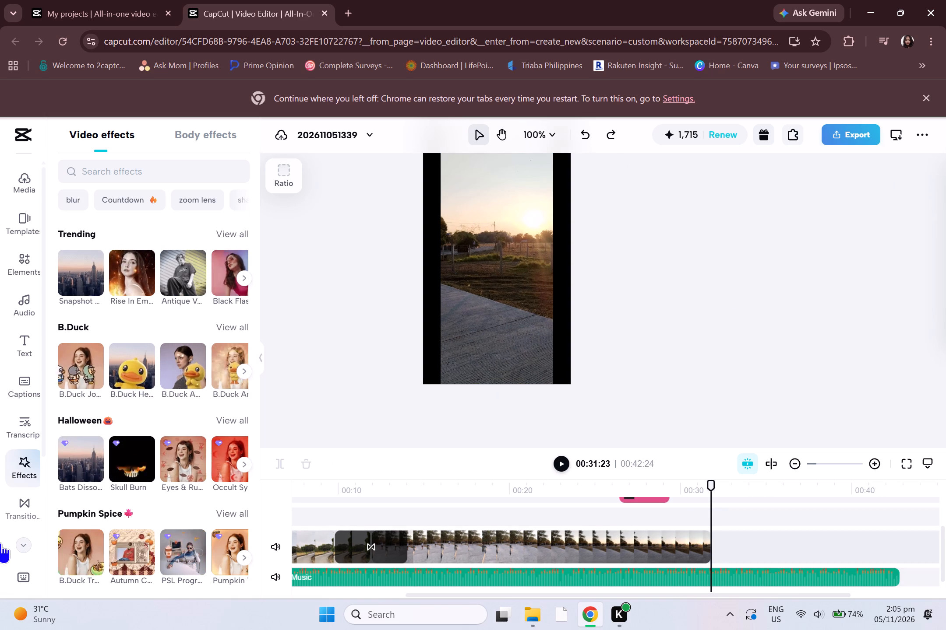
Consult the editor's list of keyboard shortcuts and close it.
left_click(21, 574)
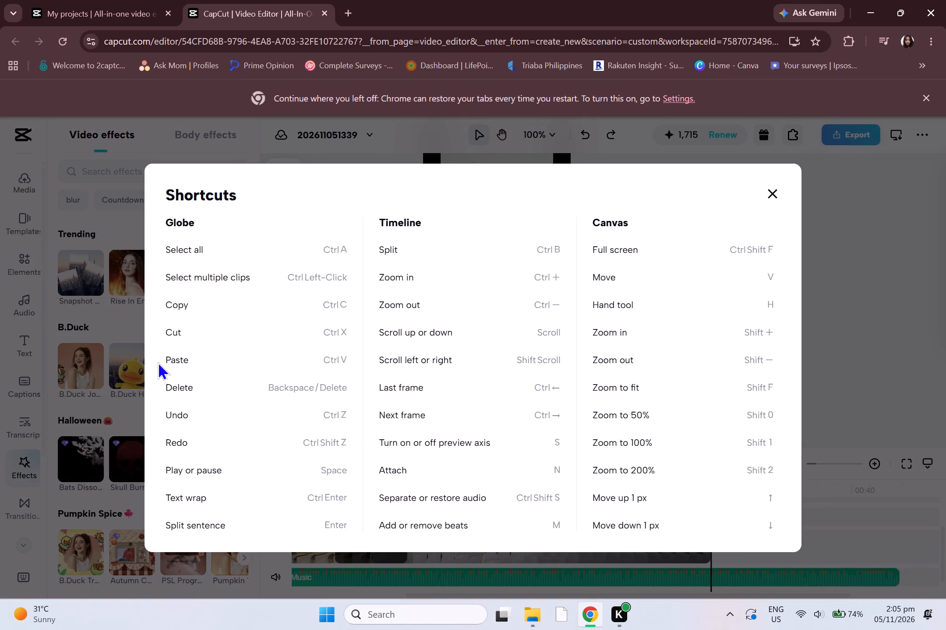
left_click(876, 335)
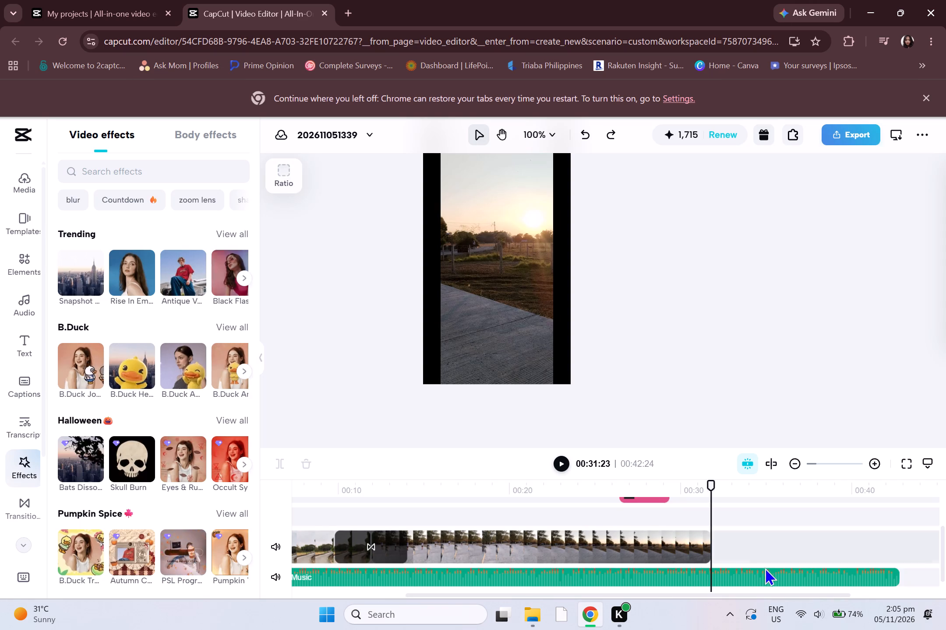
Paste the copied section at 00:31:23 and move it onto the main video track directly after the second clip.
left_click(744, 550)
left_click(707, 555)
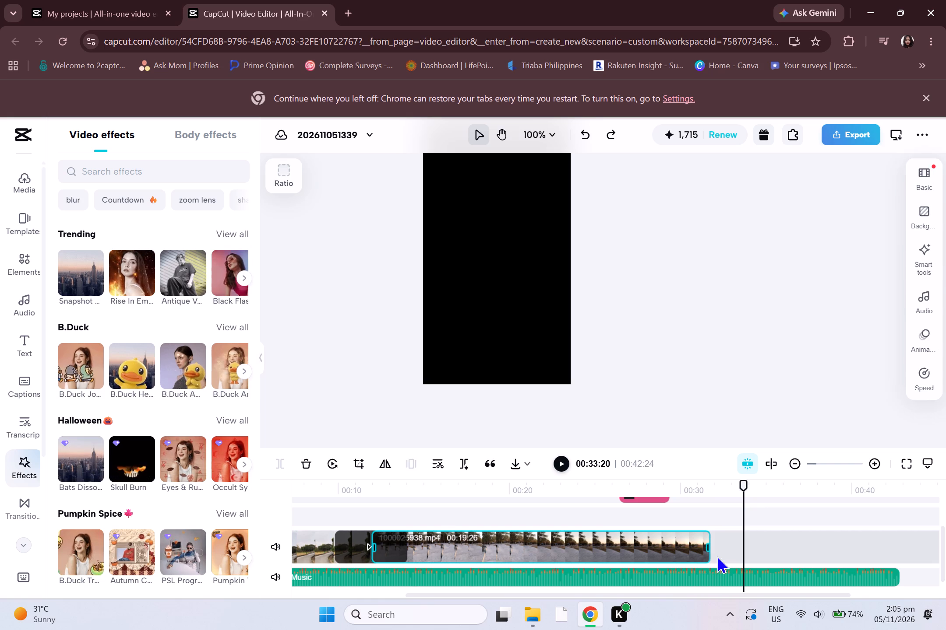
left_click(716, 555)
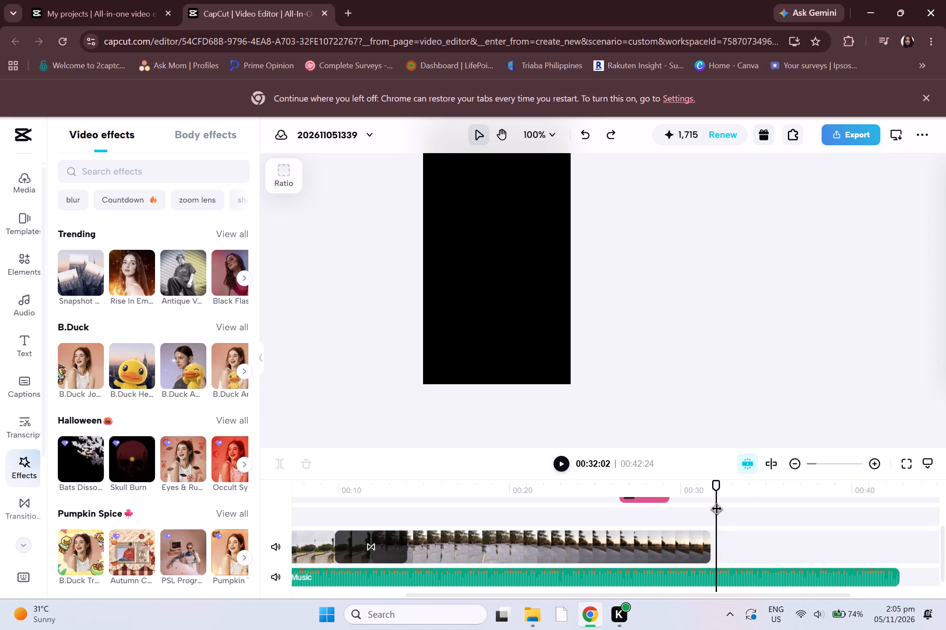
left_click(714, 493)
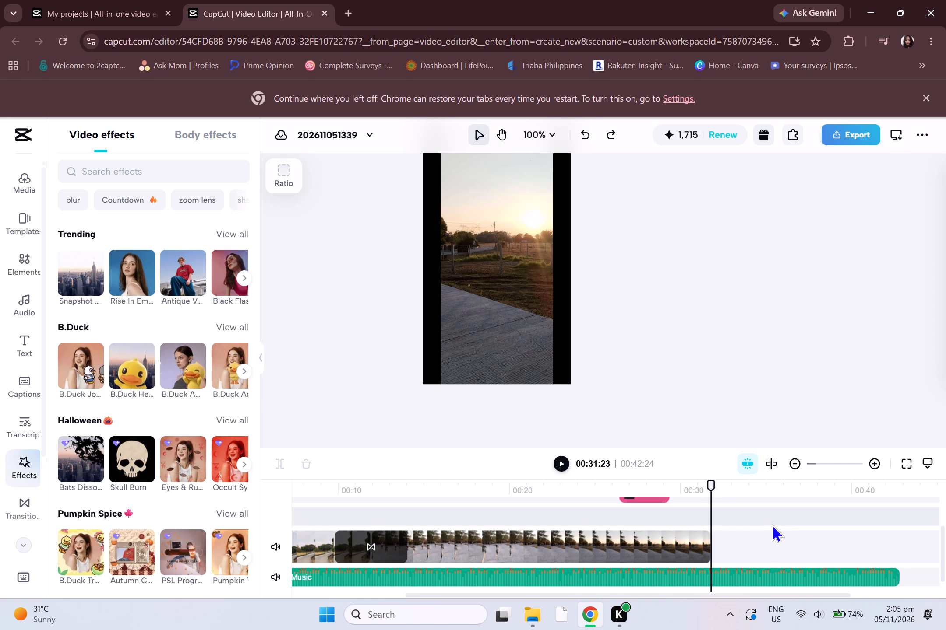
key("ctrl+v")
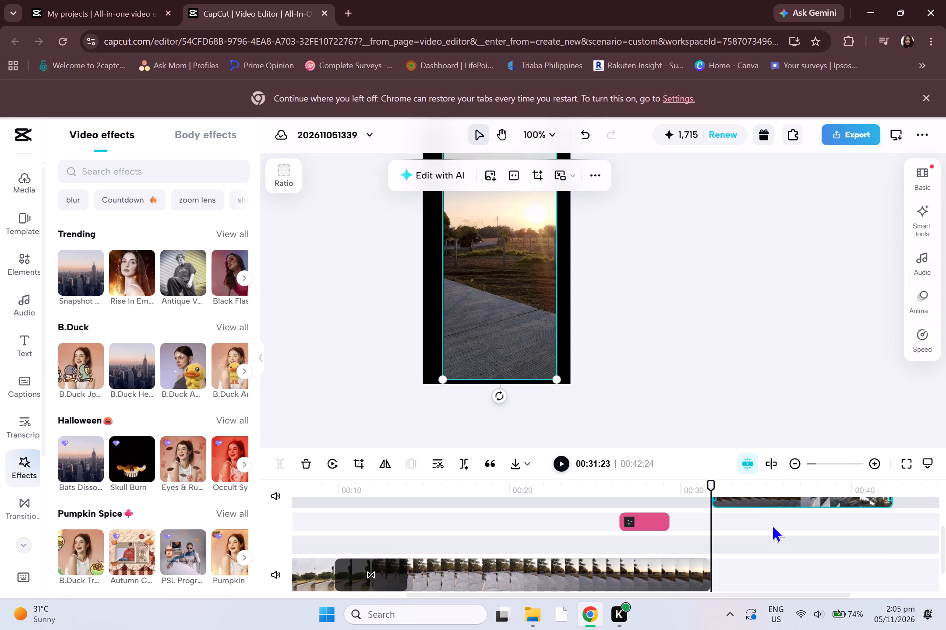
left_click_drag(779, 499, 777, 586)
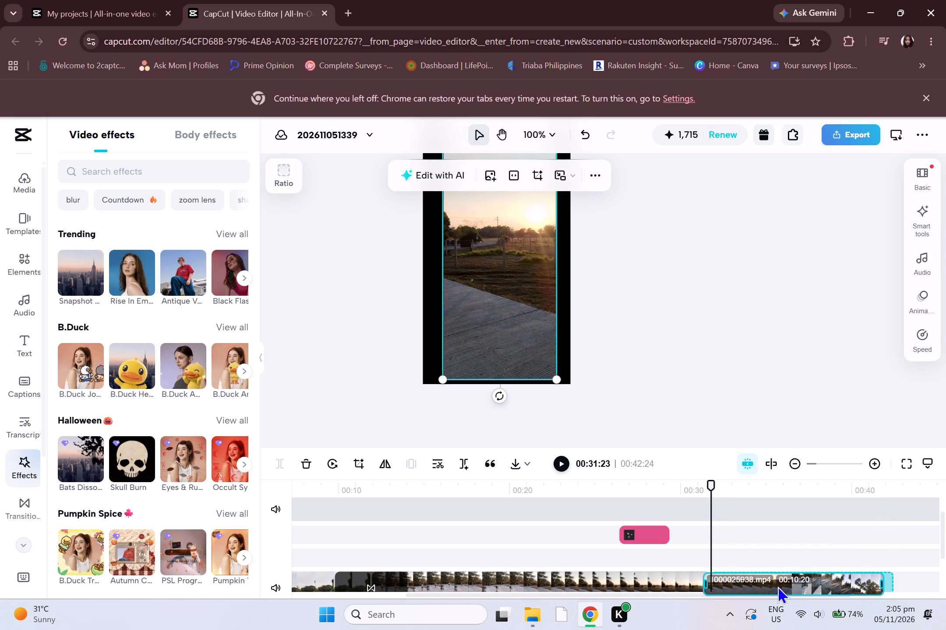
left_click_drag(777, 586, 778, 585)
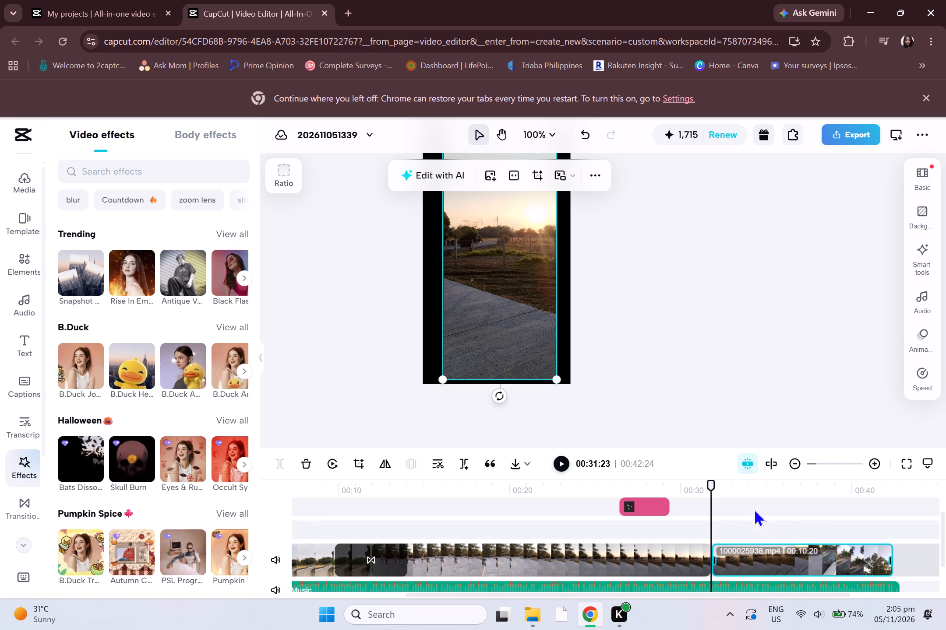
Collapse the effects library and play the video from its start to review the edit, stopping near the end.
left_click_drag(714, 486, 258, 557)
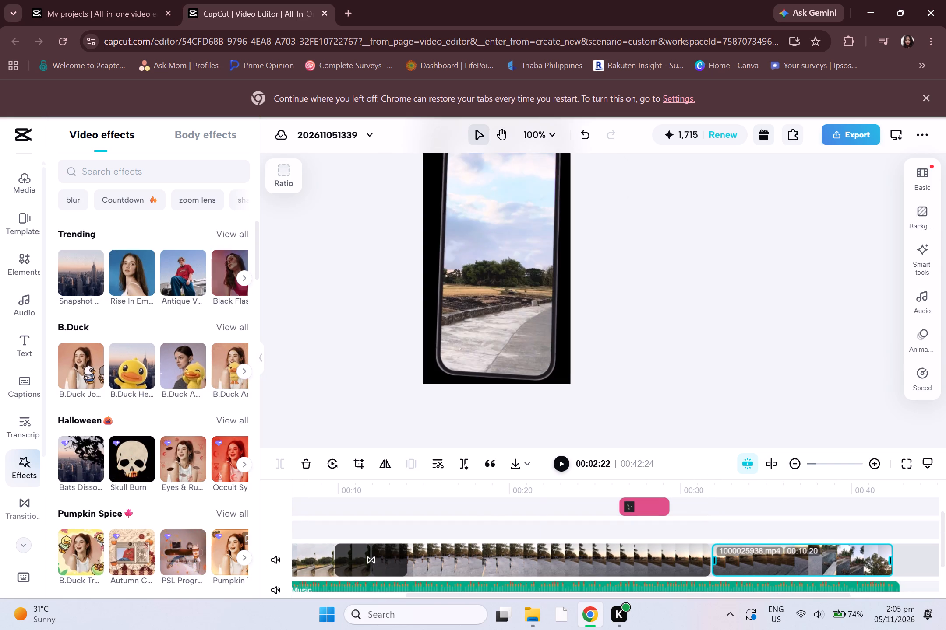
left_click_drag(258, 557, 259, 557)
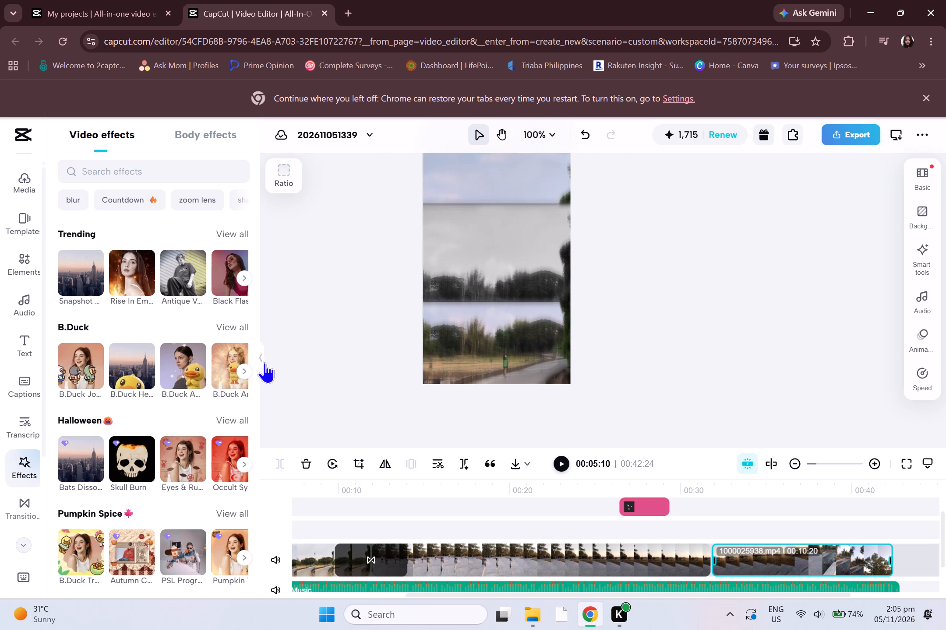
left_click(261, 358)
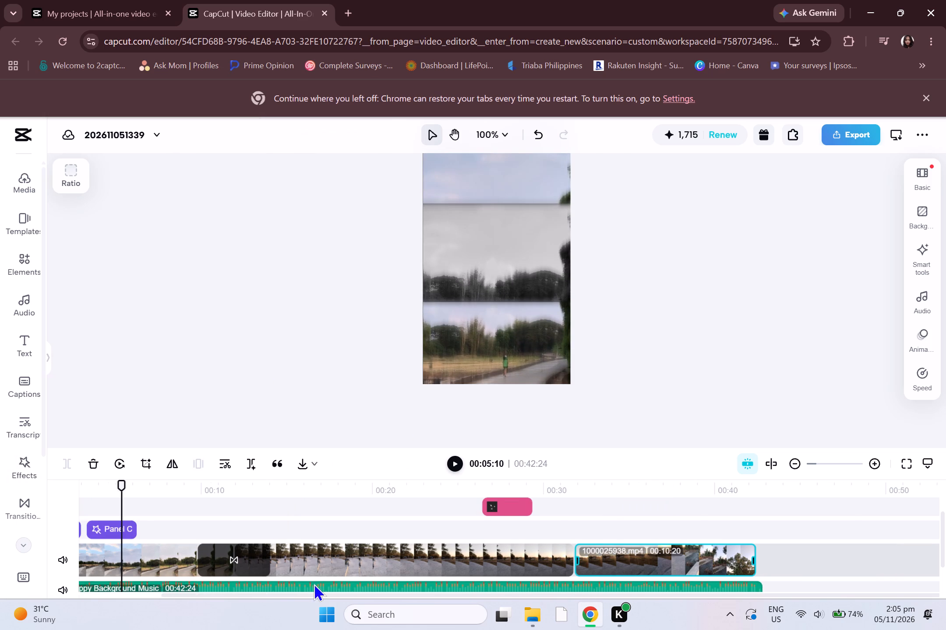
left_click_drag(308, 596, 172, 589)
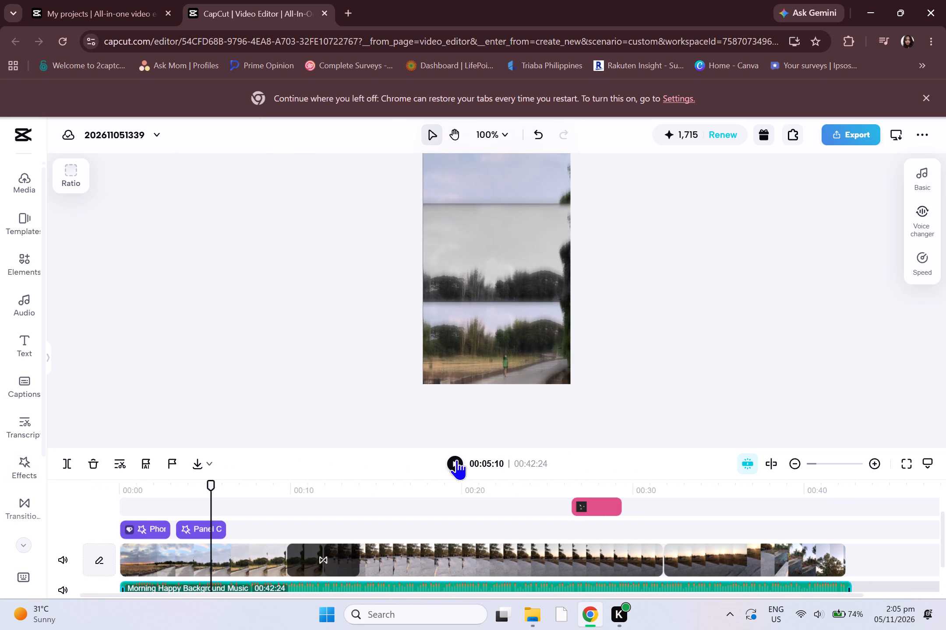
left_click(455, 459)
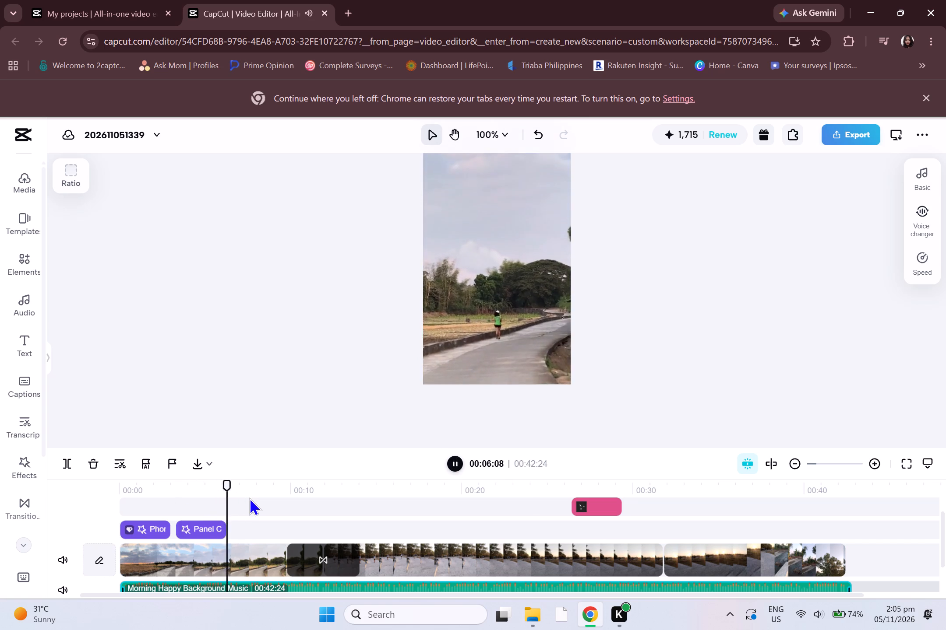
left_click_drag(259, 485, 92, 483)
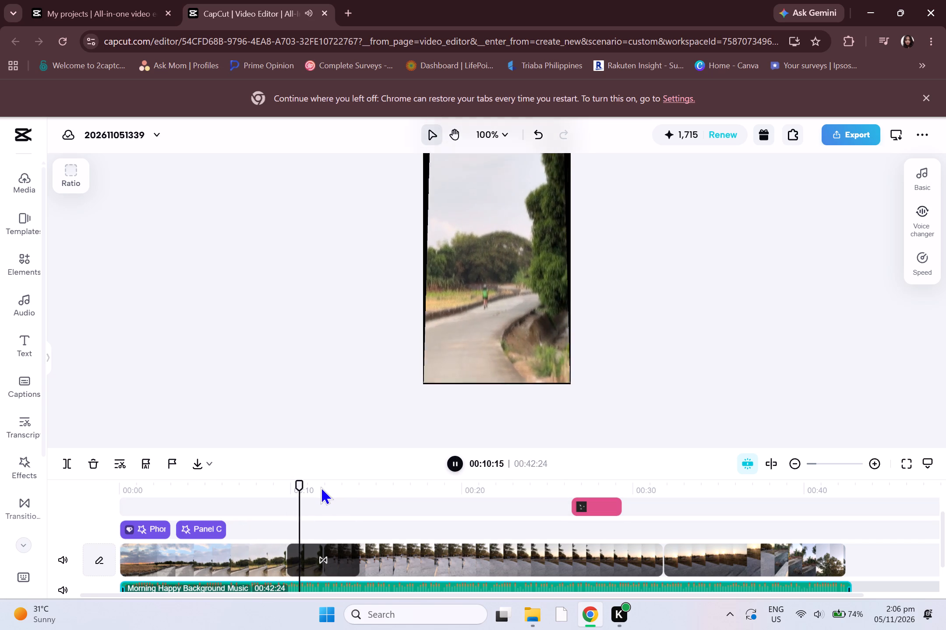
left_click_drag(318, 483, 82, 476)
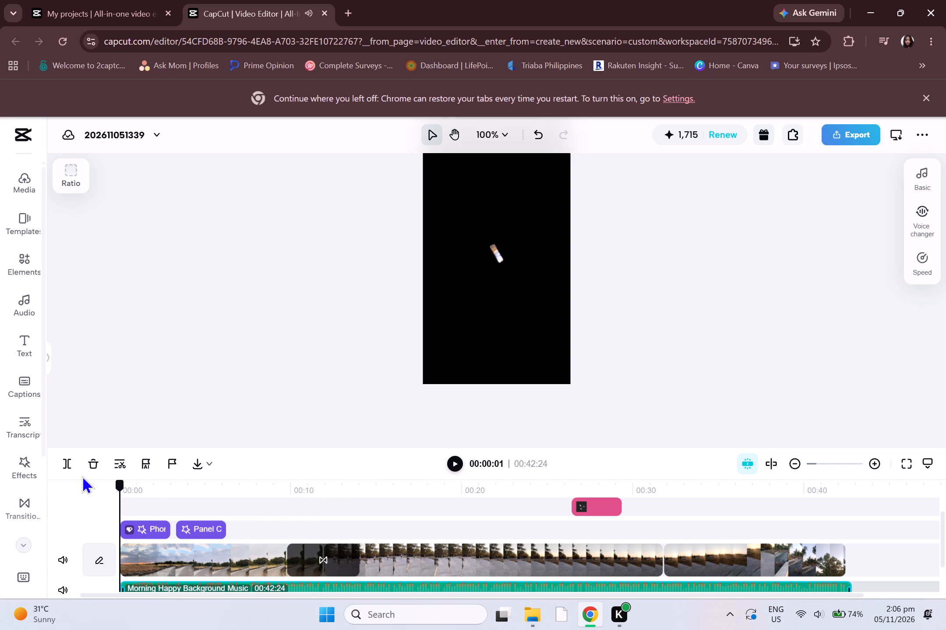
left_click_drag(82, 476, 75, 476)
left_click(455, 459)
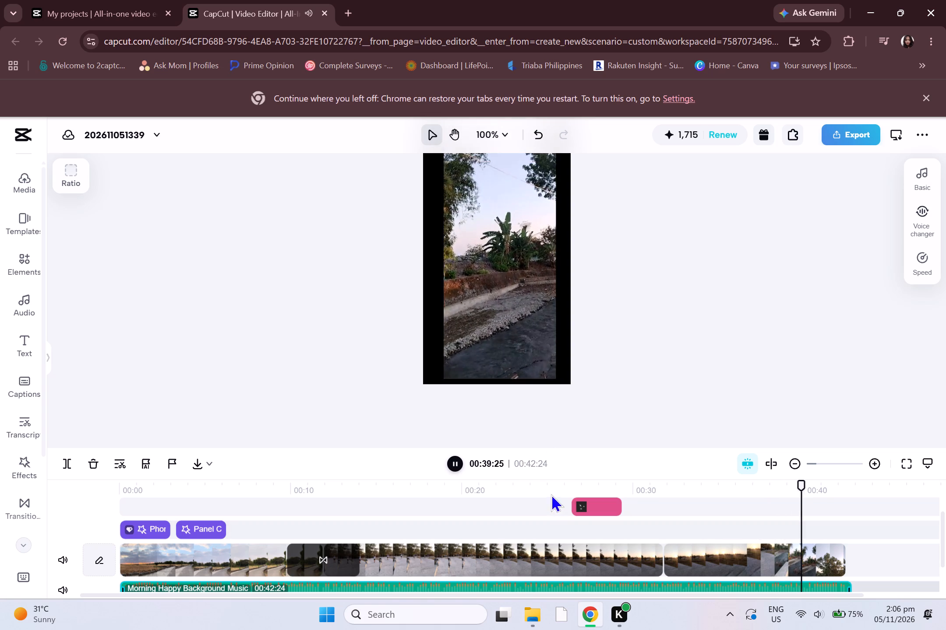
left_click(460, 463)
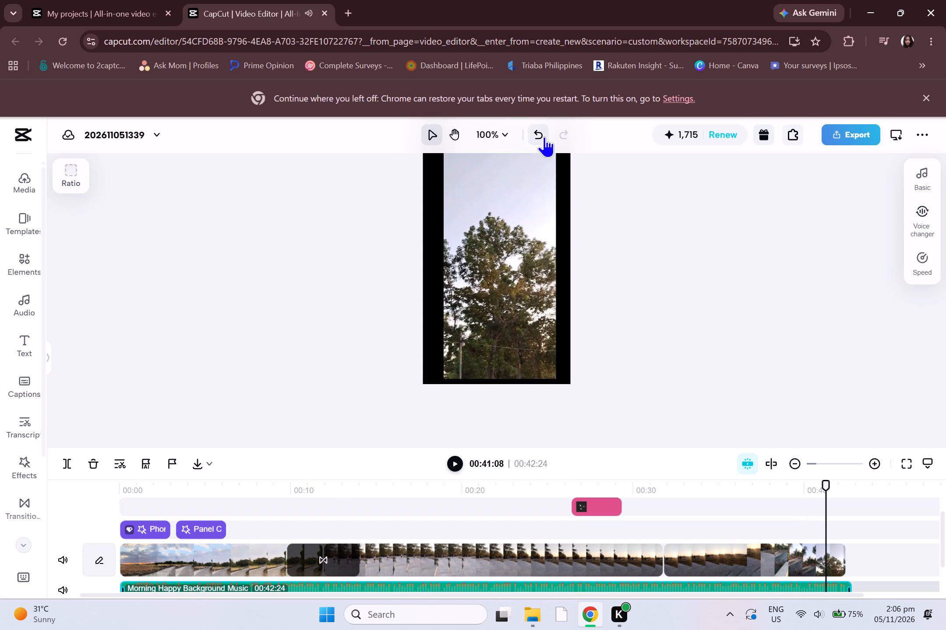
Undo the placement and pasting of the copied section and the deletion of the original section after 00:31:23.
left_click(544, 136)
left_click(544, 136)
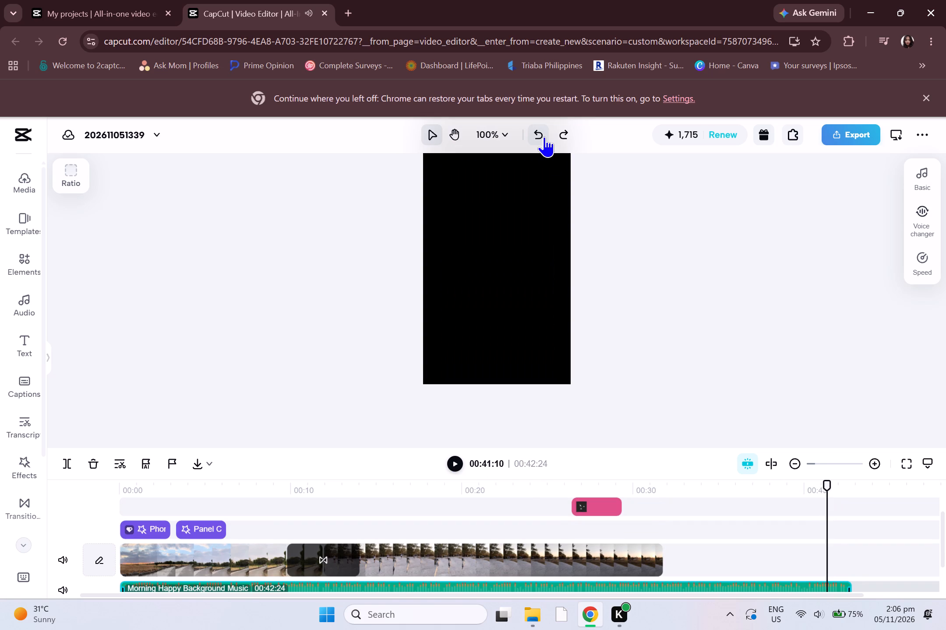
scroll(656, 290, "down", 1)
scroll(552, 223, "up", 1)
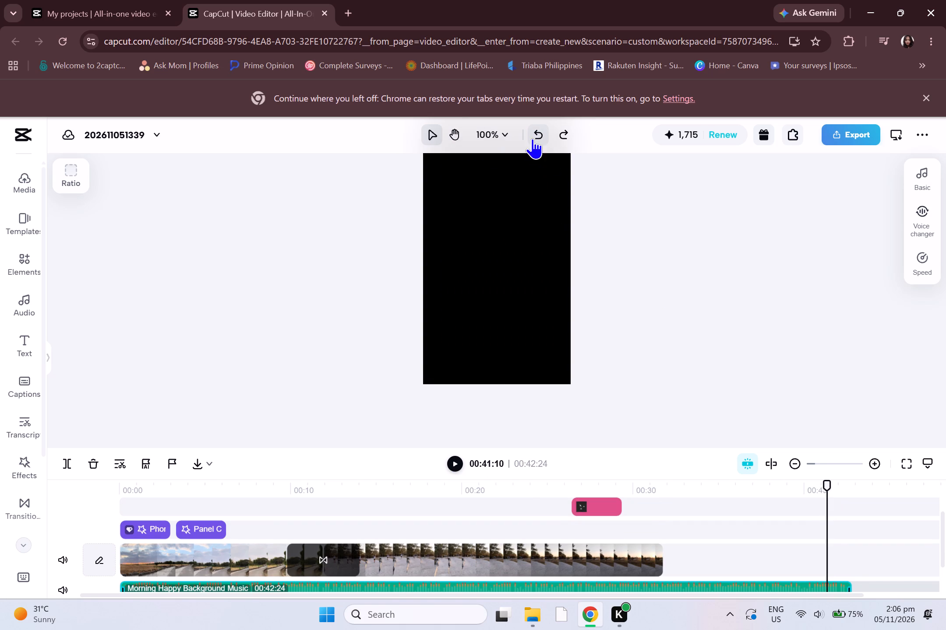
left_click(533, 136)
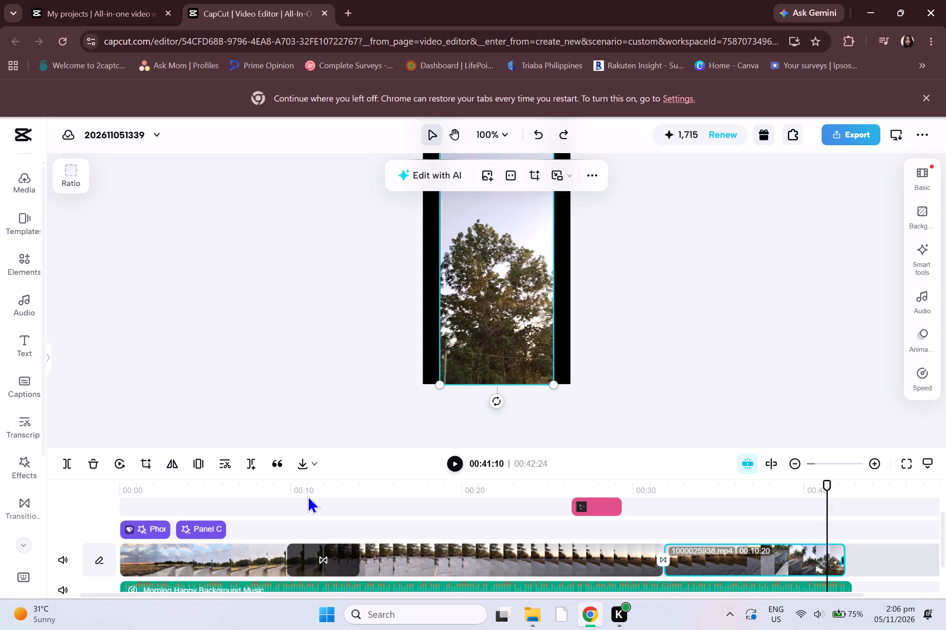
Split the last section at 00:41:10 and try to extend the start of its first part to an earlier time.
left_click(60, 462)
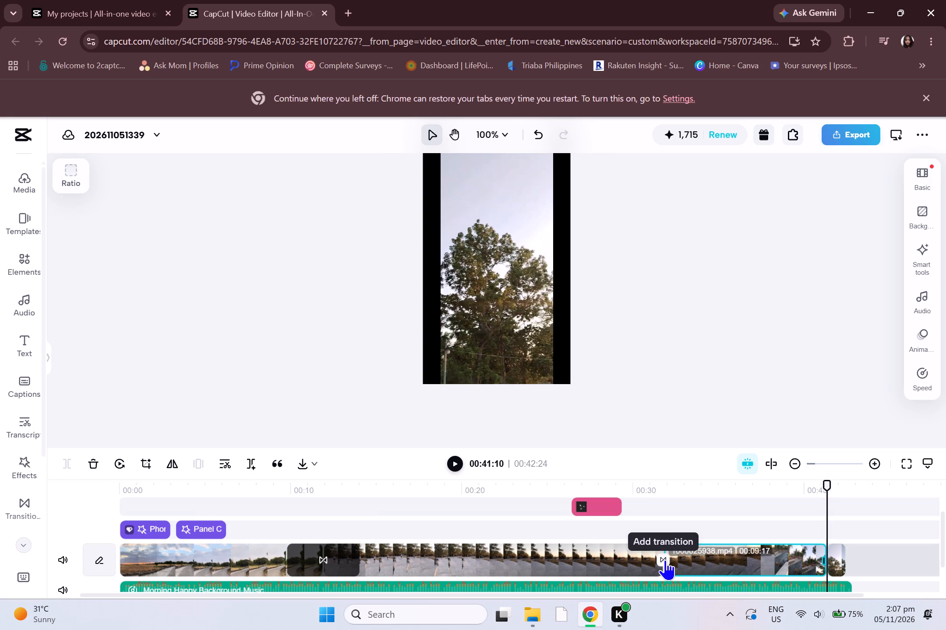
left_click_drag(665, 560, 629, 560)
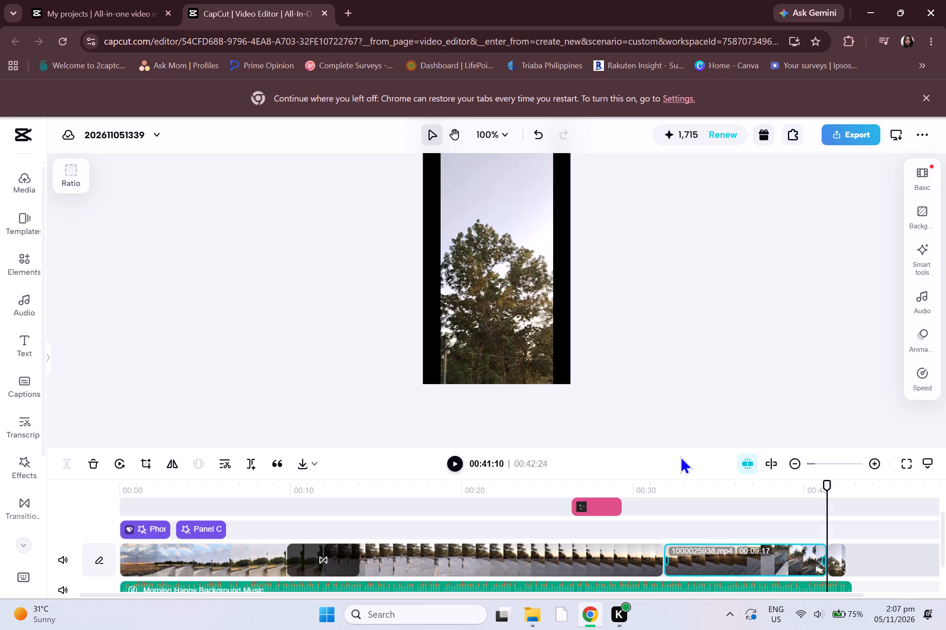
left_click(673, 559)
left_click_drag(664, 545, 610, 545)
Undo the splits at 00:41:10 and 00:31:23 and deselect the video clip.
key("ctrl+z")
key("ctrl+z")
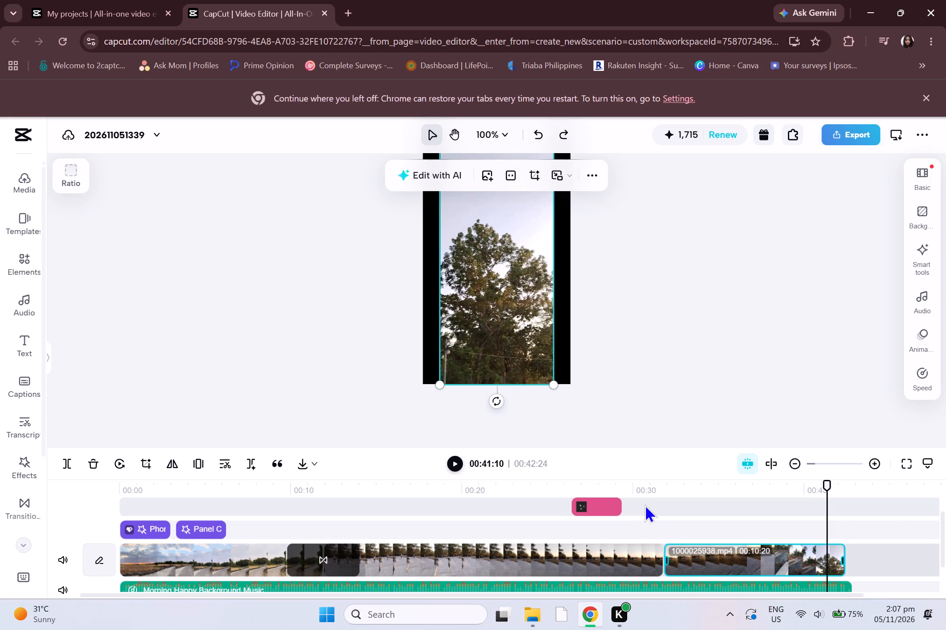
key("ctrl+z")
left_click(702, 339)
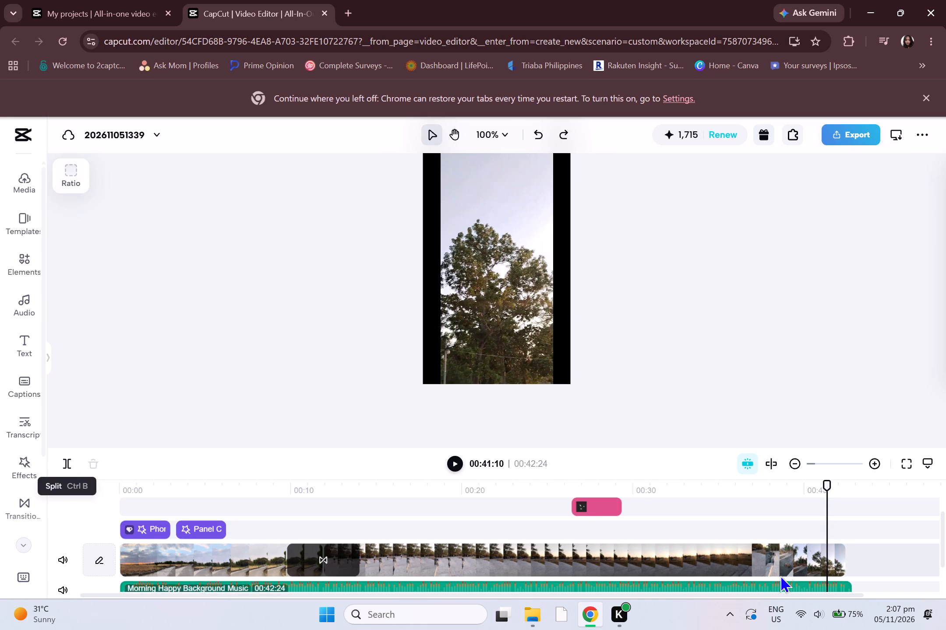
Find the frame at 00:25:22 in the second clip and split the clip there, leaving nothing selected.
left_click_drag(828, 490, 634, 541)
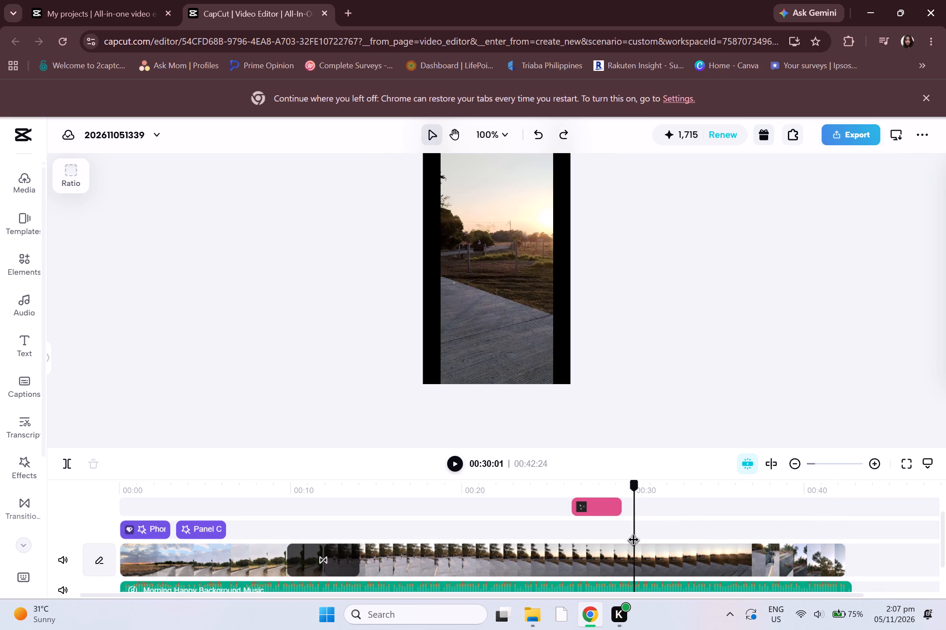
left_click_drag(634, 541, 550, 546)
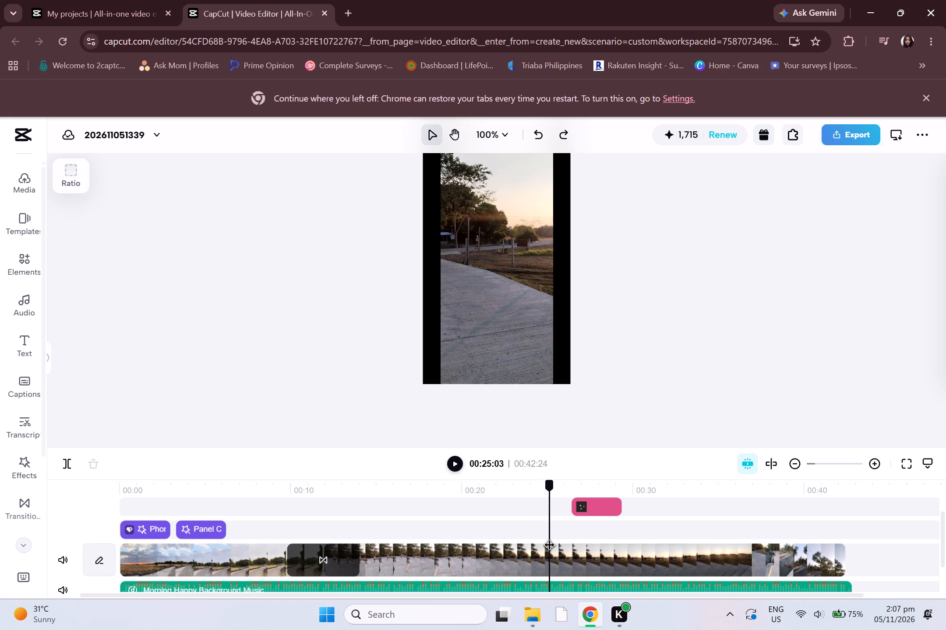
left_click_drag(550, 546, 545, 557)
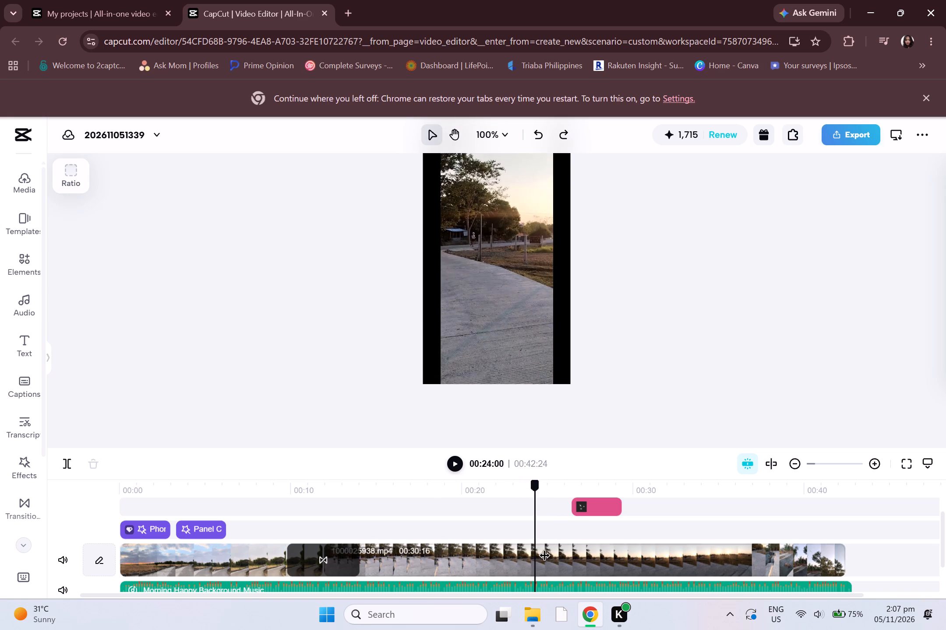
left_click_drag(545, 557, 574, 563)
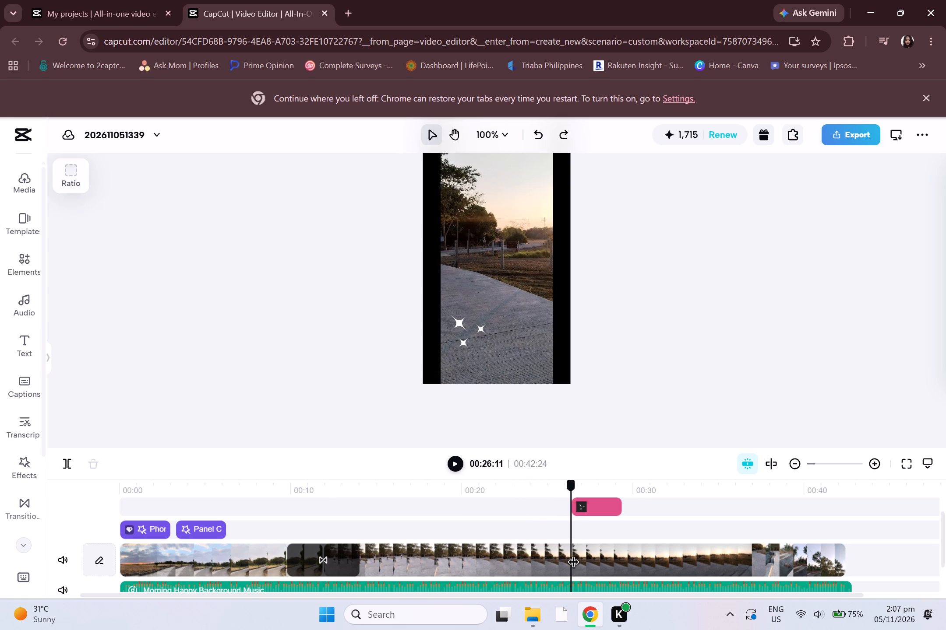
left_click_drag(574, 563, 560, 567)
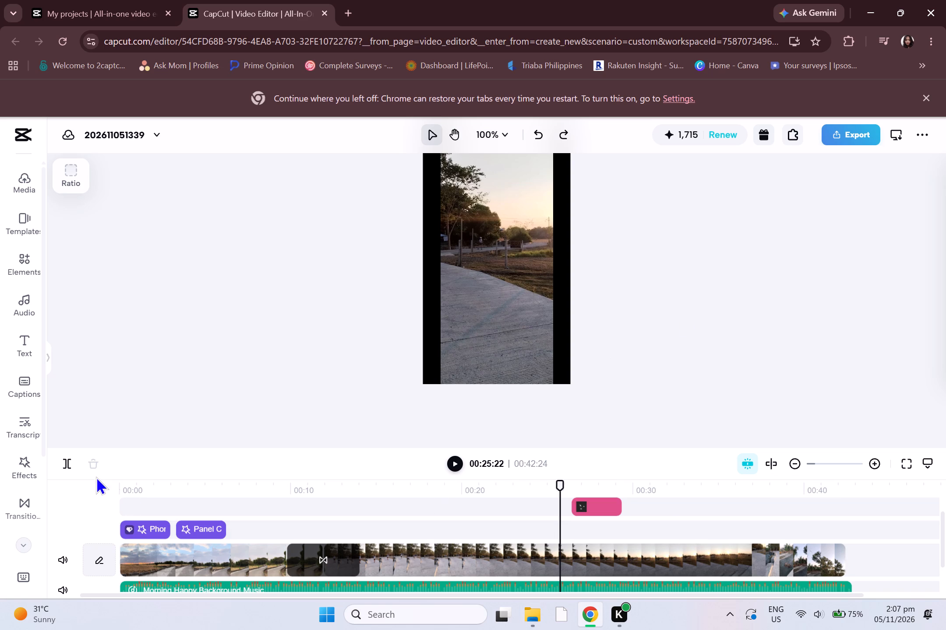
left_click(69, 458)
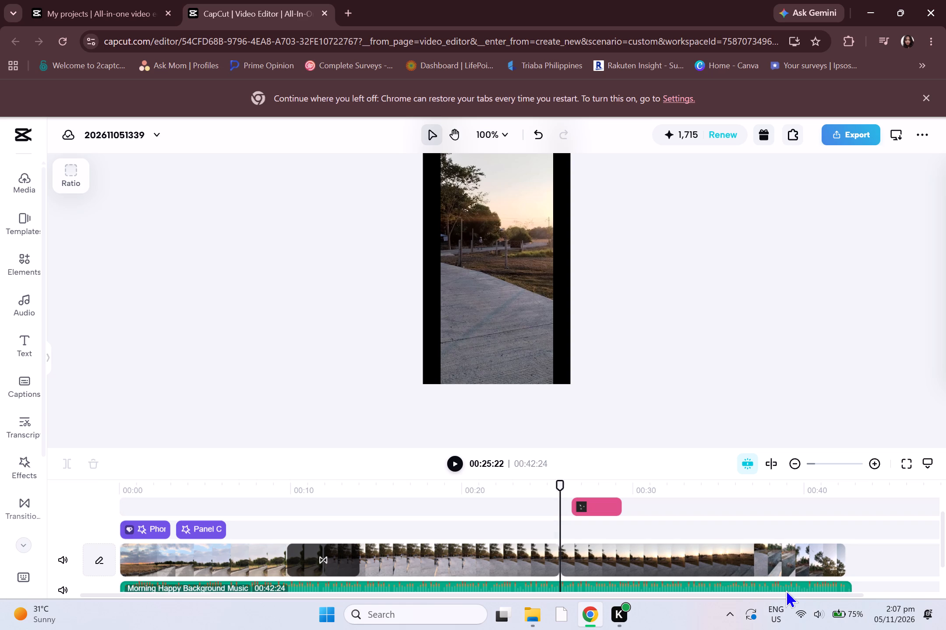
left_click(662, 553)
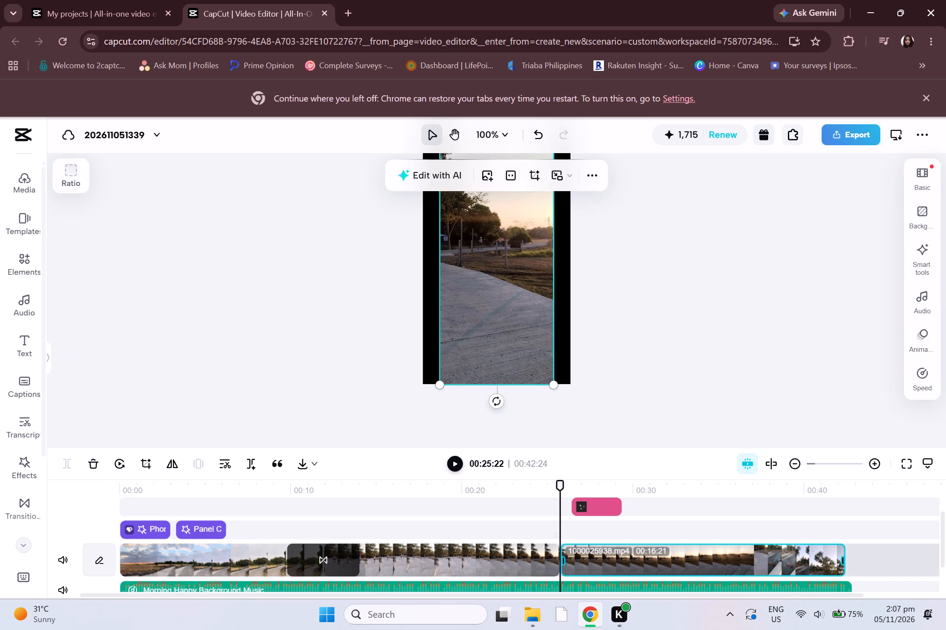
left_click(681, 305)
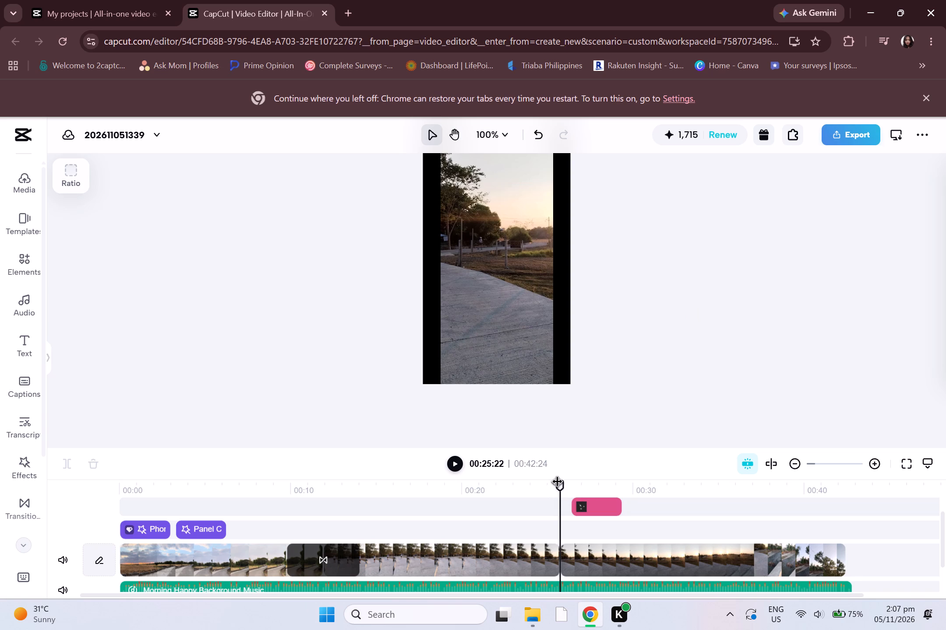
Play the video from its start to review the edit, pausing at 00:36:23.
left_click_drag(559, 486, 46, 498)
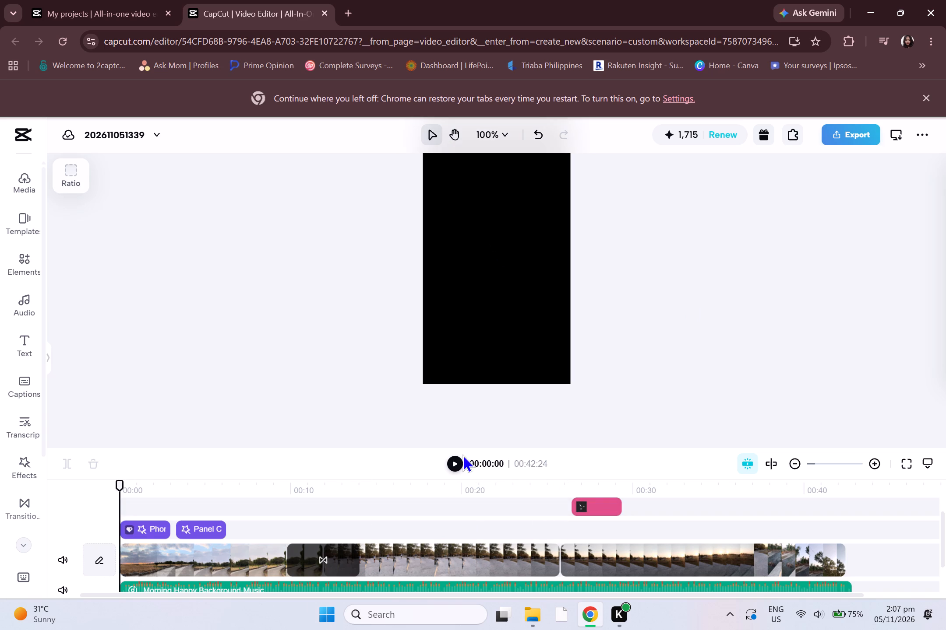
left_click(451, 456)
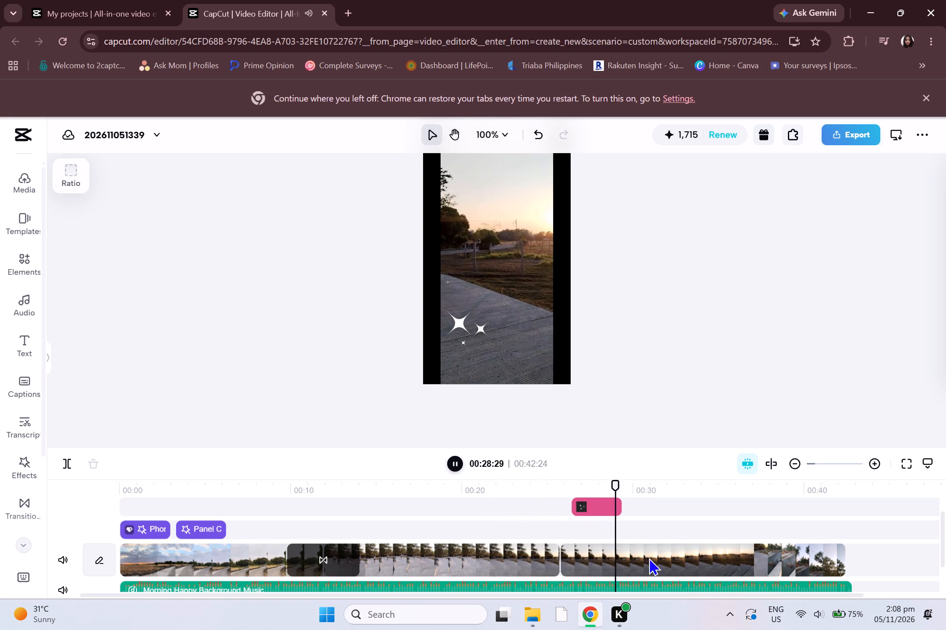
left_click(588, 562)
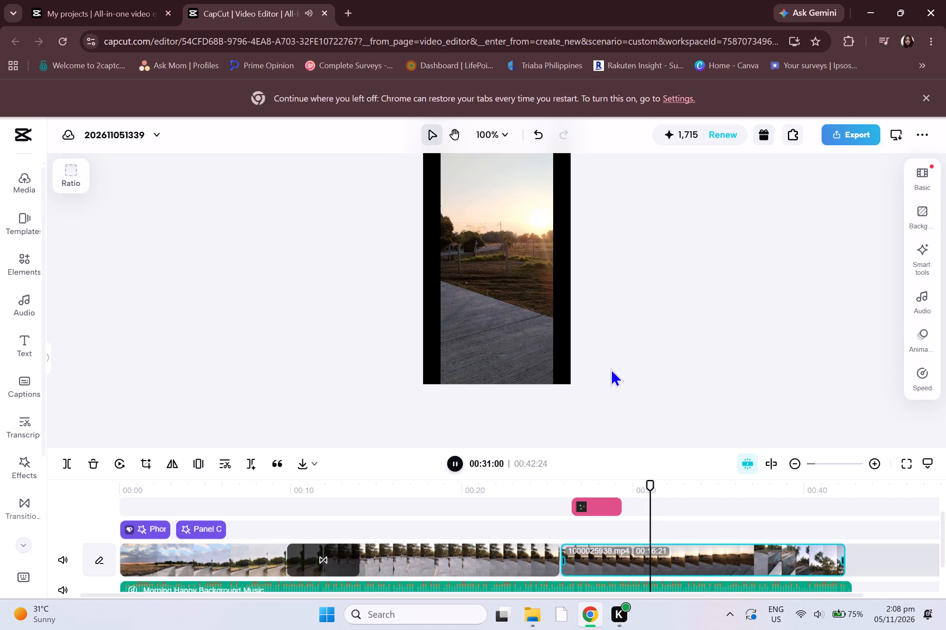
left_click(654, 371)
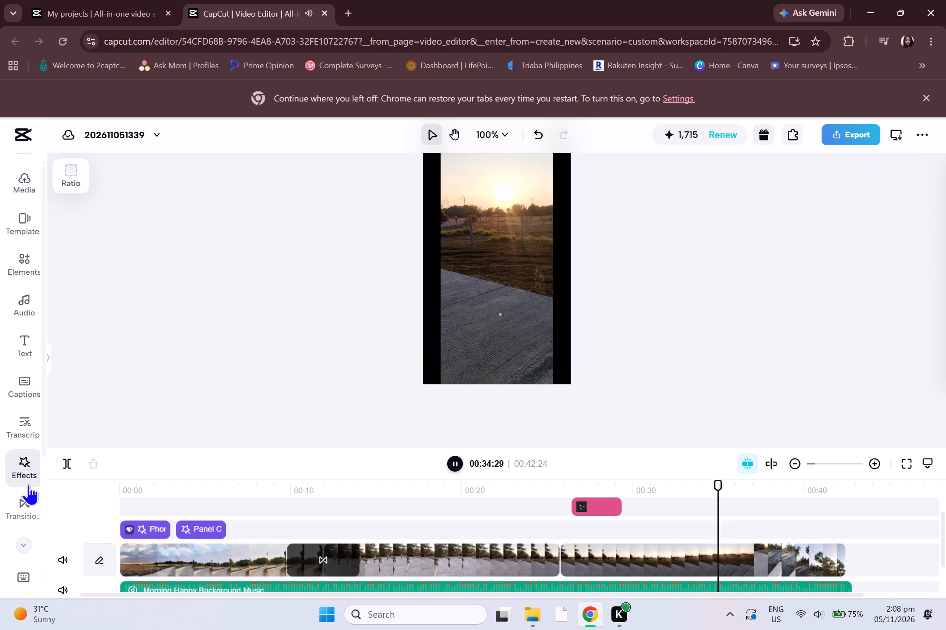
key("space")
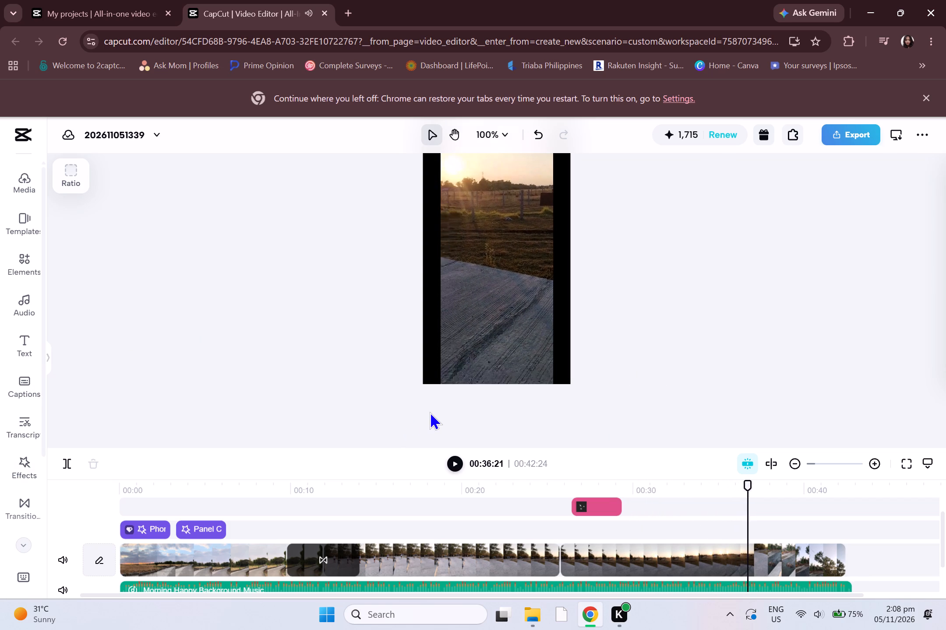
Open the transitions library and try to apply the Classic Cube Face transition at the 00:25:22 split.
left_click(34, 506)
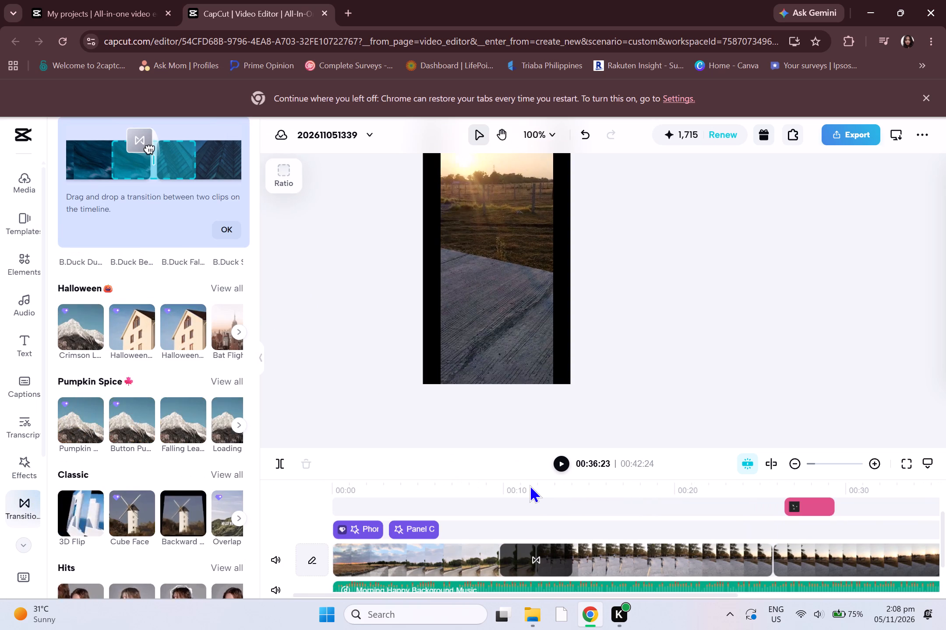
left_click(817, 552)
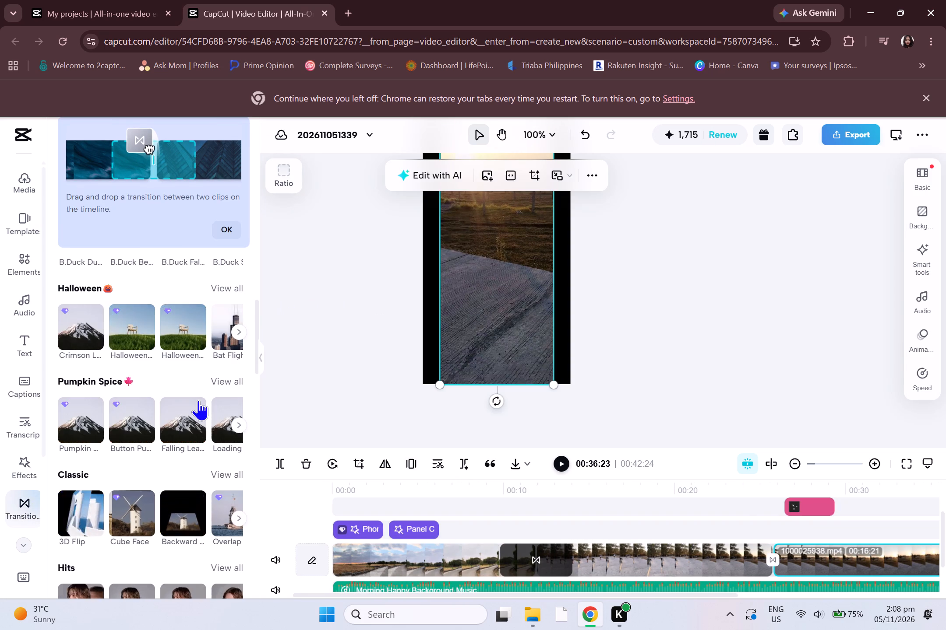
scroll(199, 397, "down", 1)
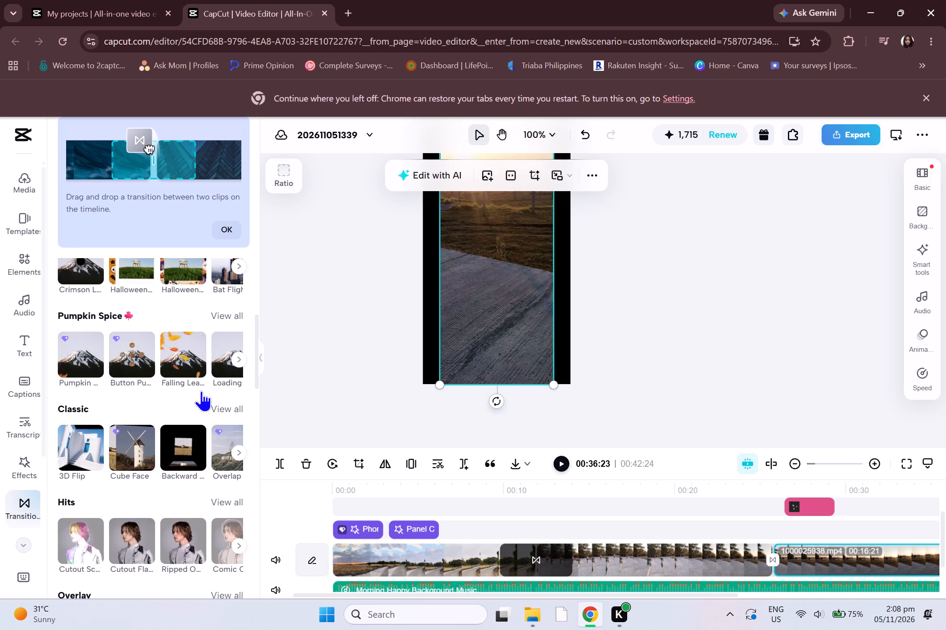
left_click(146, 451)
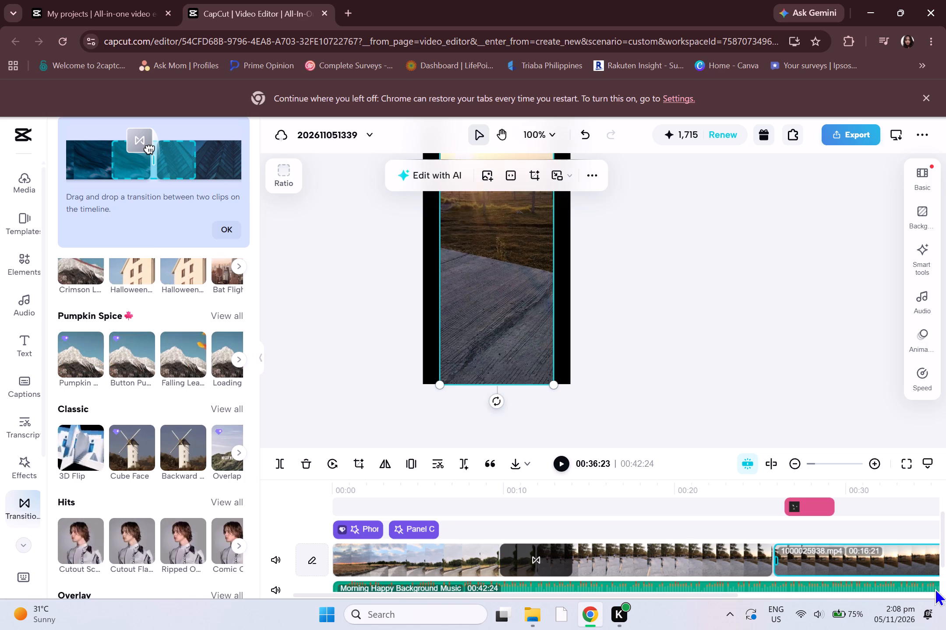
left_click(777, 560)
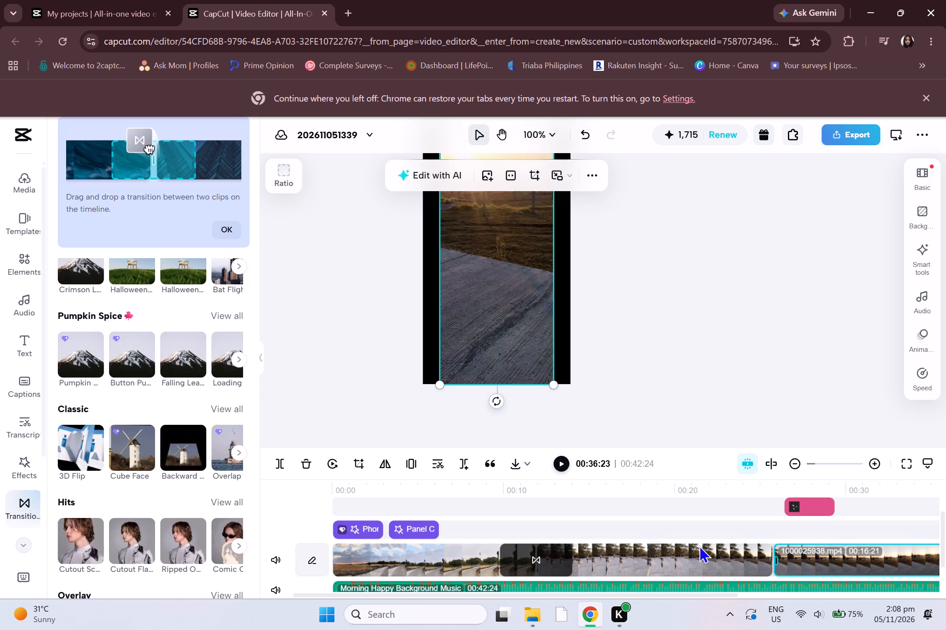
Move the sparkle sticker to the start of the timeline.
left_click_drag(807, 505, 754, 486)
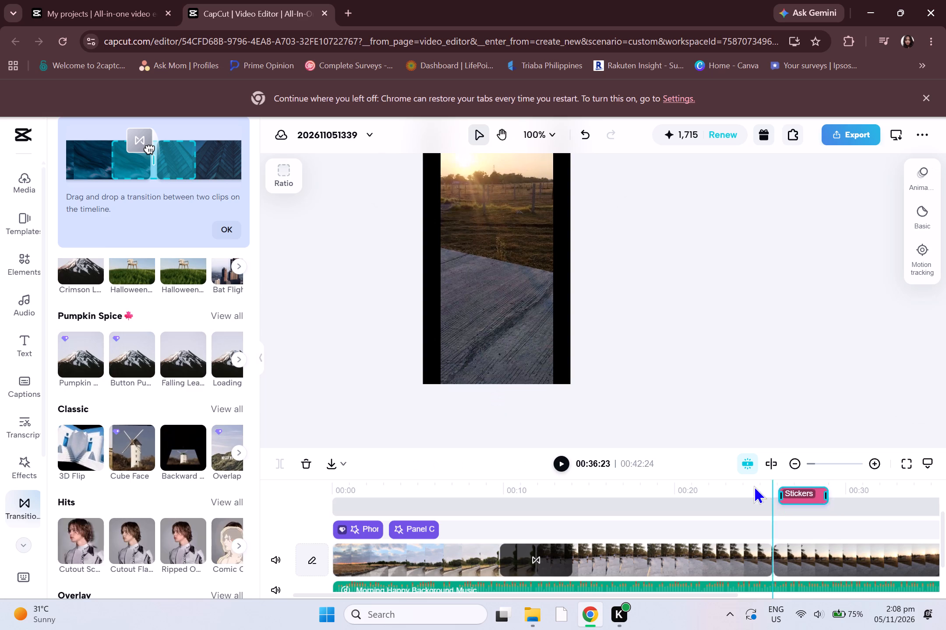
left_click_drag(754, 486, 667, 541)
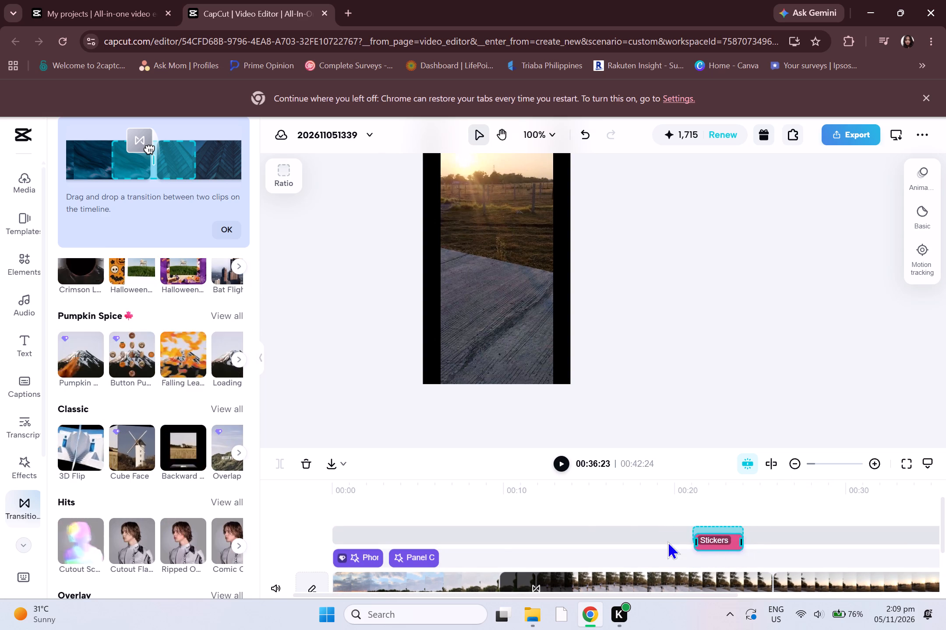
left_click_drag(667, 541, 362, 536)
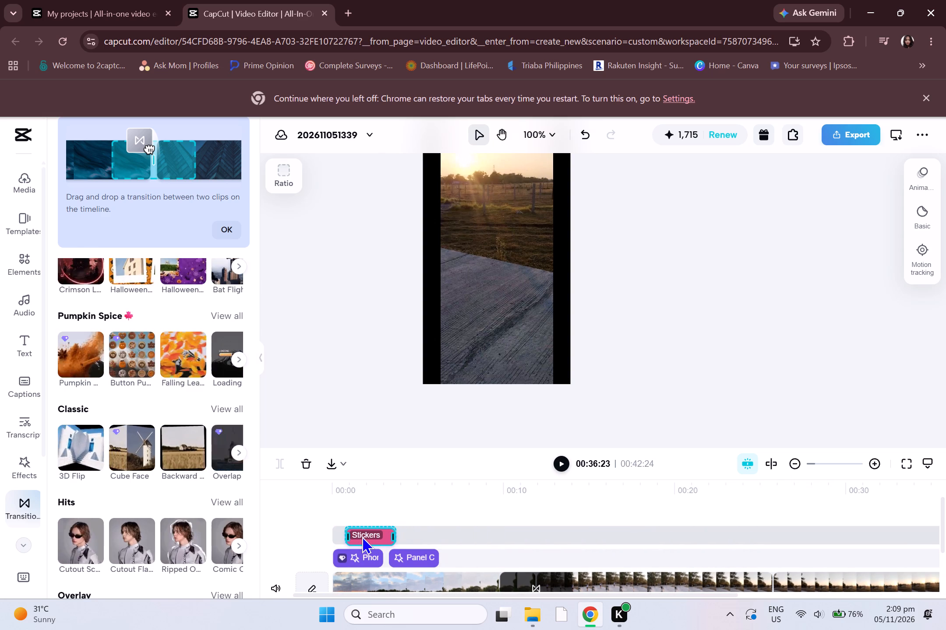
left_click_drag(362, 536, 349, 533)
Extend the end of the sparkle sticker so it lasts until the end of the second video clip.
left_click_drag(383, 536, 945, 541)
scroll(714, 525, "down", 2)
scroll(735, 491, "up", 3)
scroll(749, 558, "up", 1)
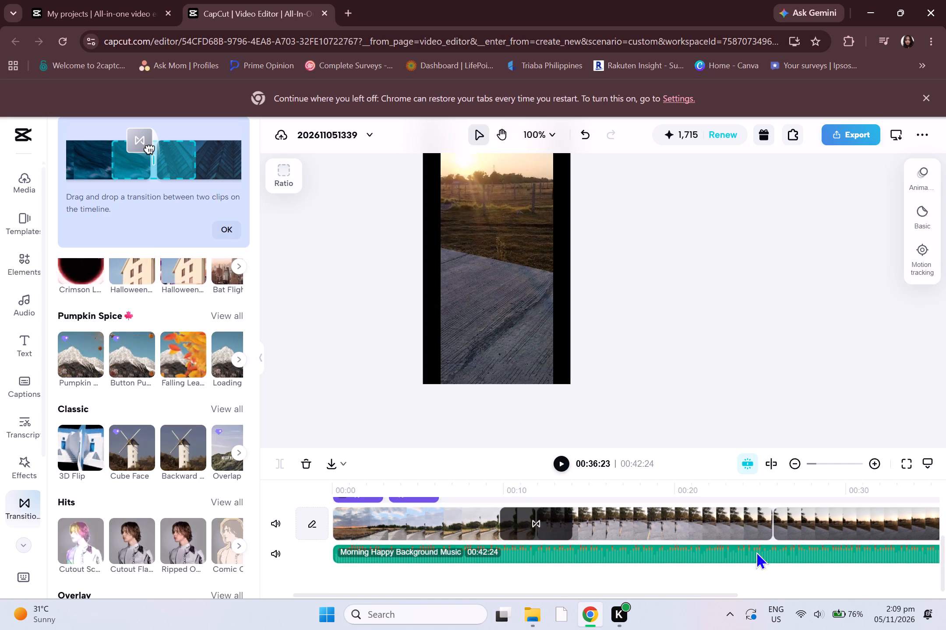
scroll(756, 551, "up", 4)
scroll(763, 536, "down", 3)
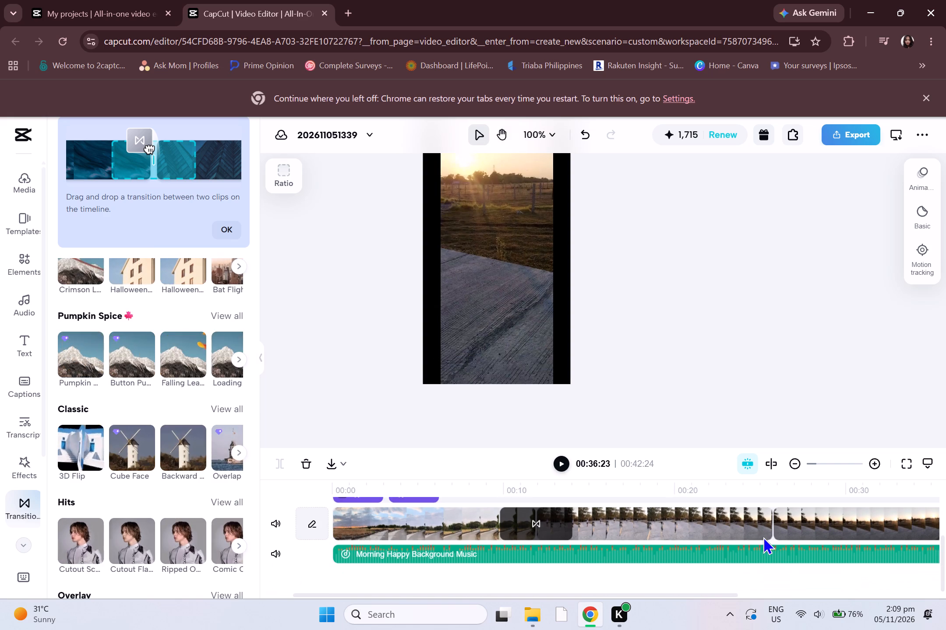
left_click_drag(658, 591, 734, 598)
left_click_drag(719, 594, 719, 593)
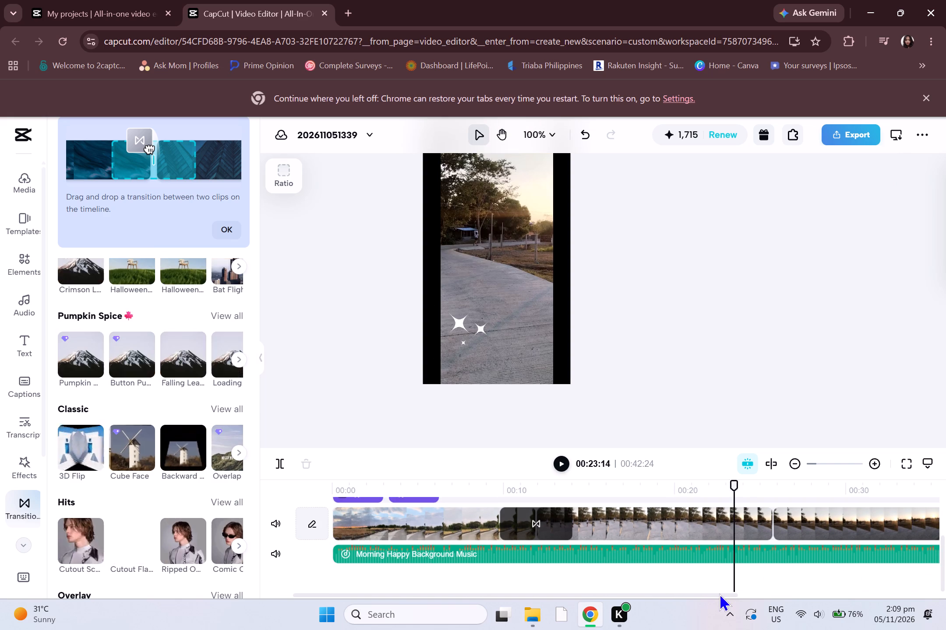
left_click_drag(719, 593, 843, 587)
left_click(945, 570)
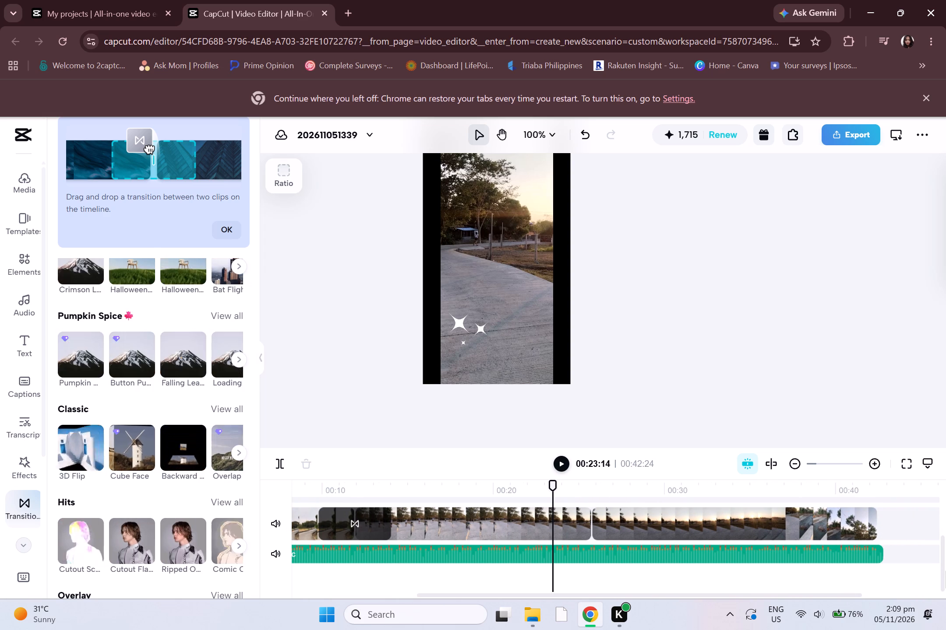
left_click_drag(943, 573, 942, 559)
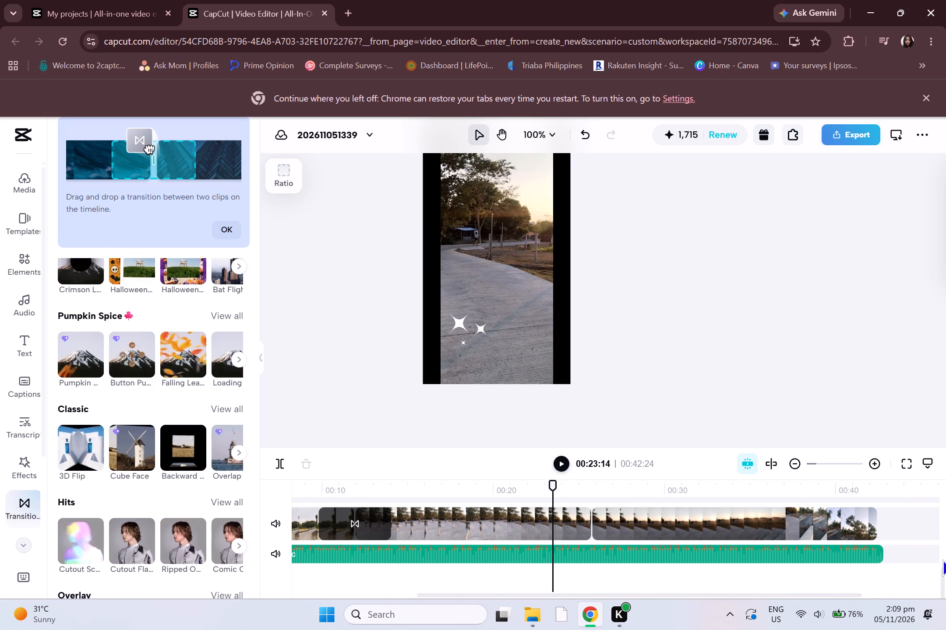
left_click_drag(942, 559, 945, 521)
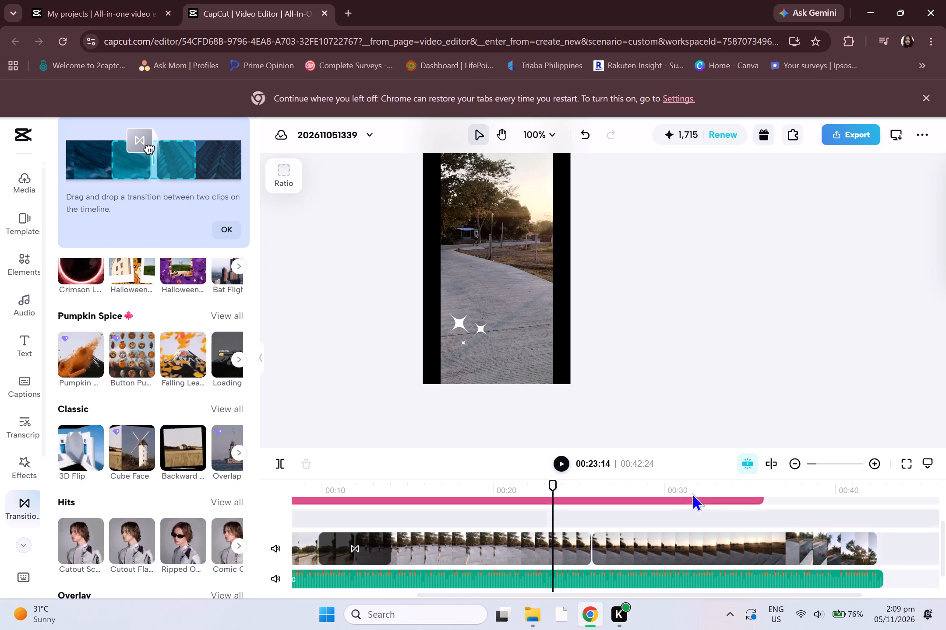
left_click_drag(941, 563, 942, 552)
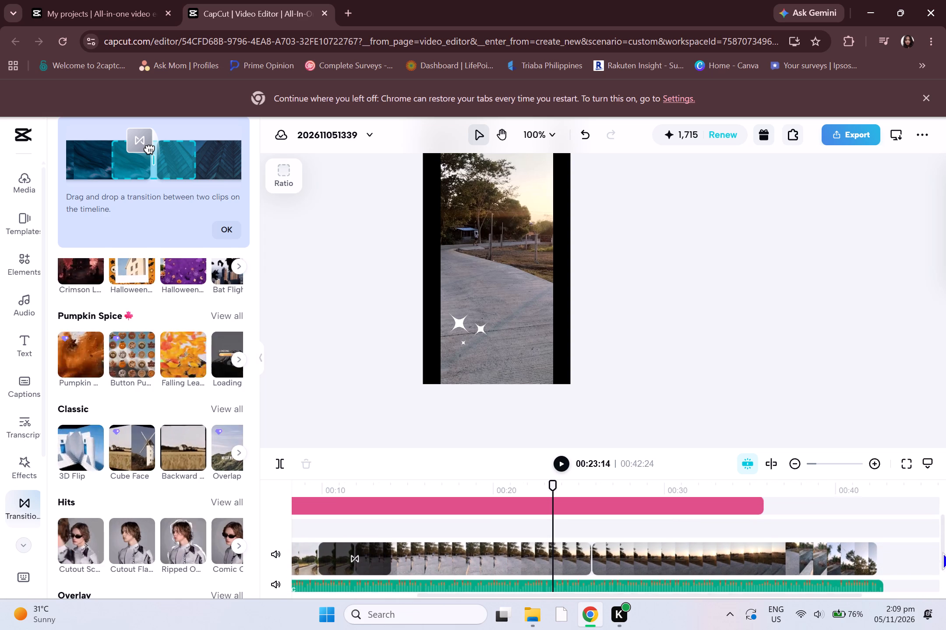
left_click_drag(942, 552, 943, 547)
left_click(726, 503)
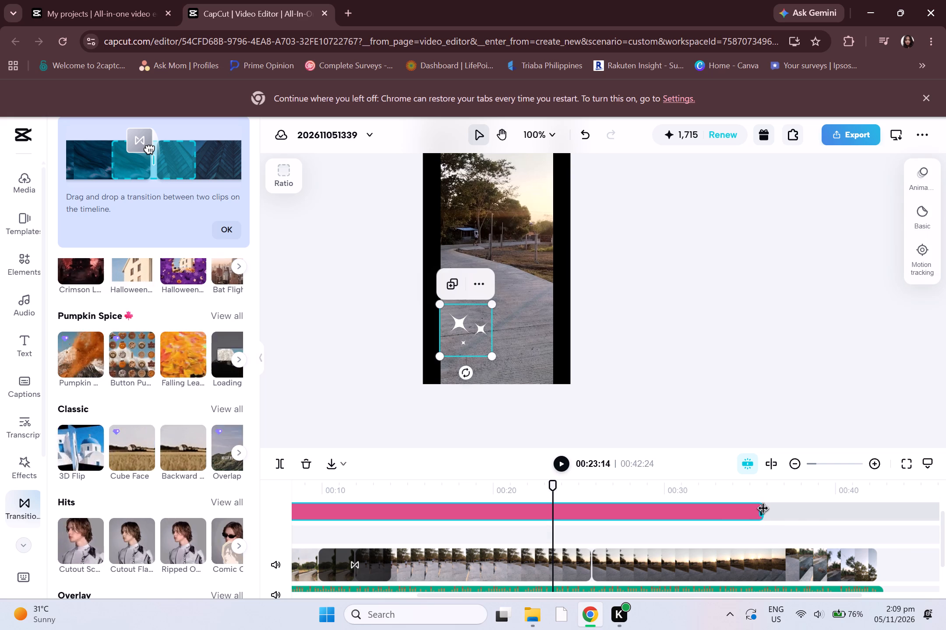
left_click_drag(763, 510, 880, 513)
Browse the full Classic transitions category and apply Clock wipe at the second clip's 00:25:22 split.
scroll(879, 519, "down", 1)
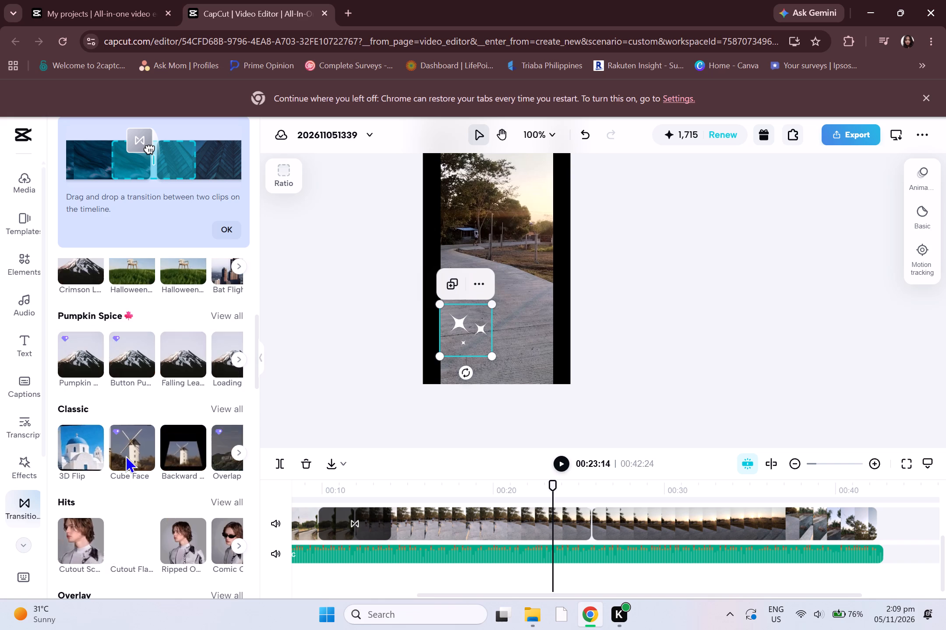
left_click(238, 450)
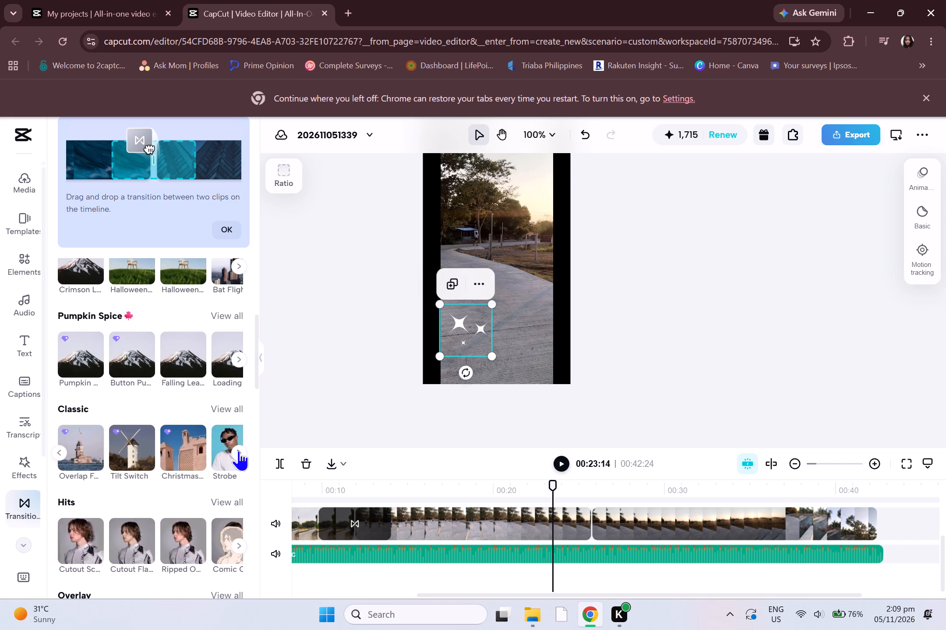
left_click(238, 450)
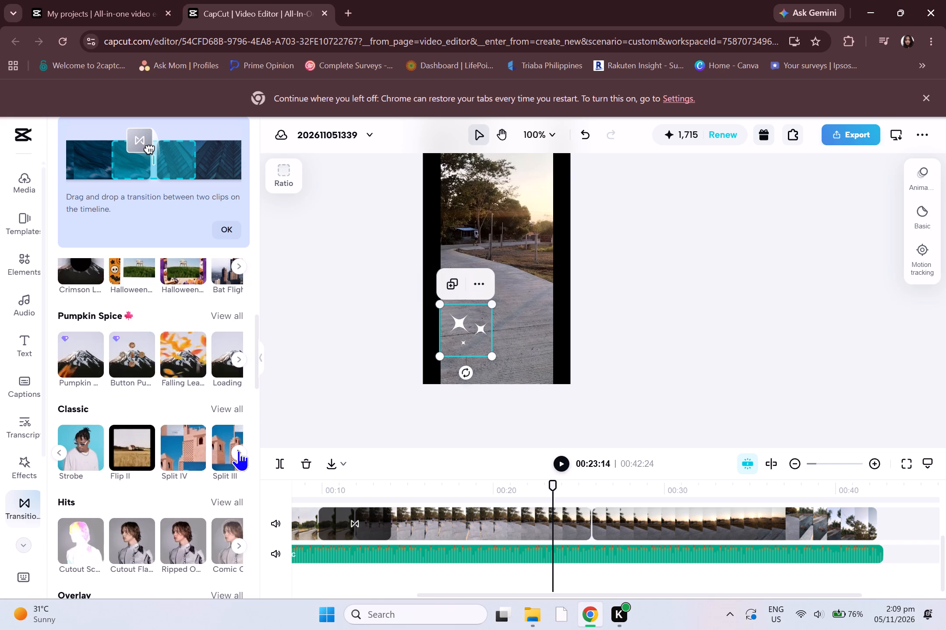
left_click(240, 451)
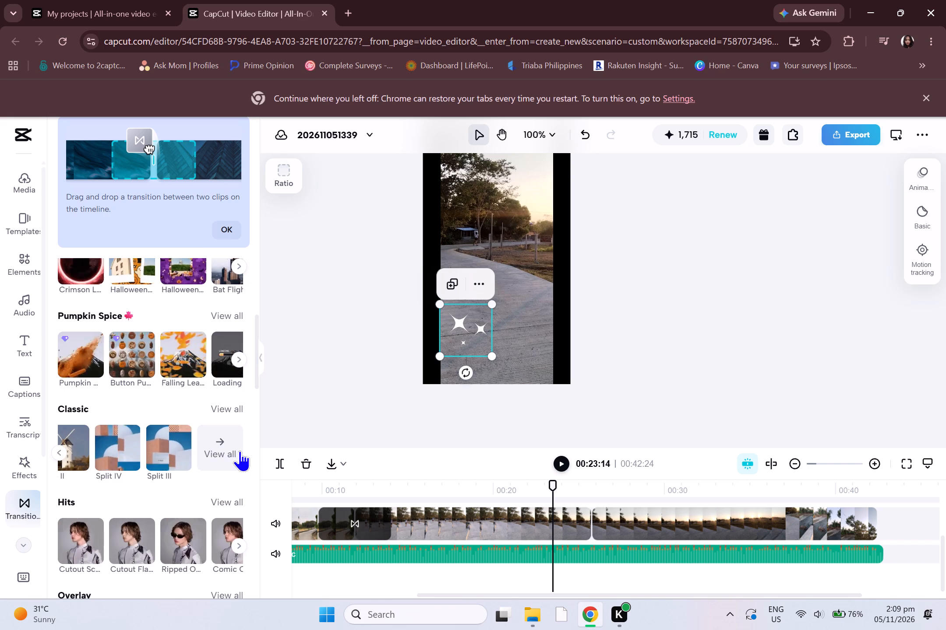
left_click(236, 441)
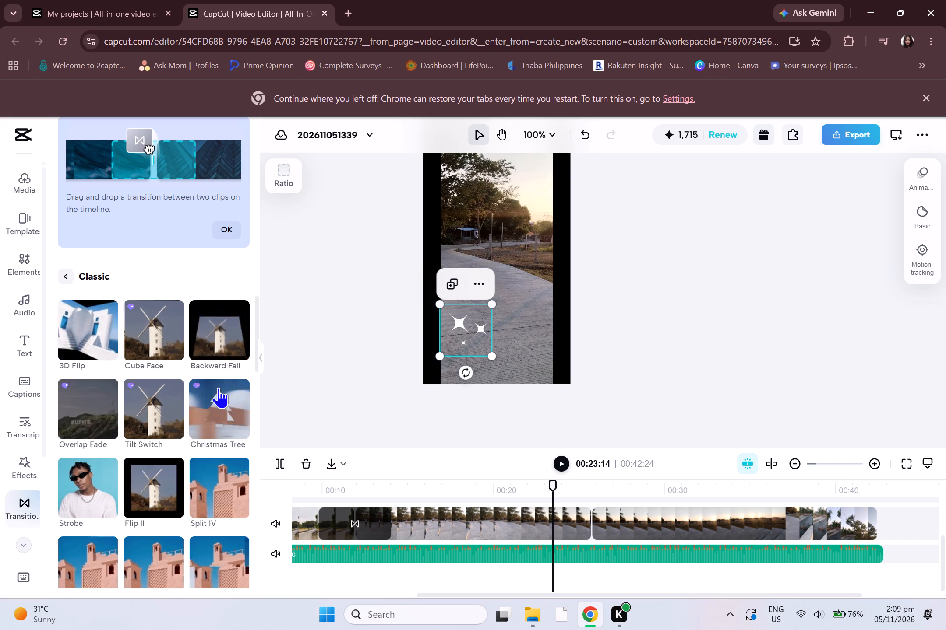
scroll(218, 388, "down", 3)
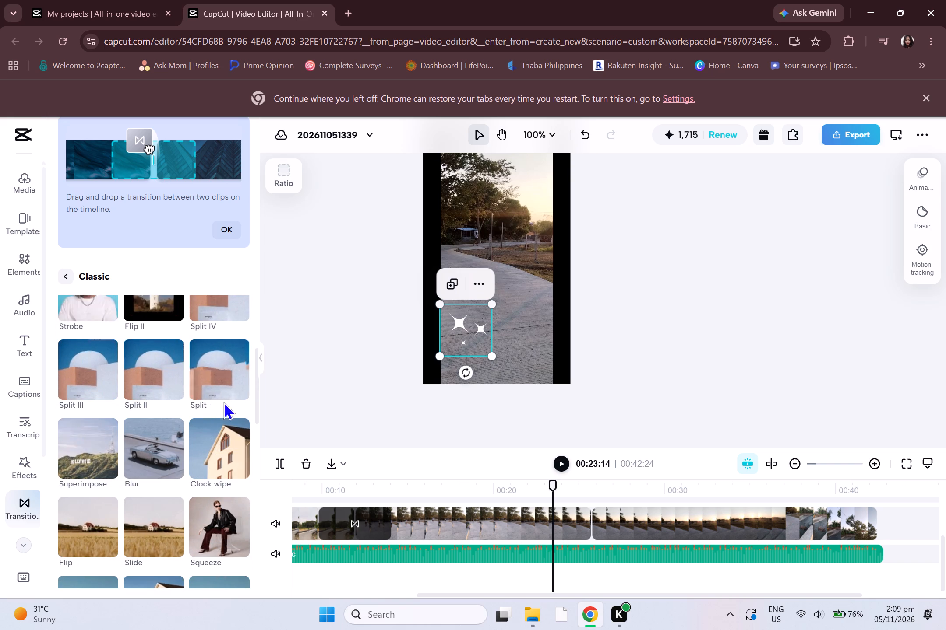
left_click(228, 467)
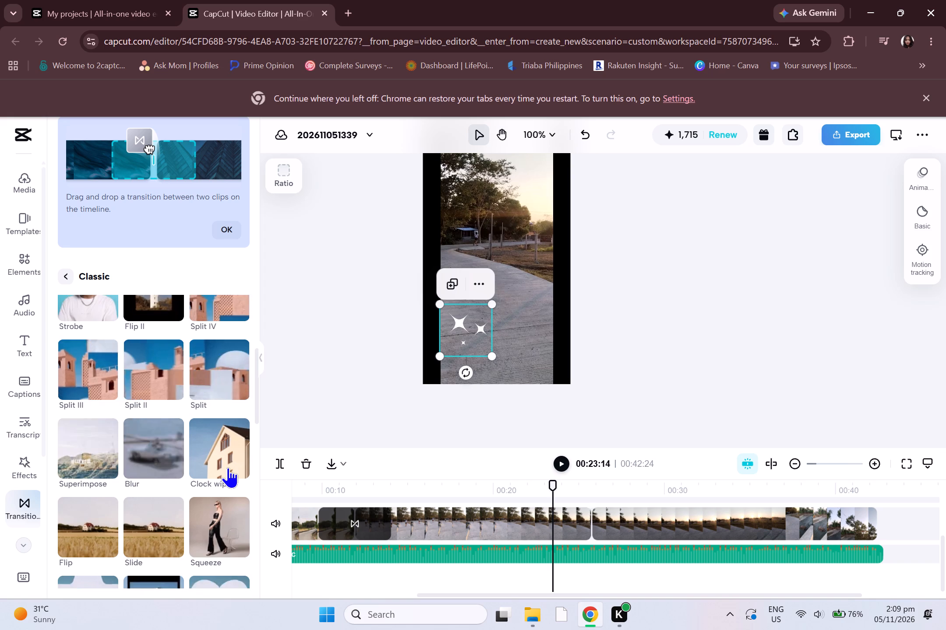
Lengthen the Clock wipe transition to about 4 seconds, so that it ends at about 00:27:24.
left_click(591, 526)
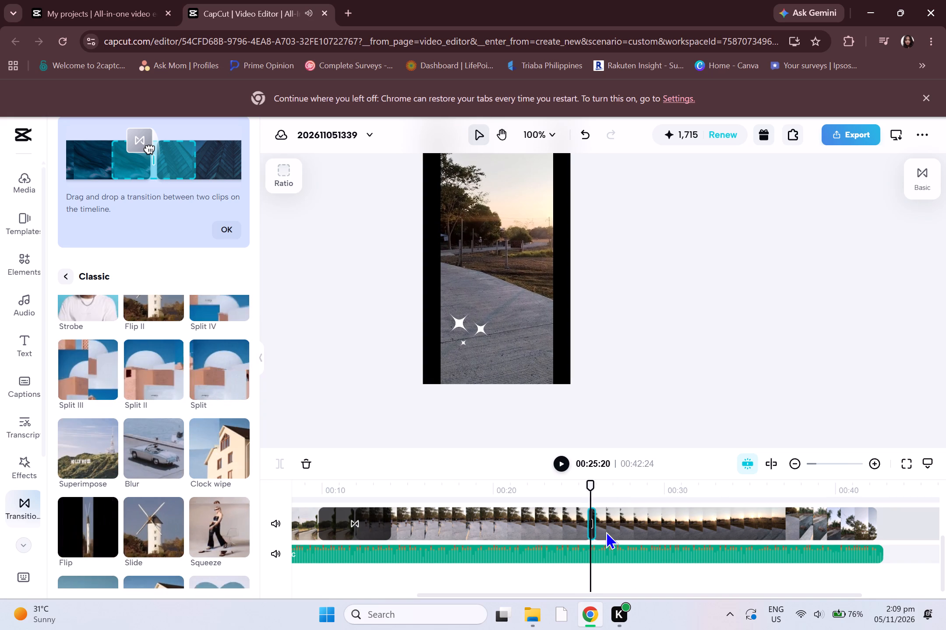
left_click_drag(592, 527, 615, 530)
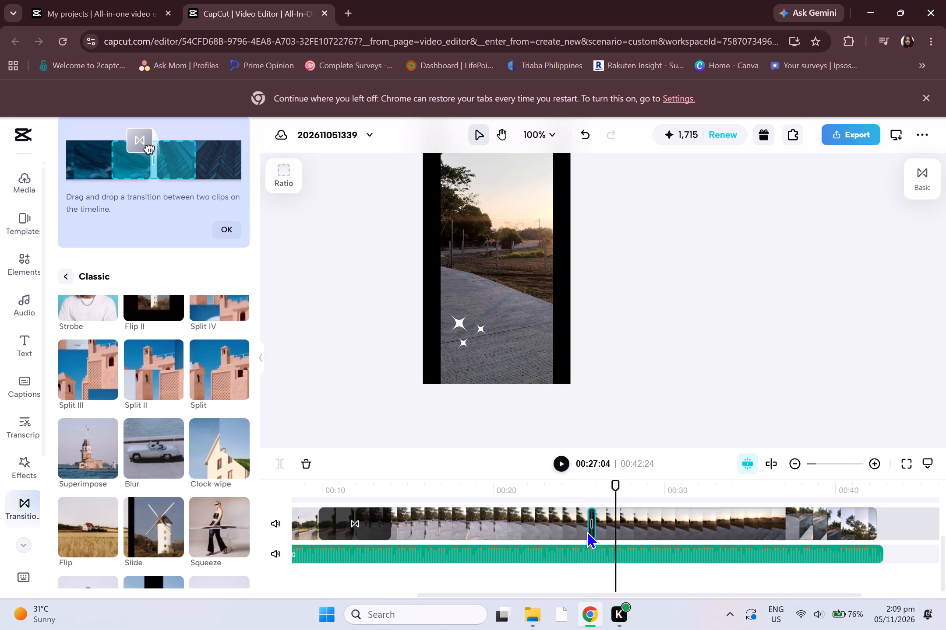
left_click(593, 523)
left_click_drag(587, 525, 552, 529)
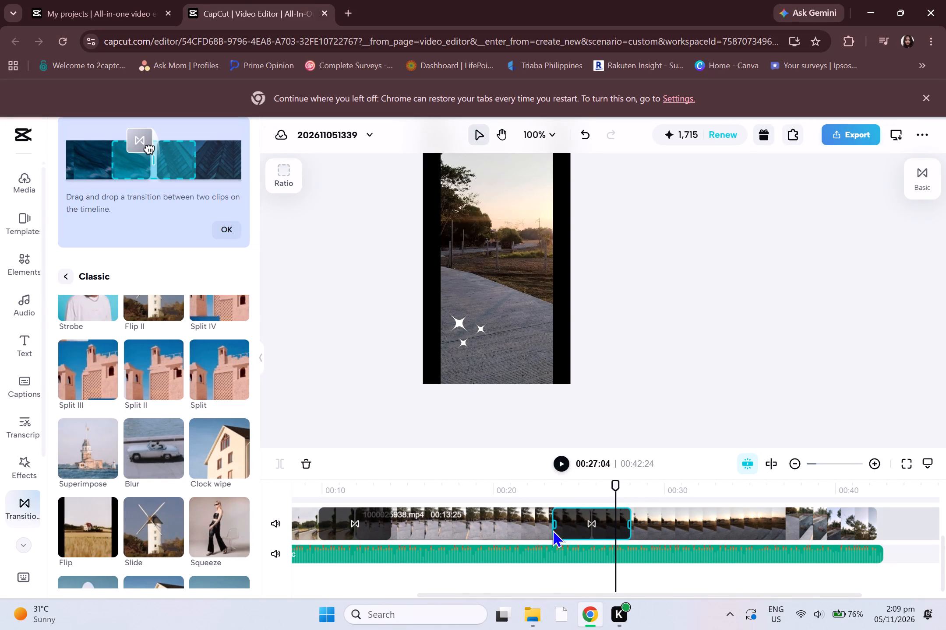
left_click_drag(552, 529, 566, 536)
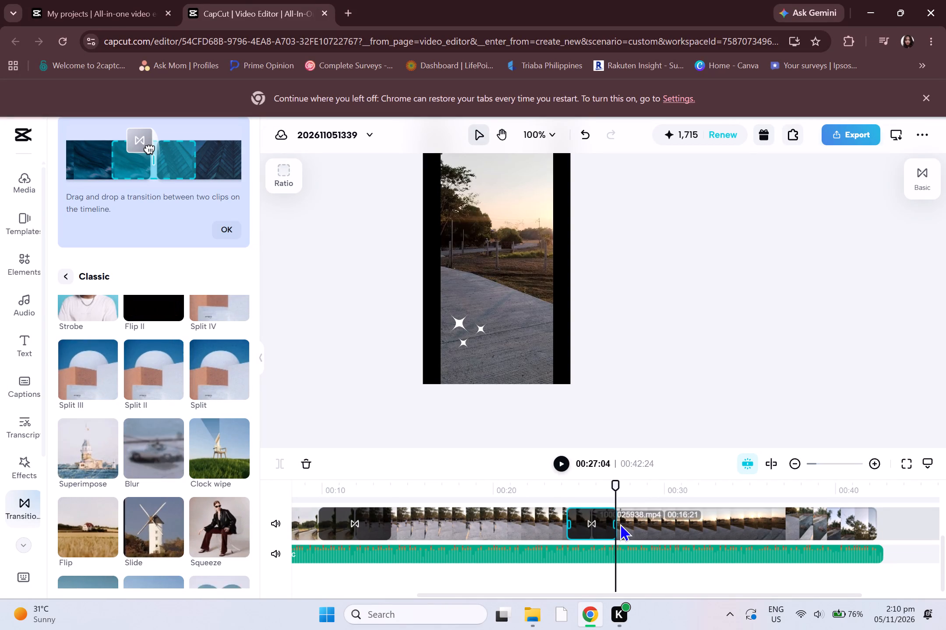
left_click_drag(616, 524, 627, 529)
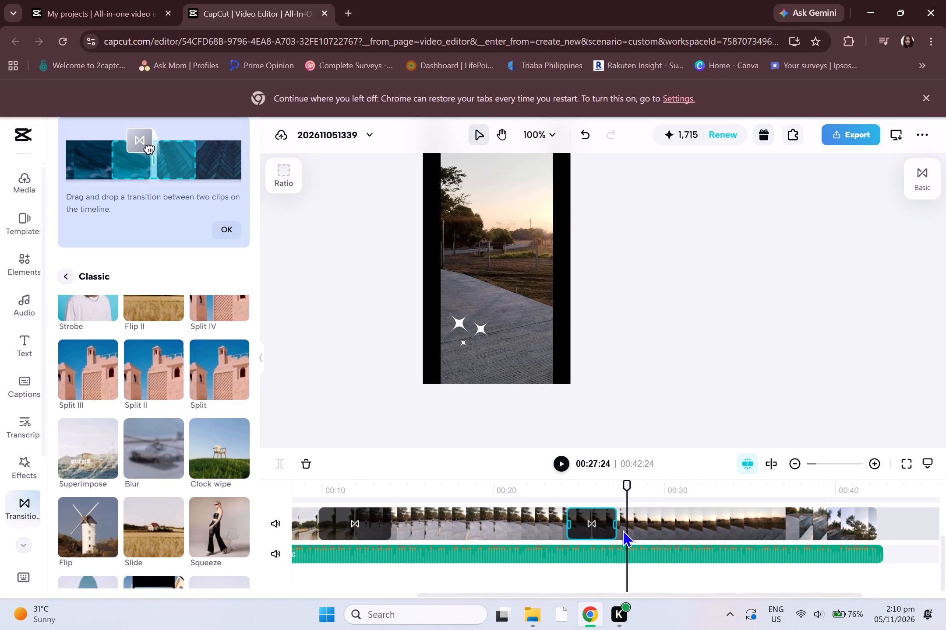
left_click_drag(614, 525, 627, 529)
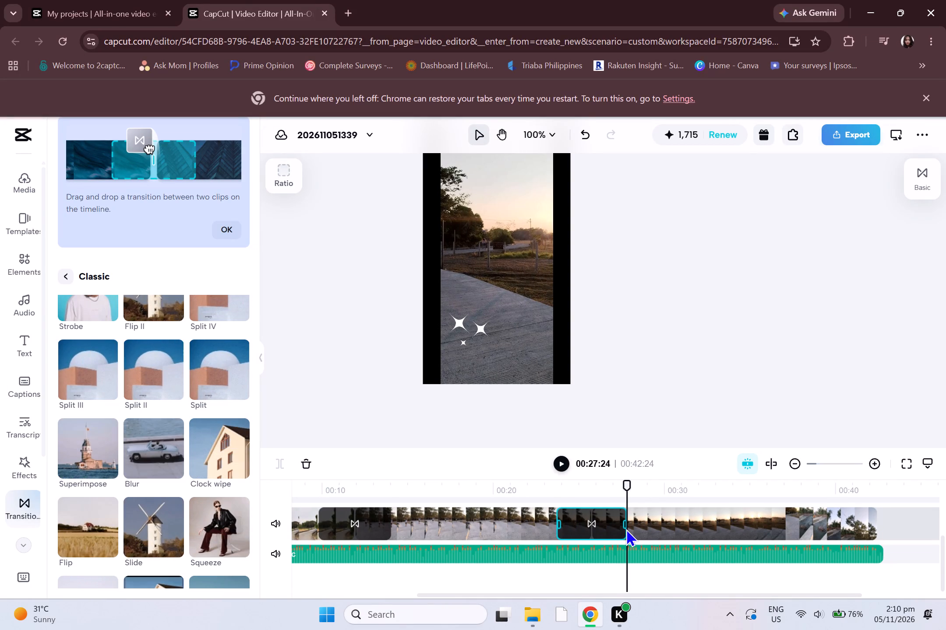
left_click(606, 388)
Play the video from 00:00:00 to review the edit with the Clock wipe transition.
scroll(615, 384, "up", 1)
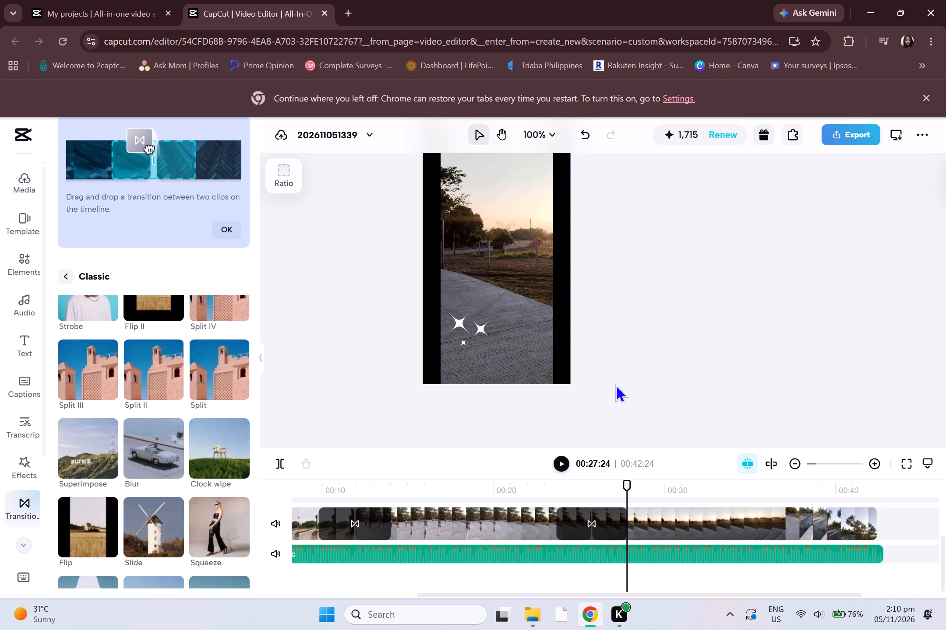
left_click_drag(626, 485, 216, 544)
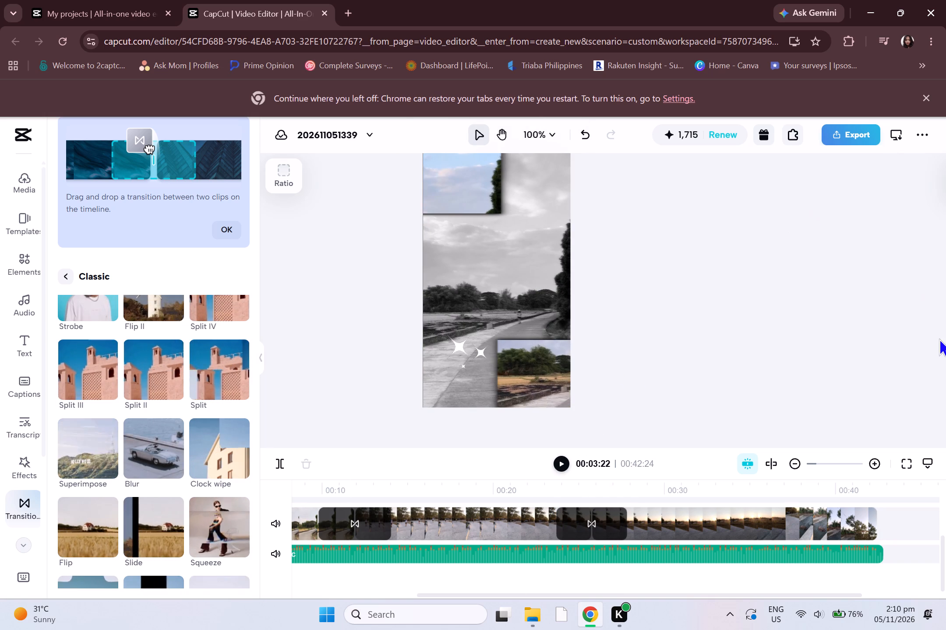
scroll(711, 405, "down", 1)
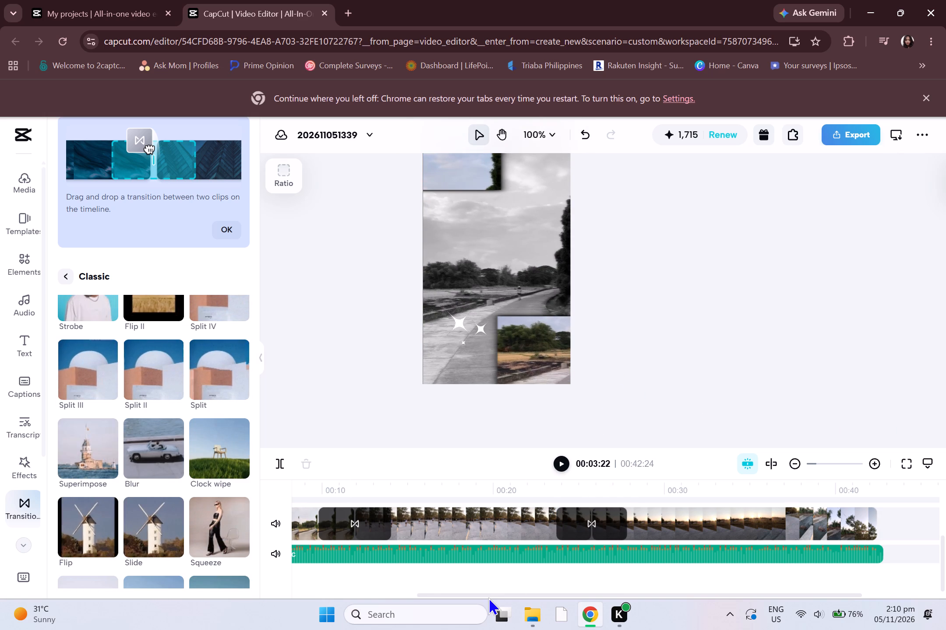
left_click_drag(487, 595, 331, 581)
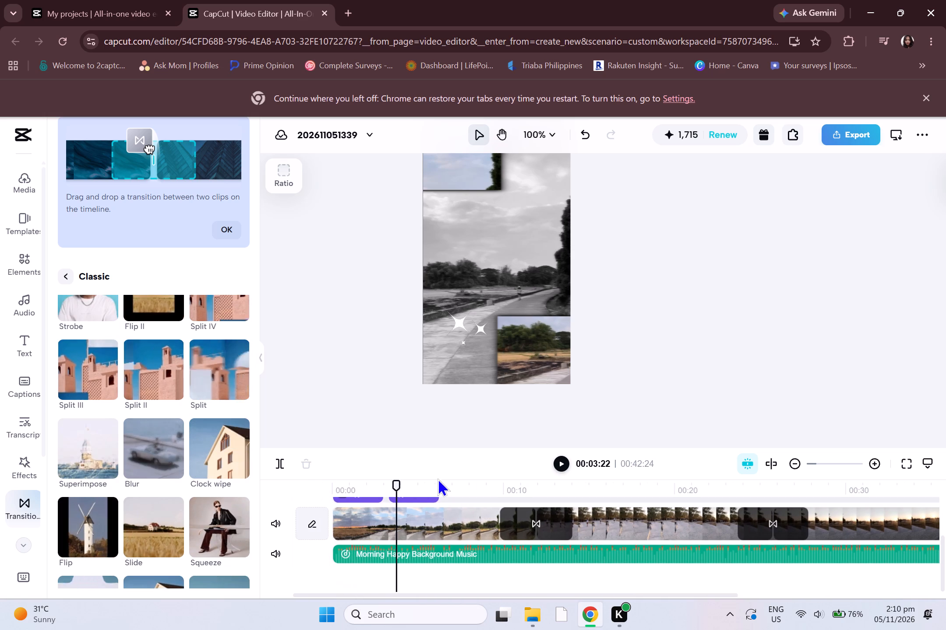
left_click_drag(396, 490, 328, 504)
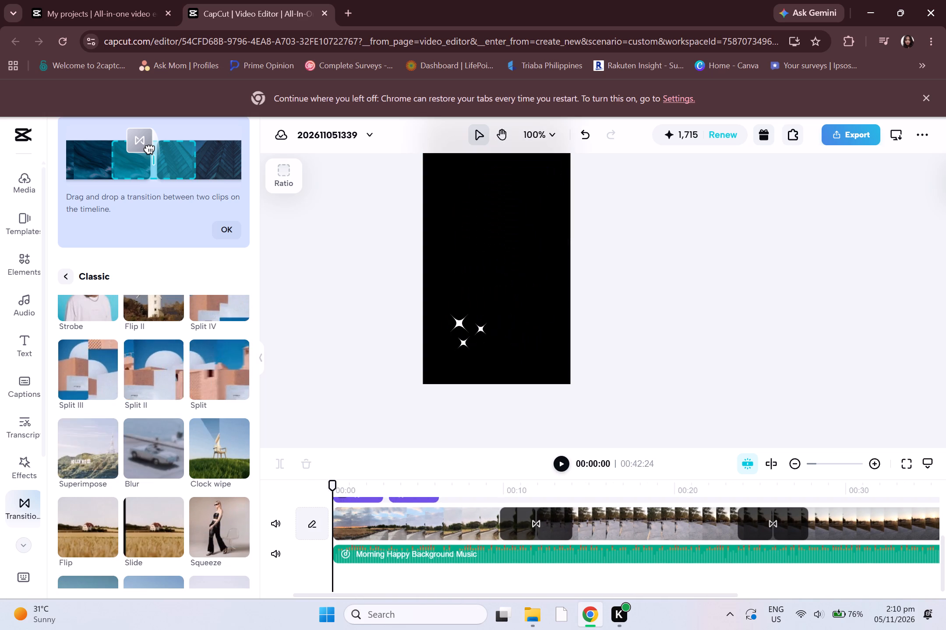
left_click(561, 465)
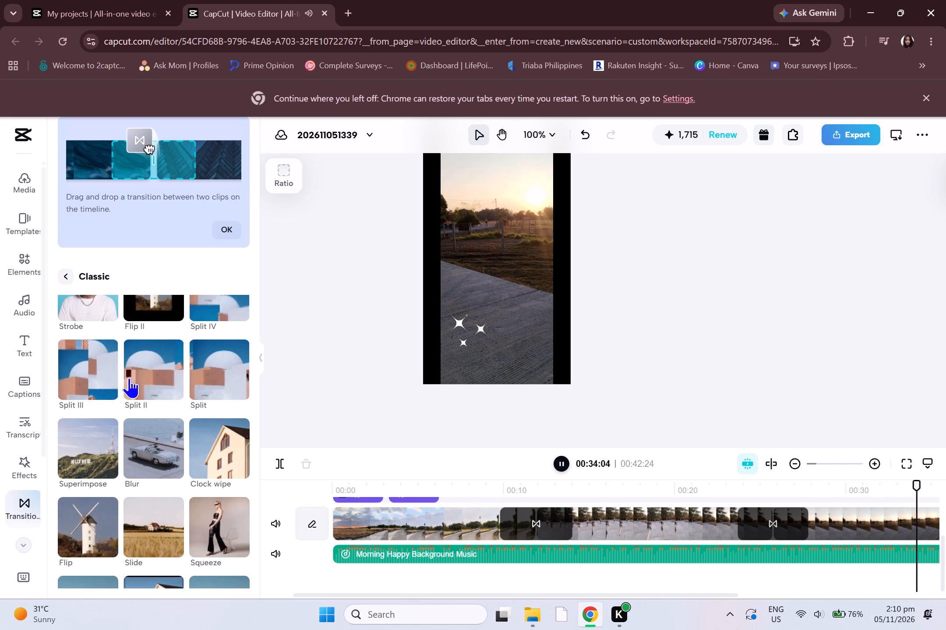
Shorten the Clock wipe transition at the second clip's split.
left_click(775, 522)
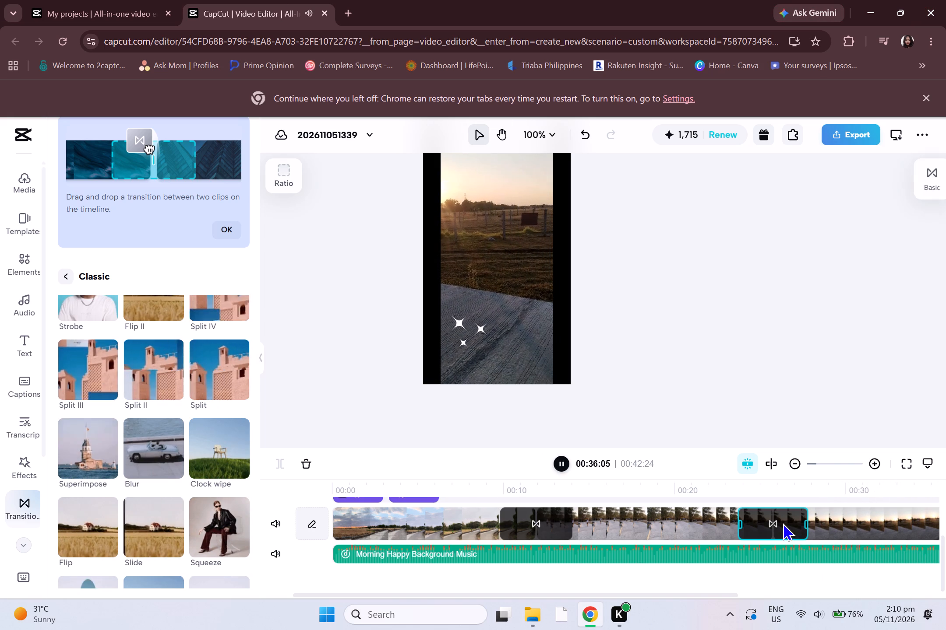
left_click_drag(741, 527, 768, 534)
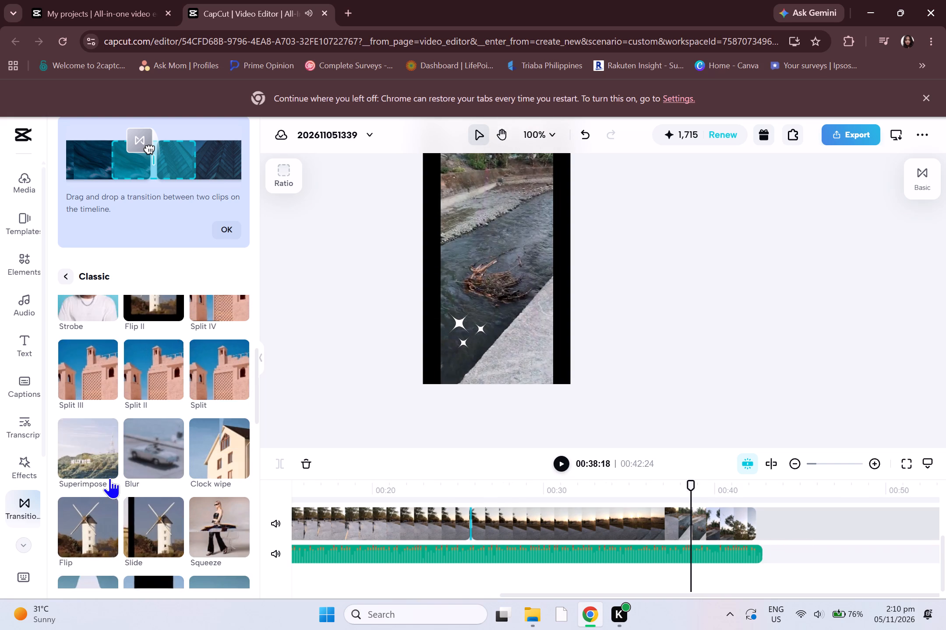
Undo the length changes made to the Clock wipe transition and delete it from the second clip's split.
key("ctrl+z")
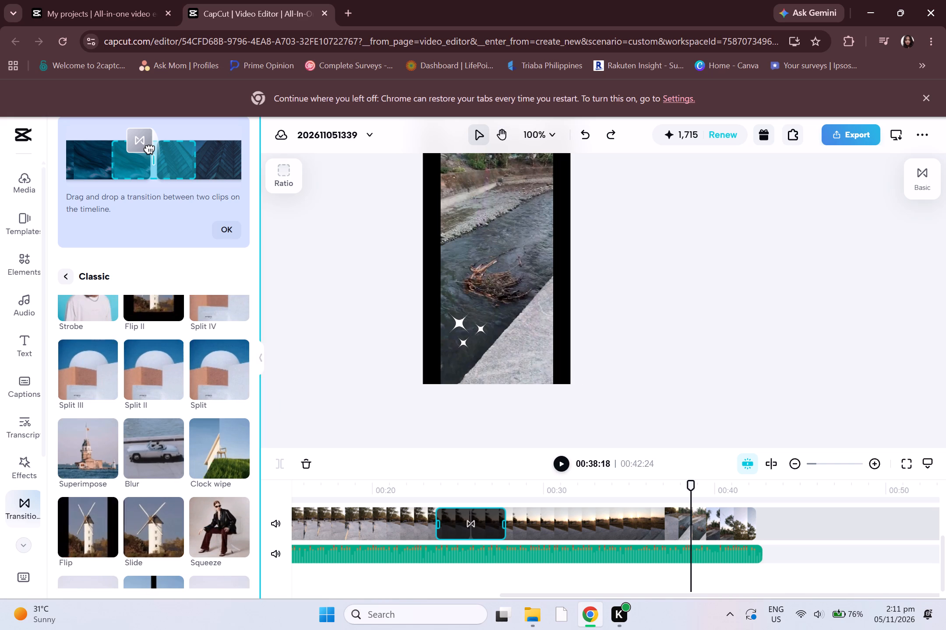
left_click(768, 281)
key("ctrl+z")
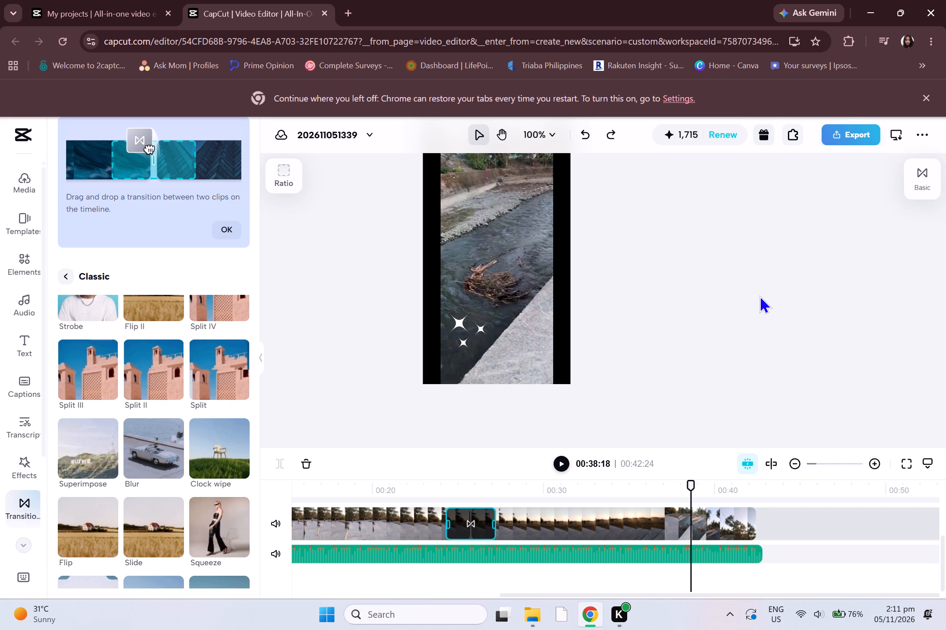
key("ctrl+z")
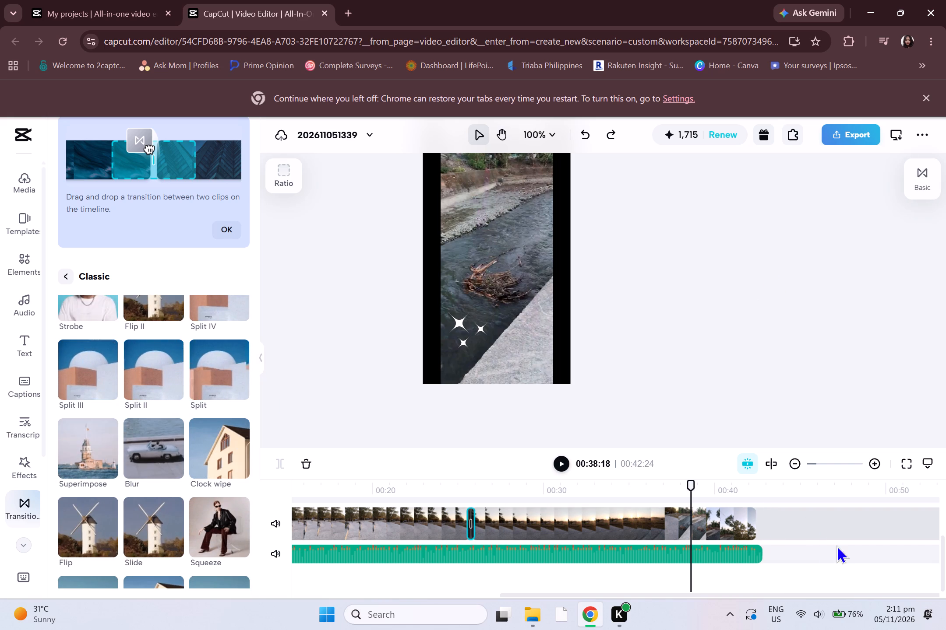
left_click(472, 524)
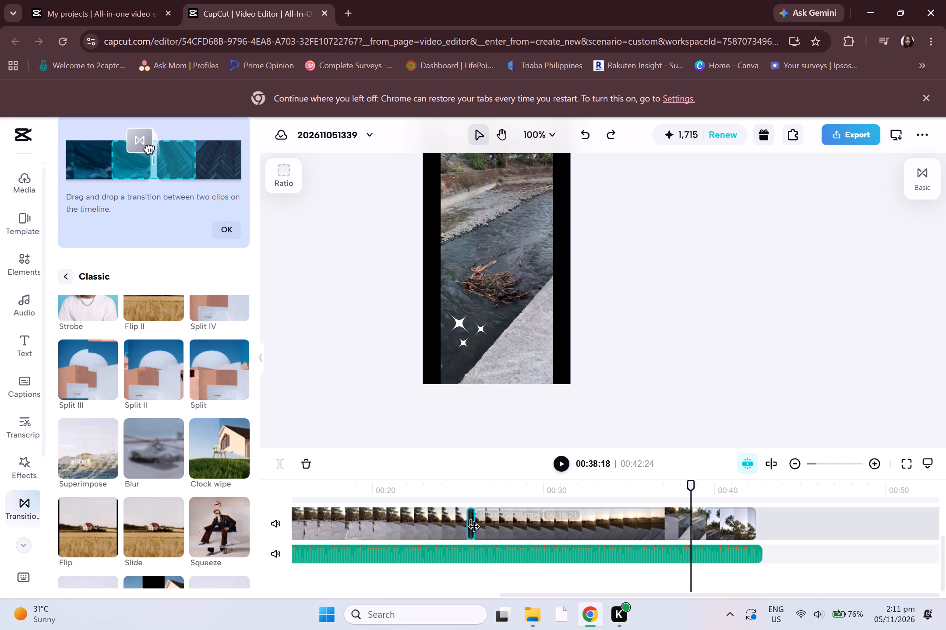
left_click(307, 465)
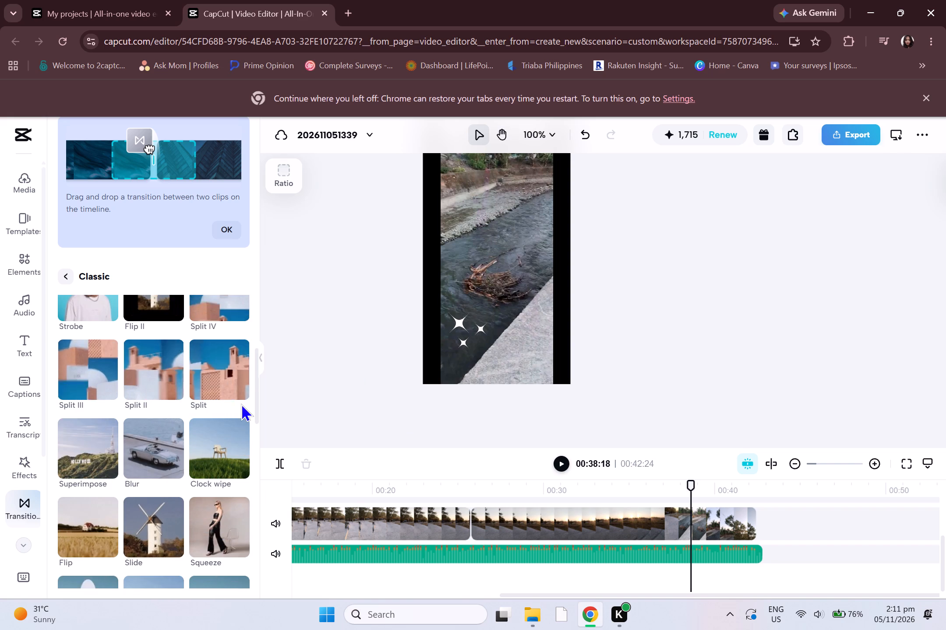
Apply the Classic Split transition at the second clip's 00:25:22 split and lengthen it to about 3 seconds.
left_click(215, 374)
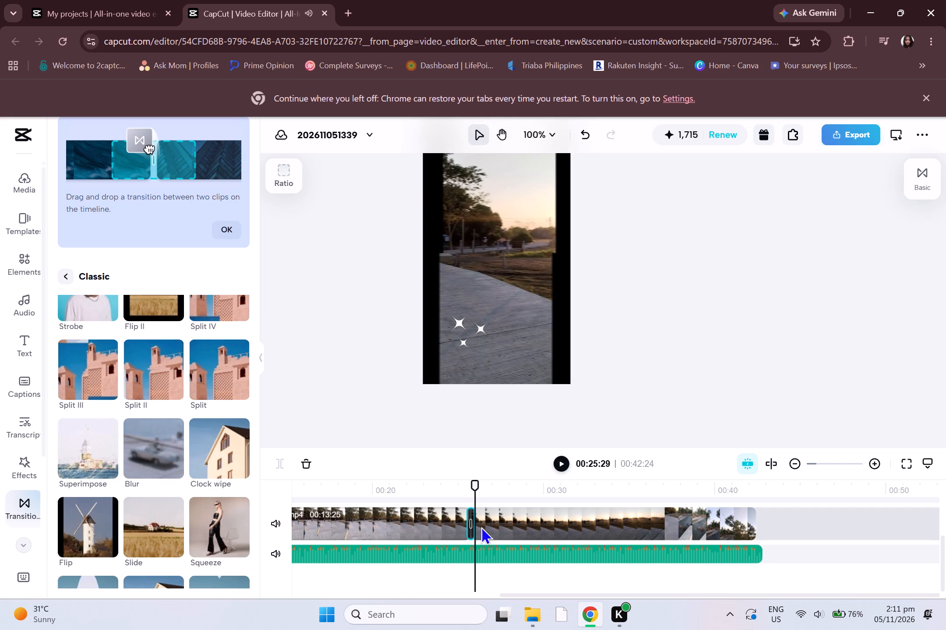
left_click_drag(473, 525, 579, 548)
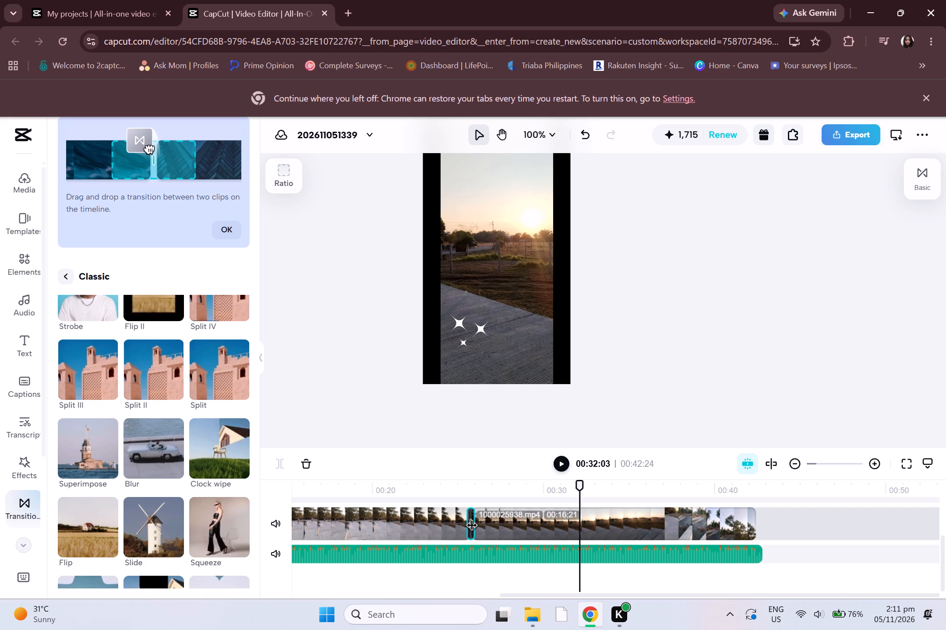
left_click_drag(472, 527, 505, 542)
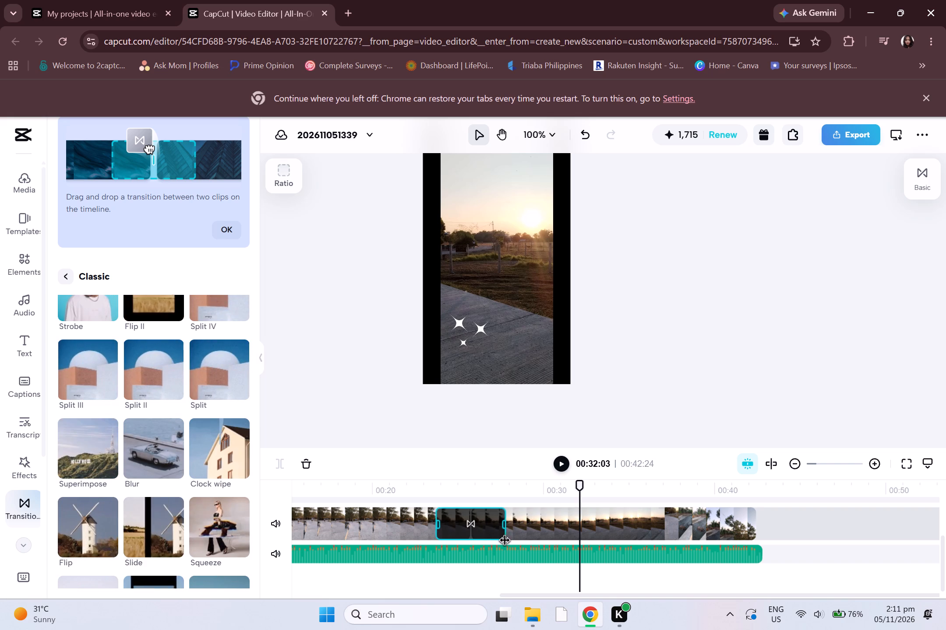
left_click_drag(505, 542, 498, 543)
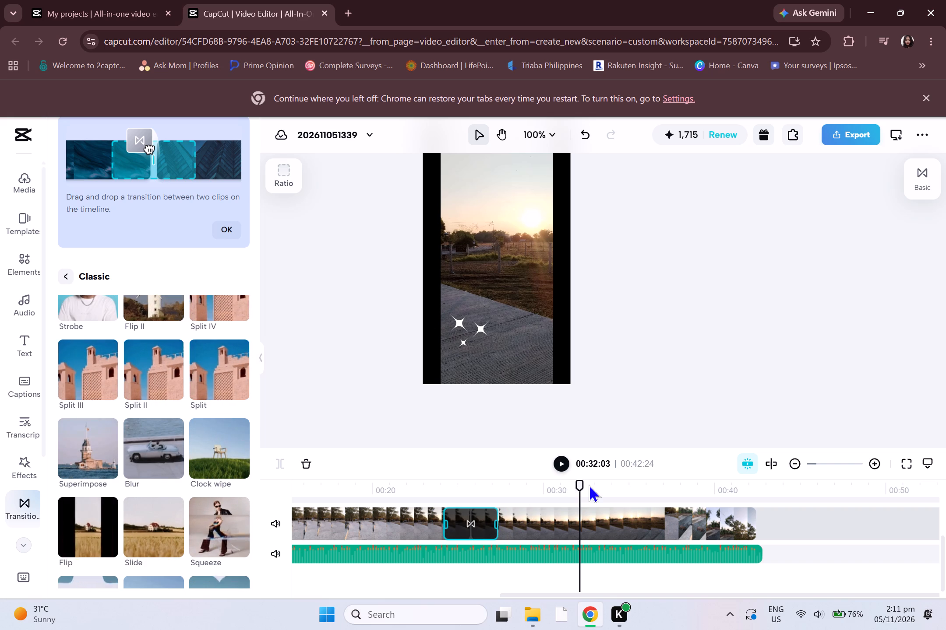
Play the video from just before the Split transition to review it.
left_click_drag(582, 490, 446, 500)
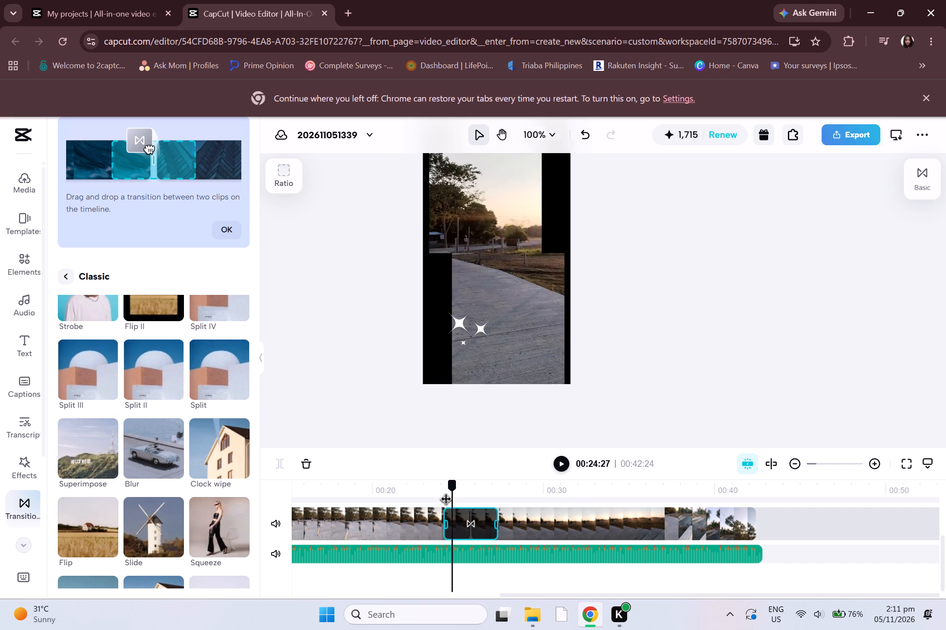
left_click_drag(446, 500, 441, 506)
left_click(561, 464)
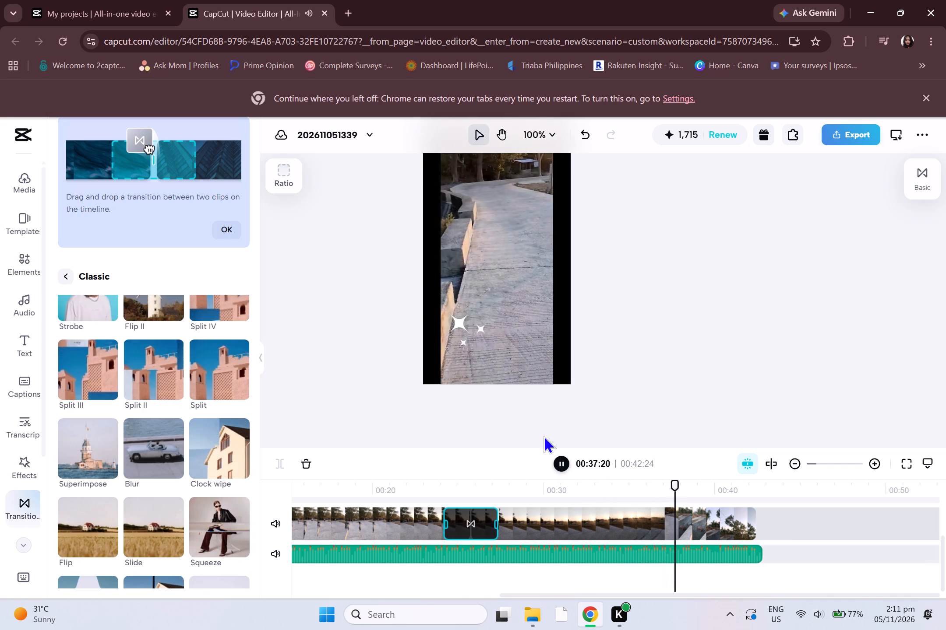
Browse the Classic transitions, video effects, brand kit assets and plugins for something to add to the video.
scroll(128, 386, "down", 3)
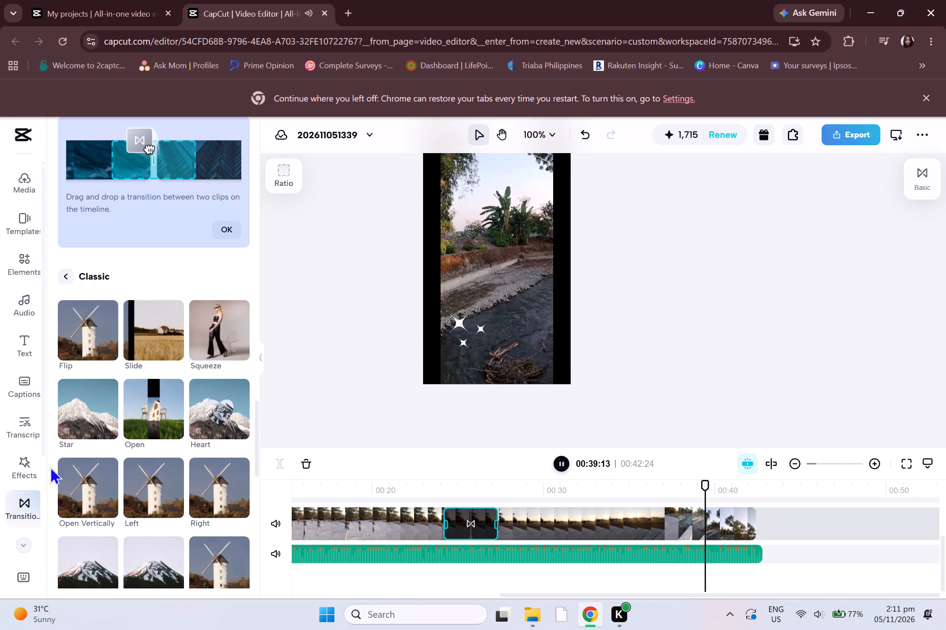
left_click(28, 469)
scroll(41, 431, "down", 2)
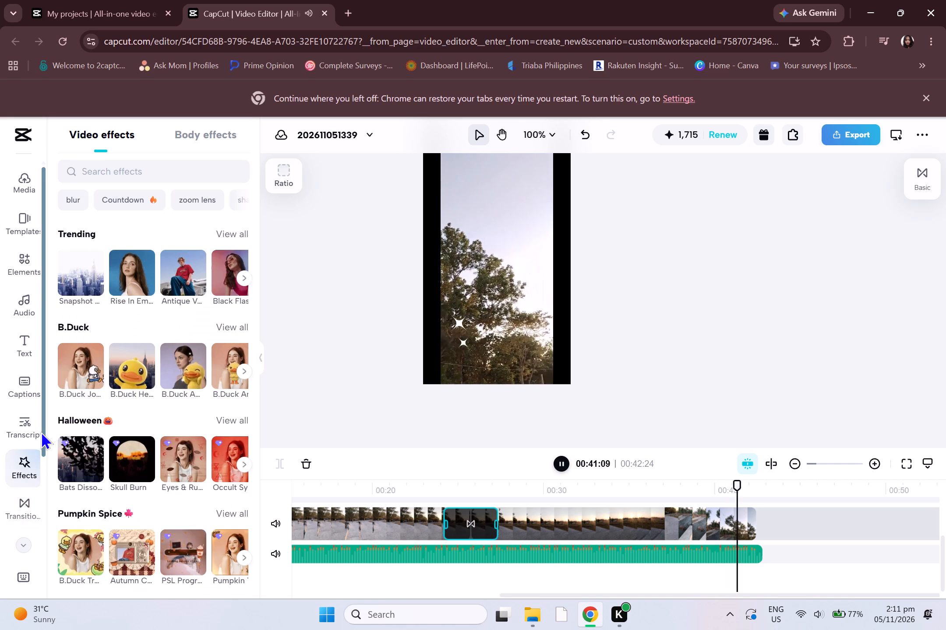
scroll(148, 382, "down", 1)
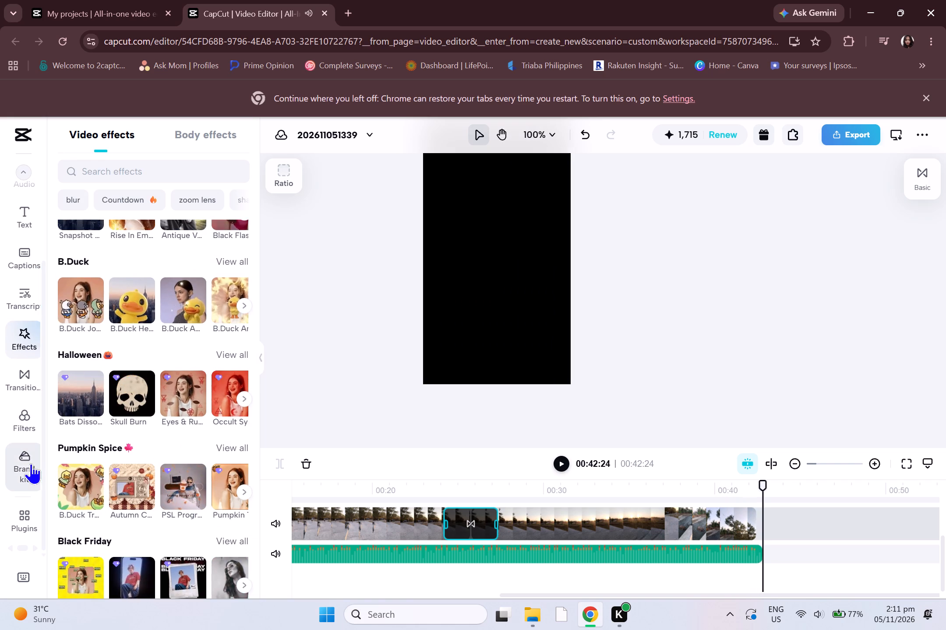
left_click(31, 463)
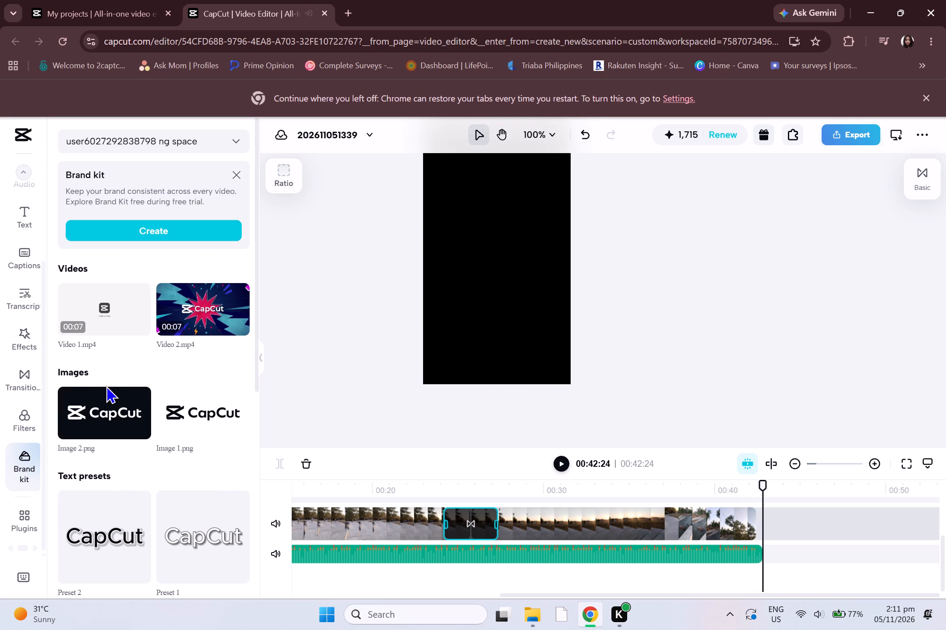
scroll(227, 404, "down", 5)
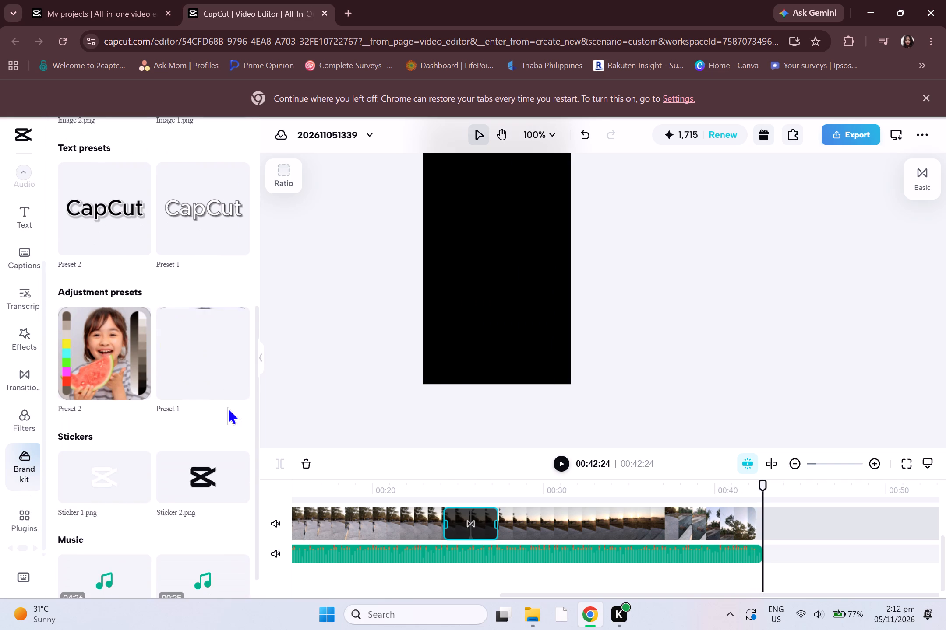
scroll(227, 407, "down", 6)
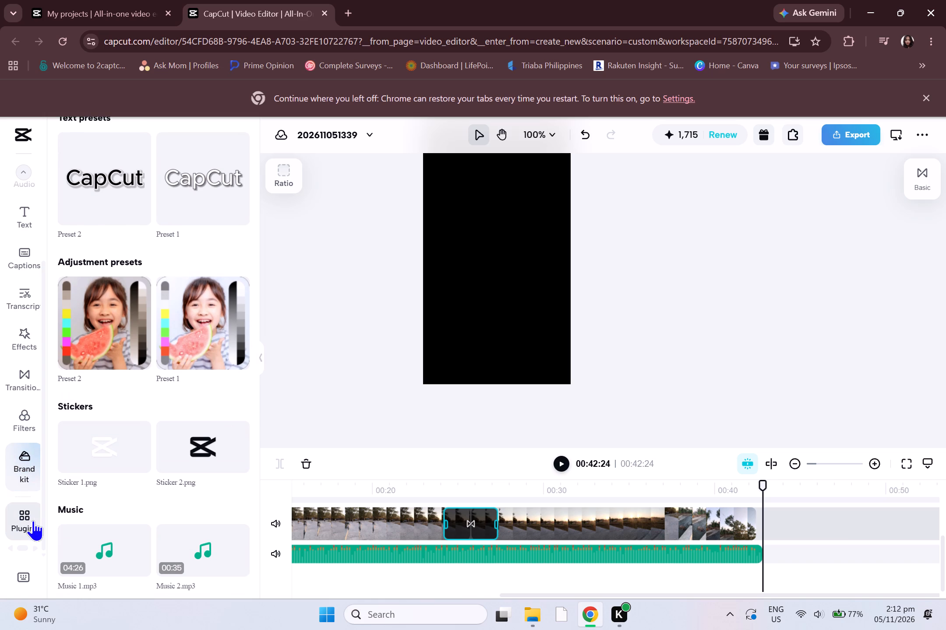
left_click(30, 521)
scroll(132, 392, "down", 2)
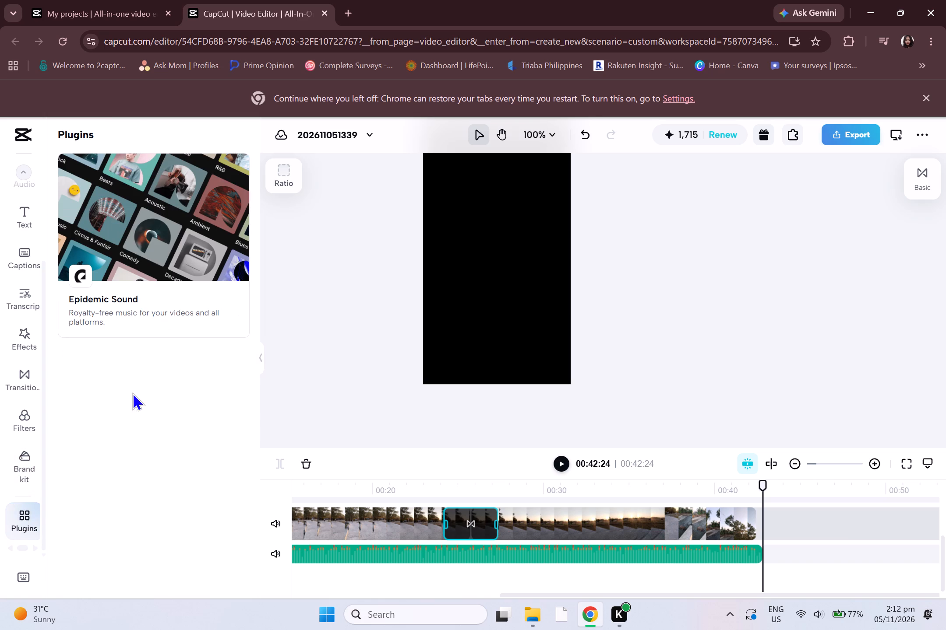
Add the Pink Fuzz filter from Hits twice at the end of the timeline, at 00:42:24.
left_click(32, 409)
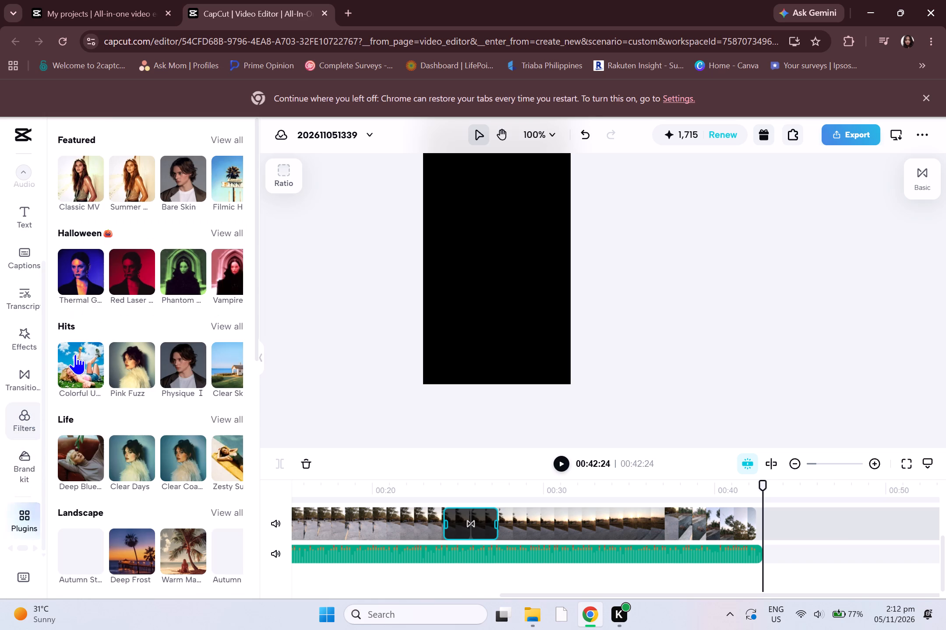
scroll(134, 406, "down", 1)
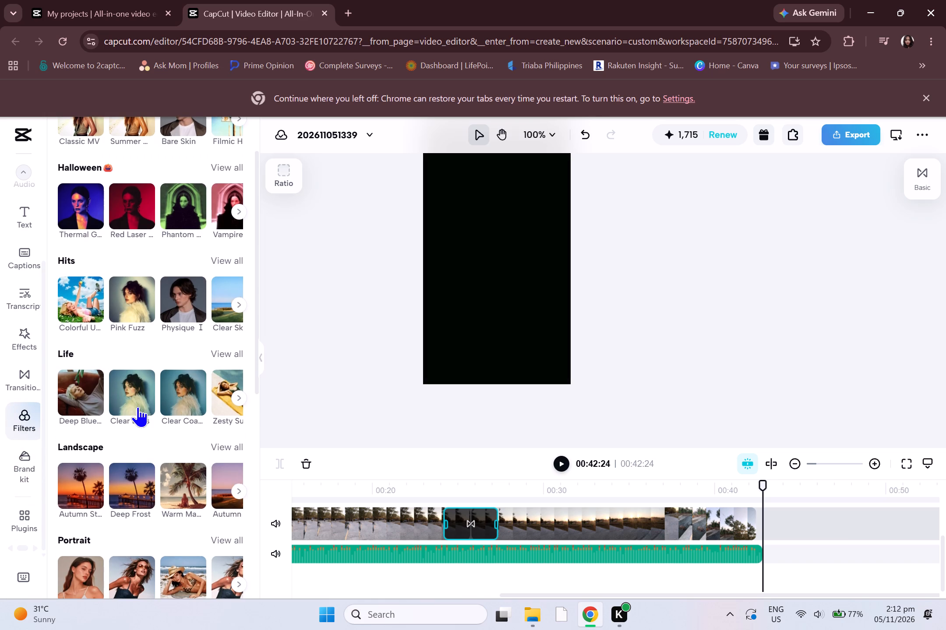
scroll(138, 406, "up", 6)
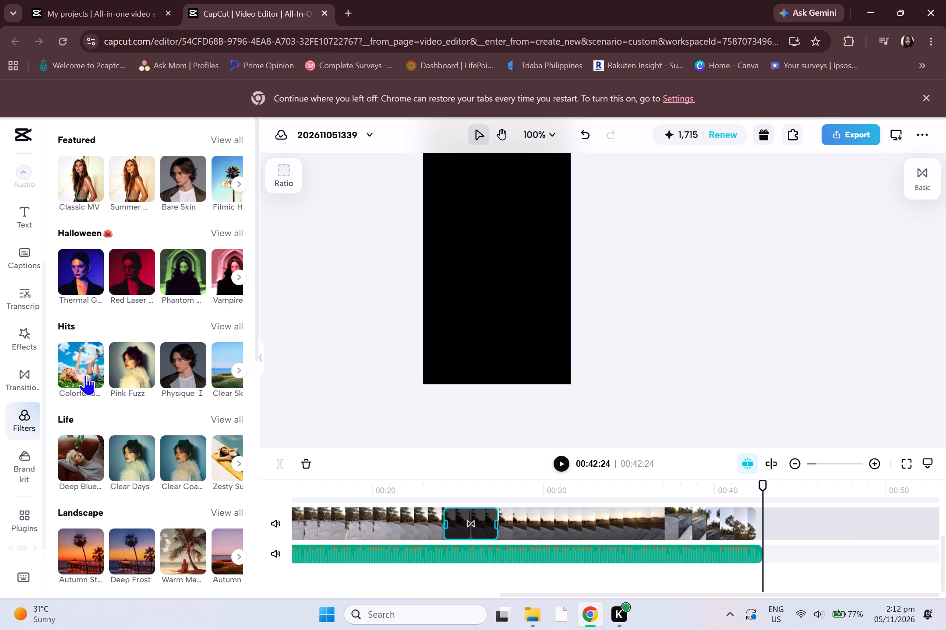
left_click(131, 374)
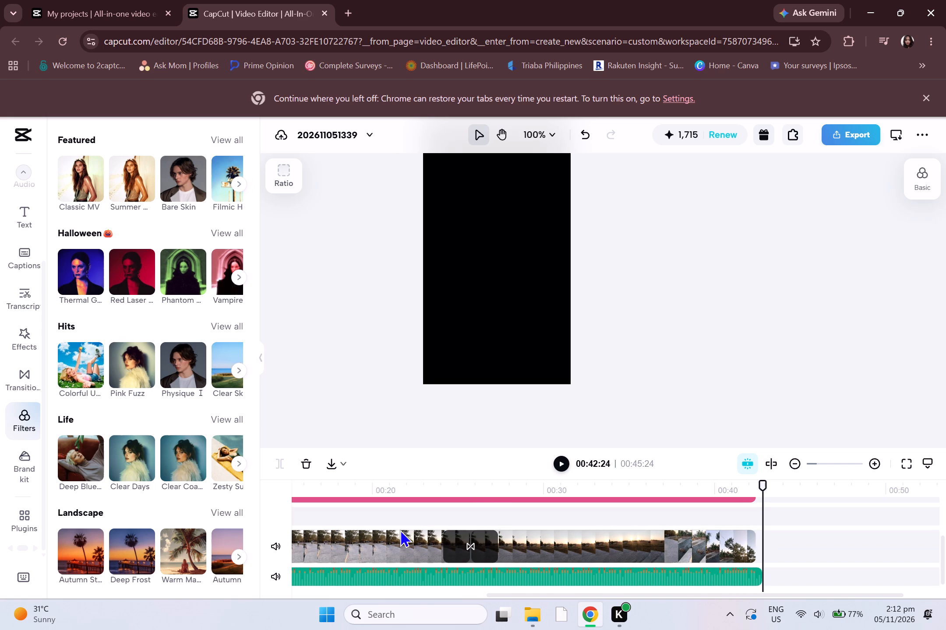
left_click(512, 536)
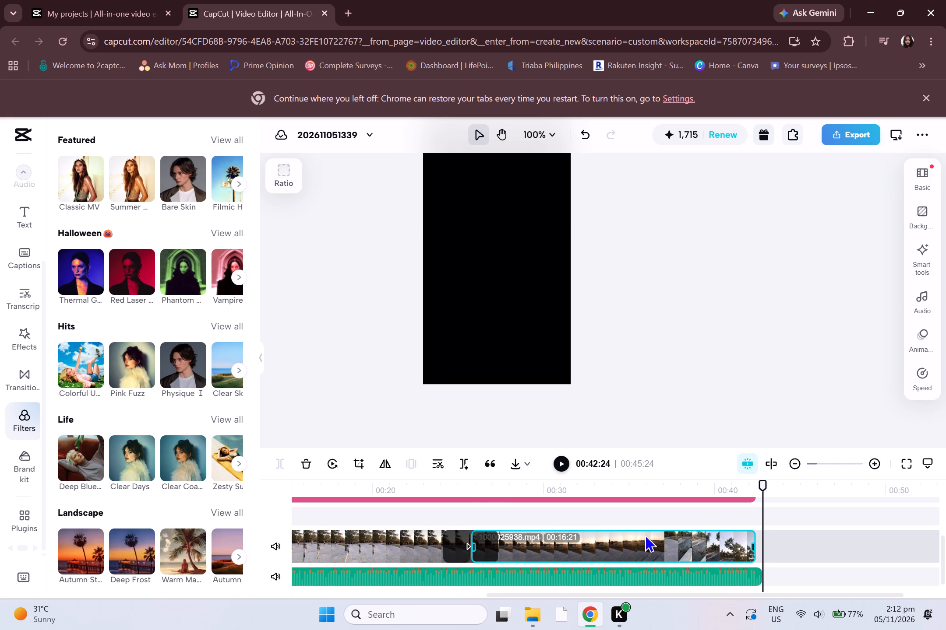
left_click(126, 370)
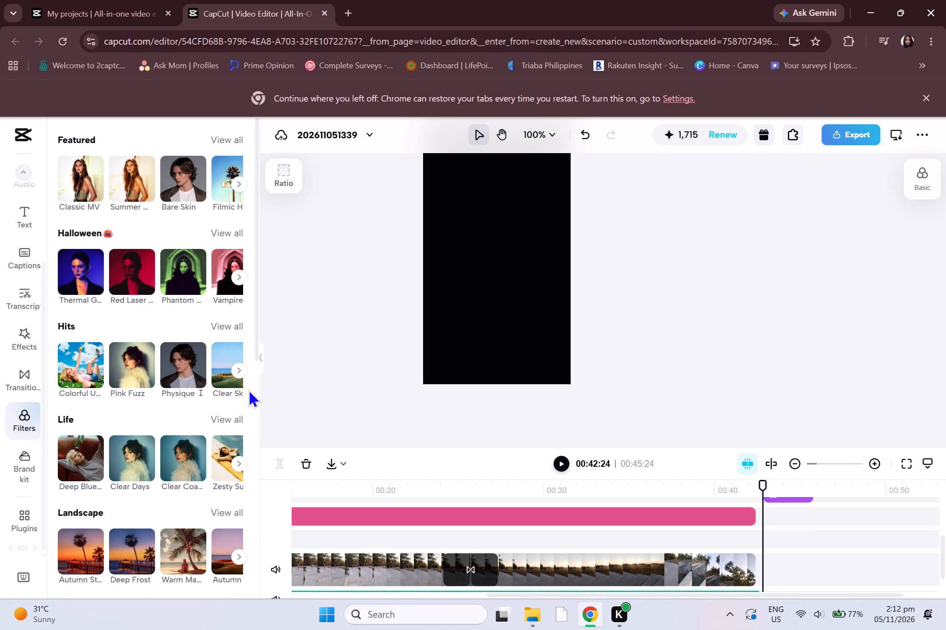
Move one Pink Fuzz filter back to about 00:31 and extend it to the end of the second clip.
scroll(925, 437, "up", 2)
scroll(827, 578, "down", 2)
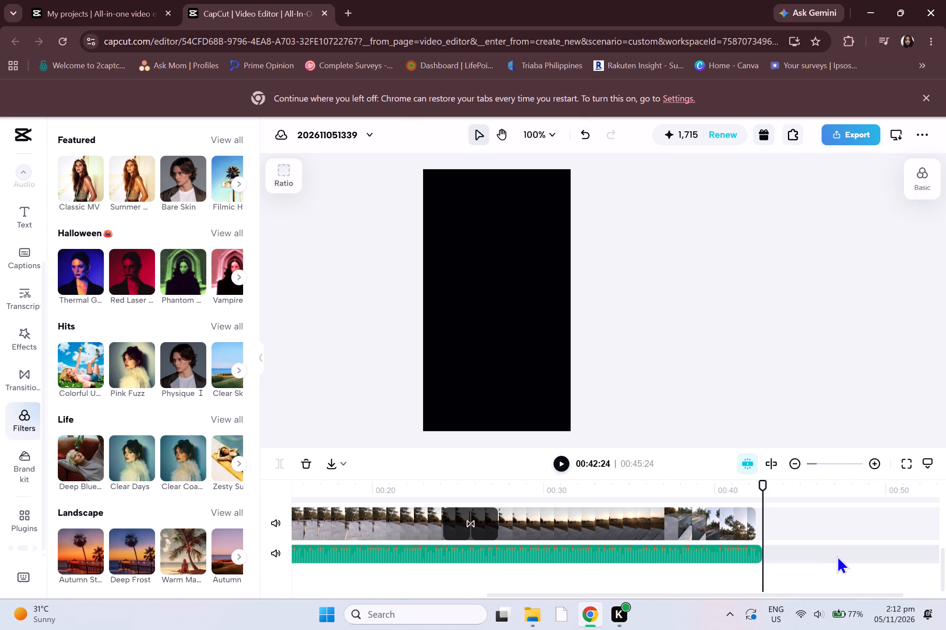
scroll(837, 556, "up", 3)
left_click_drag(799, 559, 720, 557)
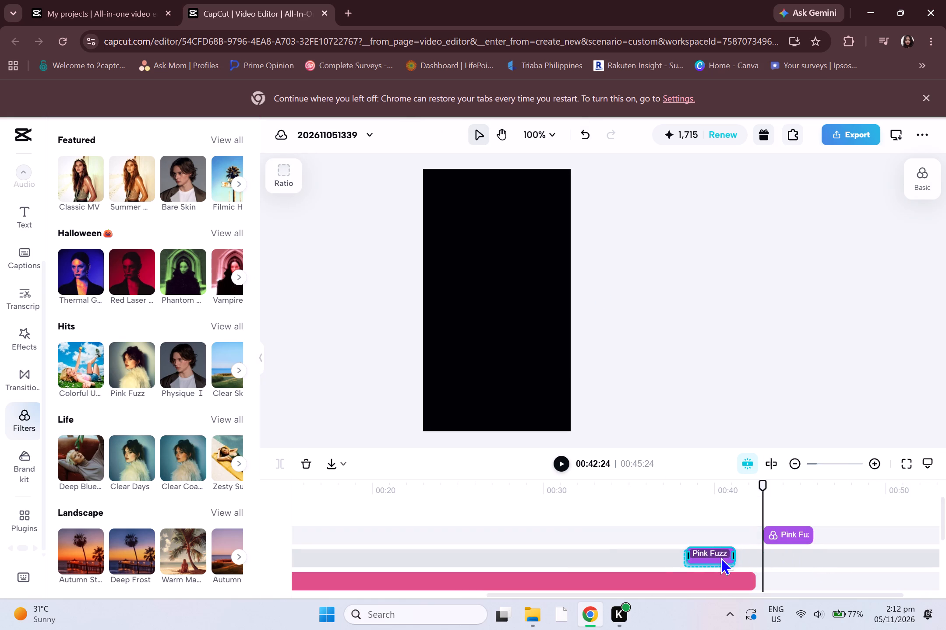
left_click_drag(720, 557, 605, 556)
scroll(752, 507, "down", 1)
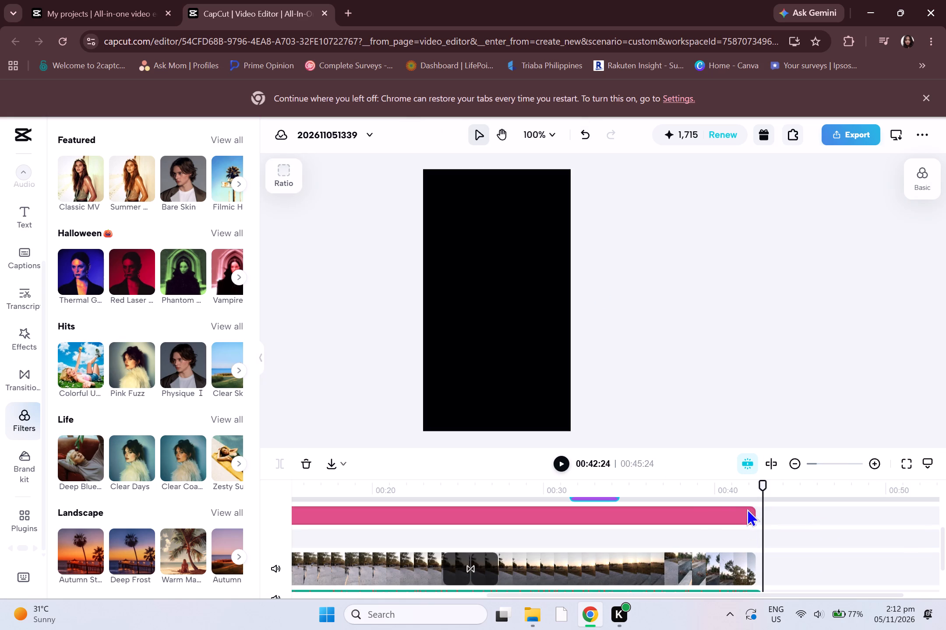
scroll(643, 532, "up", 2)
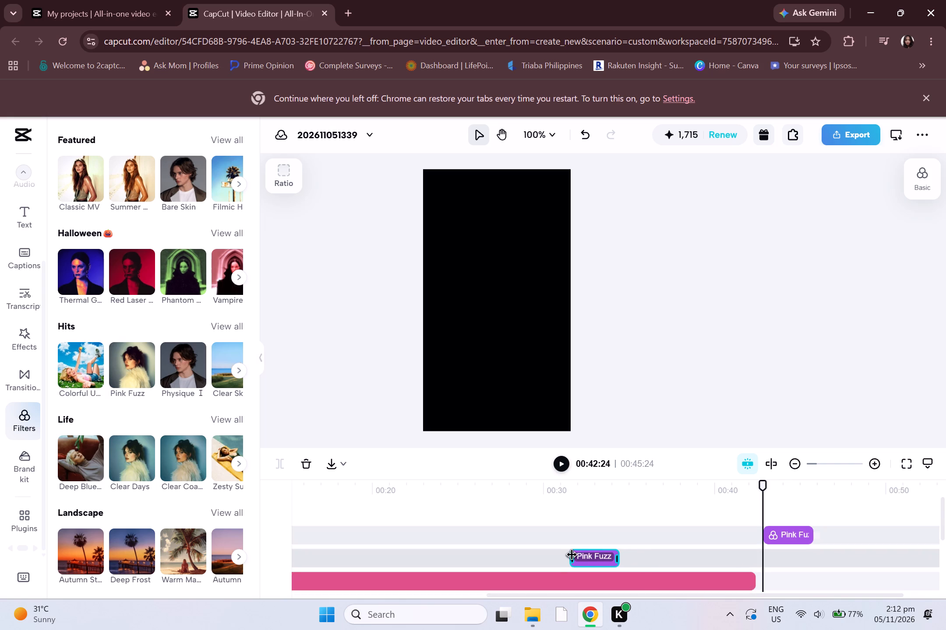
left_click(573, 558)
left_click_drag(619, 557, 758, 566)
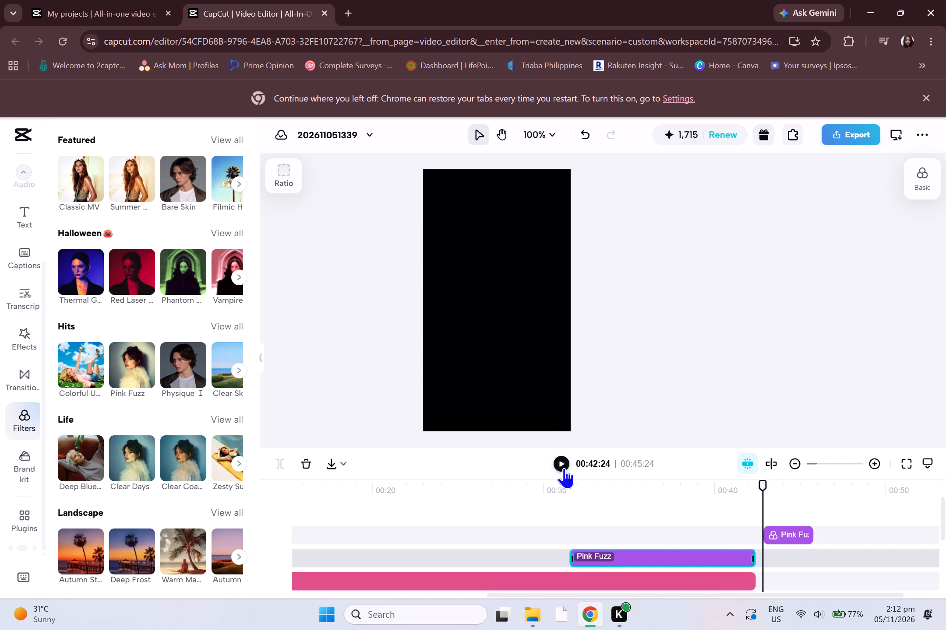
Play the video from the Pink Fuzz filter's start and again from about 00:27 to review the filtered footage.
left_click(564, 468)
left_click_drag(783, 487, 588, 535)
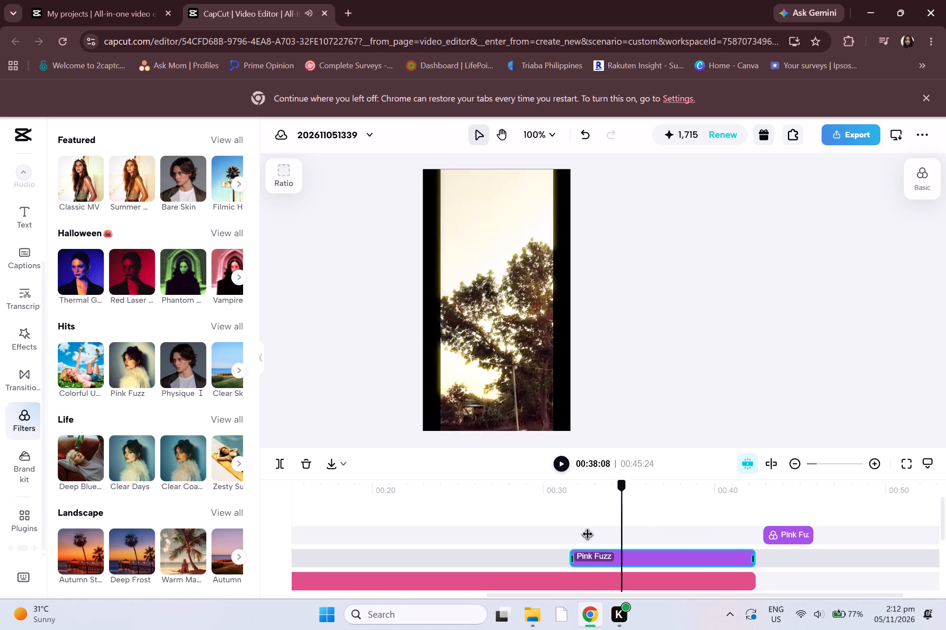
left_click_drag(588, 535, 569, 539)
left_click(558, 466)
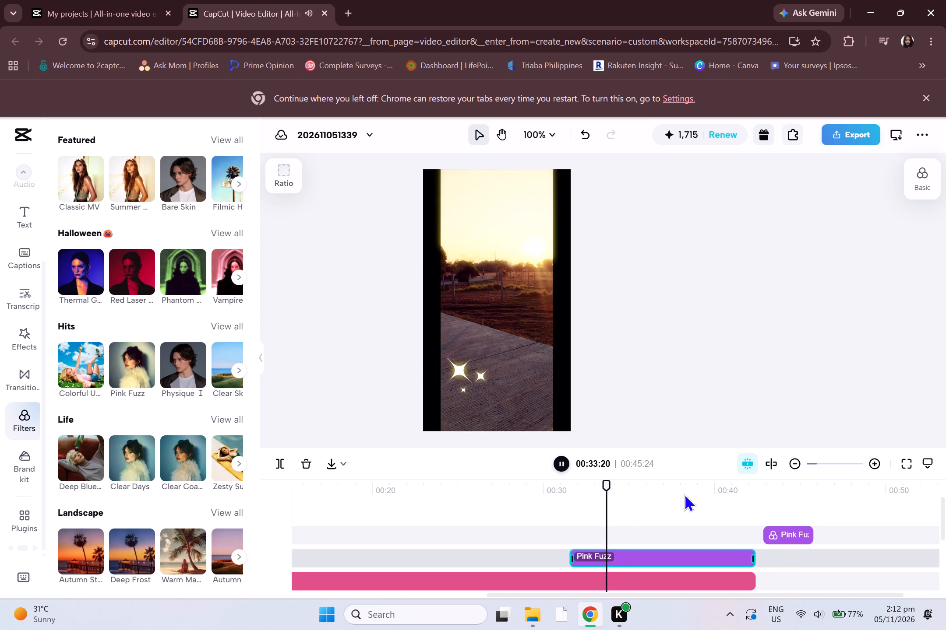
scroll(697, 522, "down", 2)
left_click(522, 527)
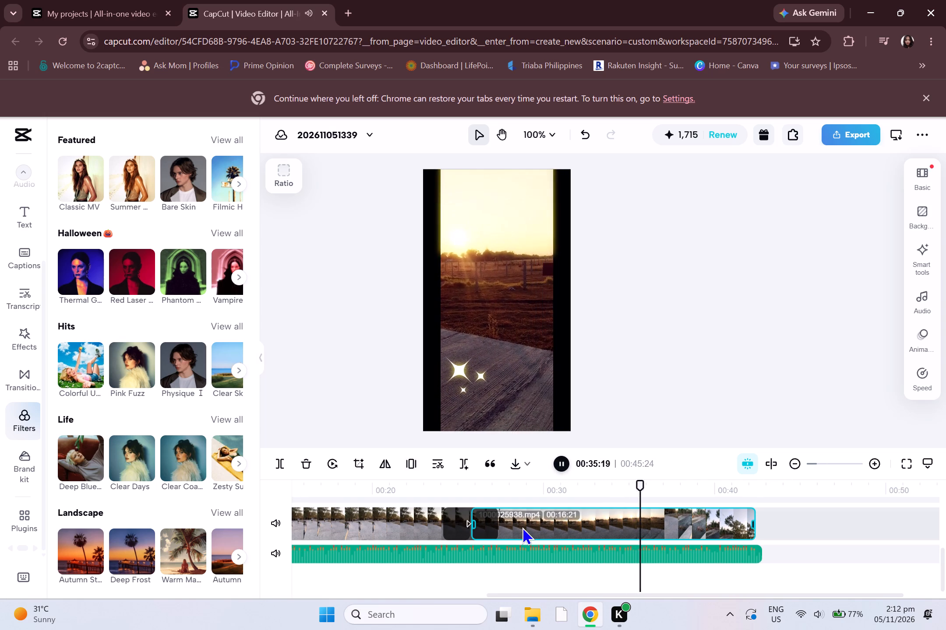
left_click_drag(661, 486, 641, 489)
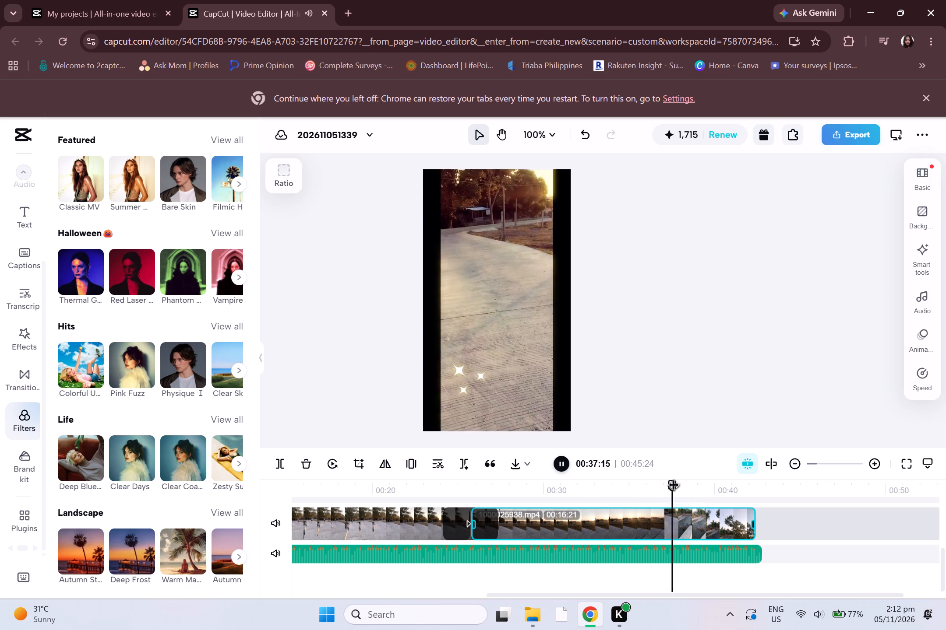
left_click_drag(674, 486, 503, 493)
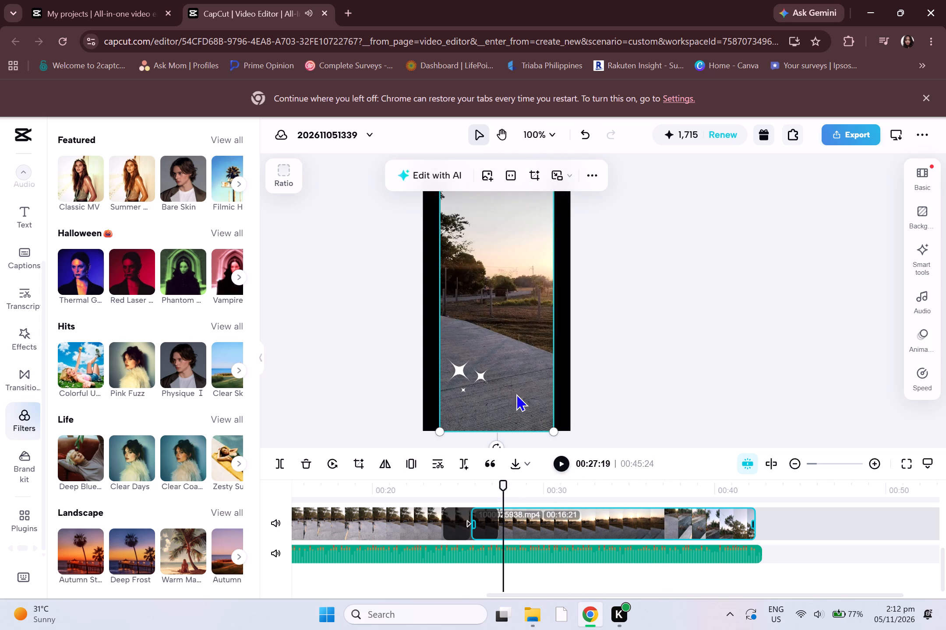
scroll(552, 452, "up", 3)
left_click(483, 328)
left_click(561, 463)
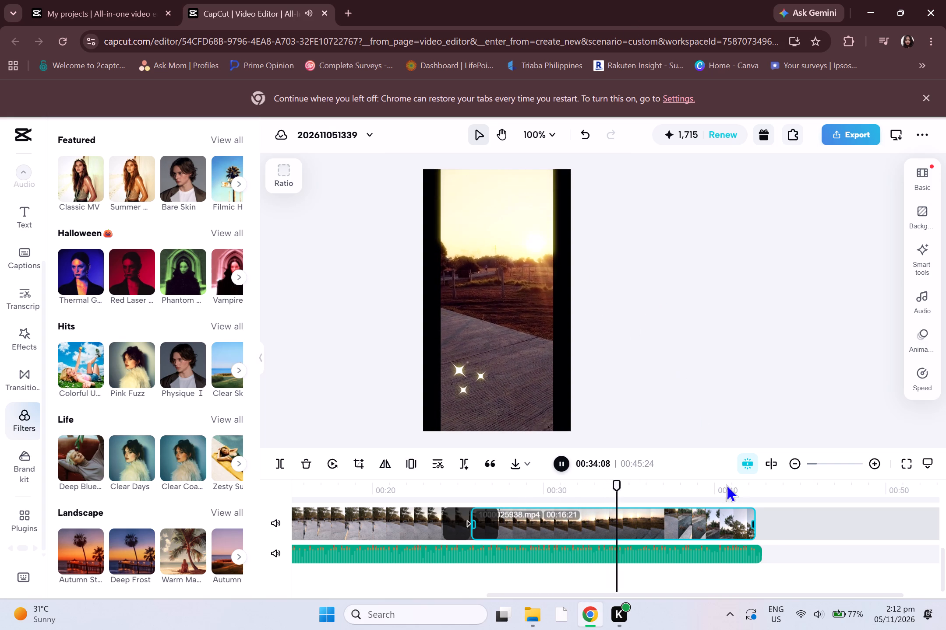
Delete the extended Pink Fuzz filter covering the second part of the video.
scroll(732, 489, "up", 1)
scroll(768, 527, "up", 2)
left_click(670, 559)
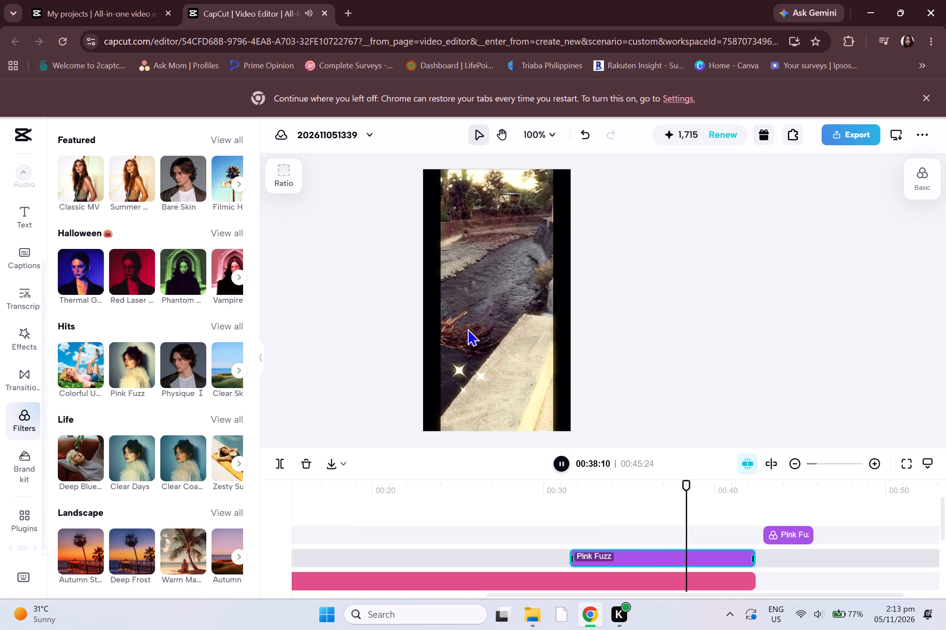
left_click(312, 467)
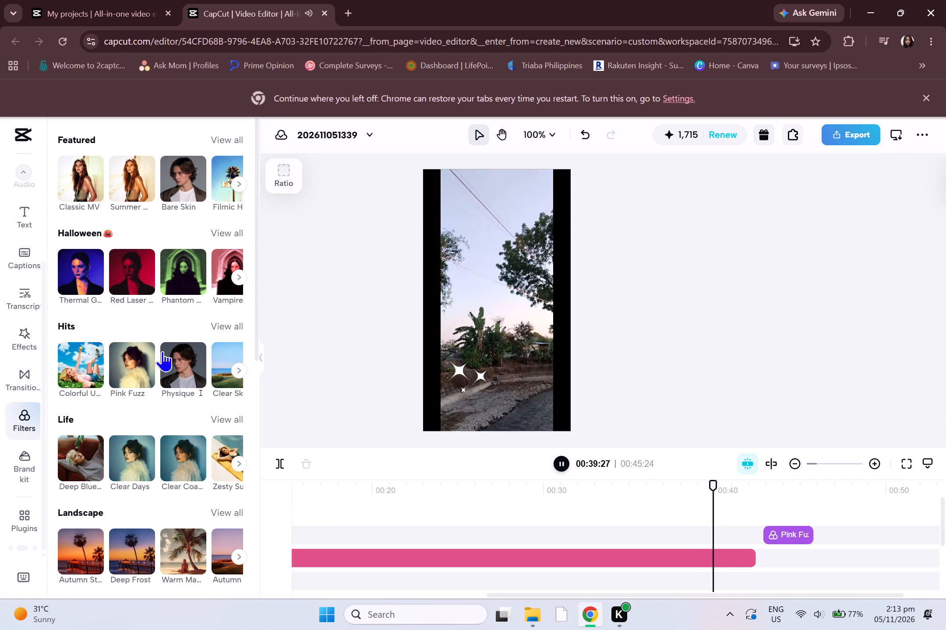
Add the Clear Coas… filter from Life at 00:40:23.
left_click(193, 465)
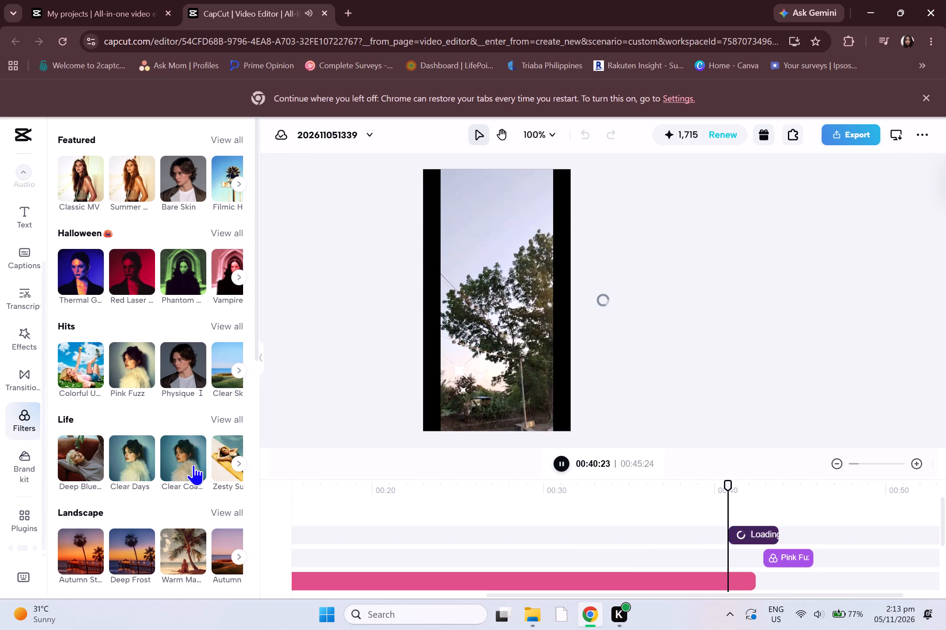
scroll(745, 467, "down", 1)
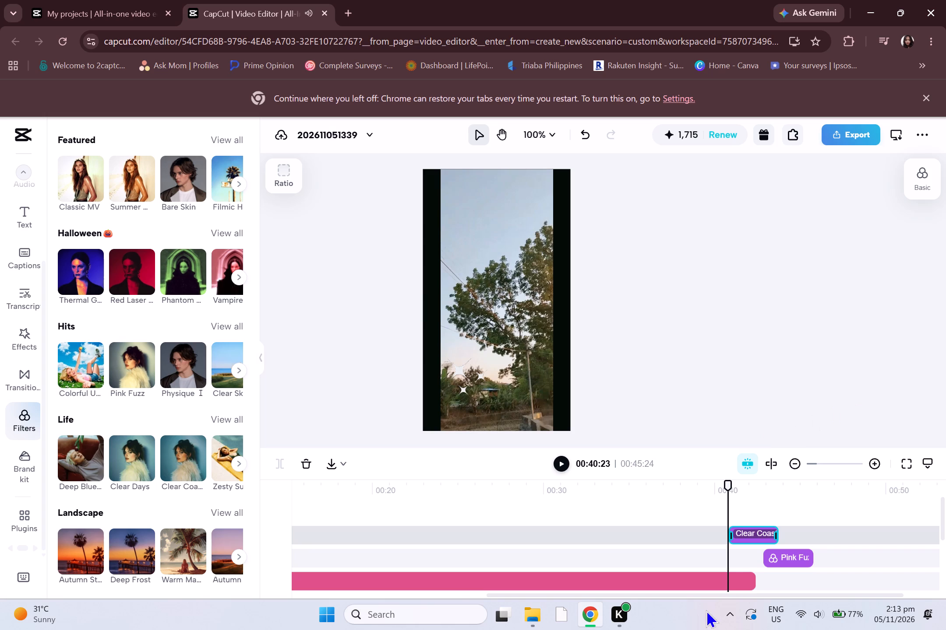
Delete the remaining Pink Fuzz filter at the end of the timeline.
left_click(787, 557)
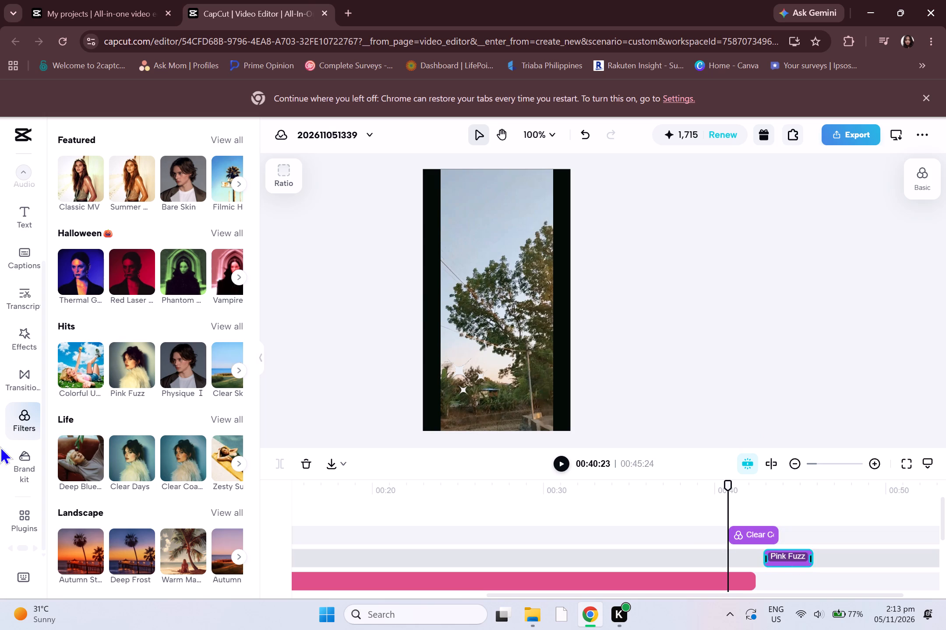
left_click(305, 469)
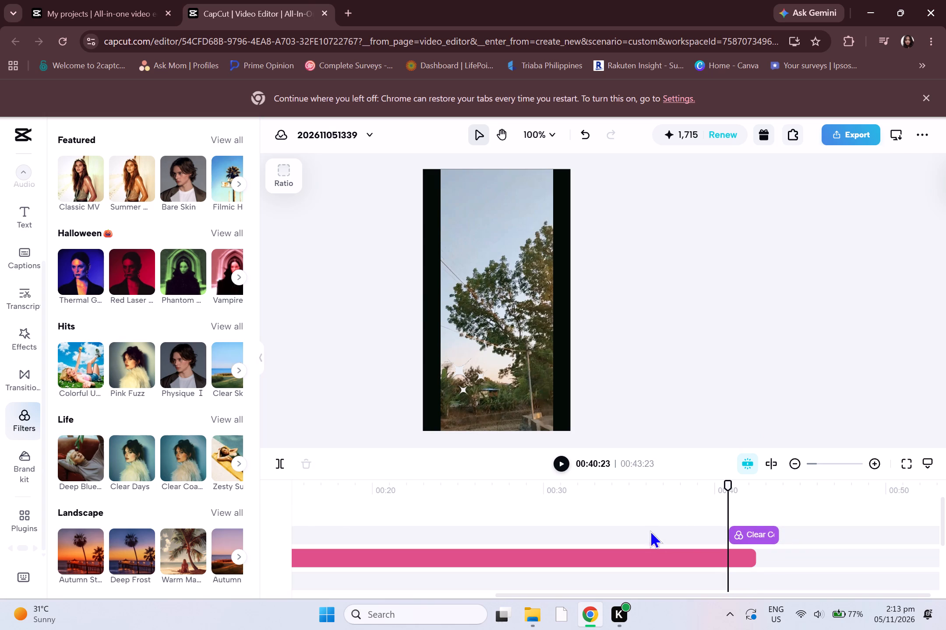
Move the Clear Coastline filter to start at about 00:32 and extend its end to about 00:42.
left_click(757, 531)
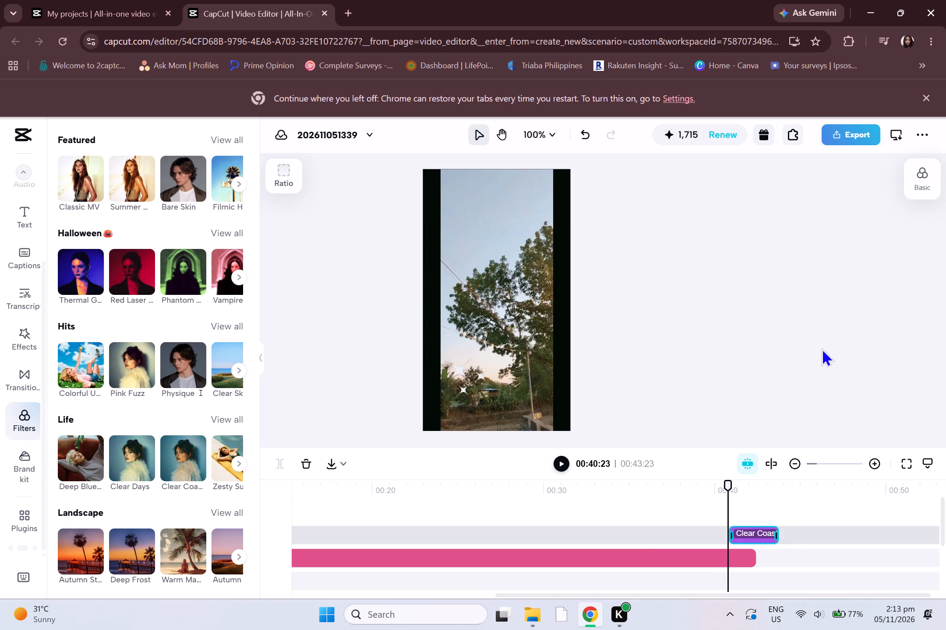
scroll(822, 348, "down", 3)
left_click(727, 532)
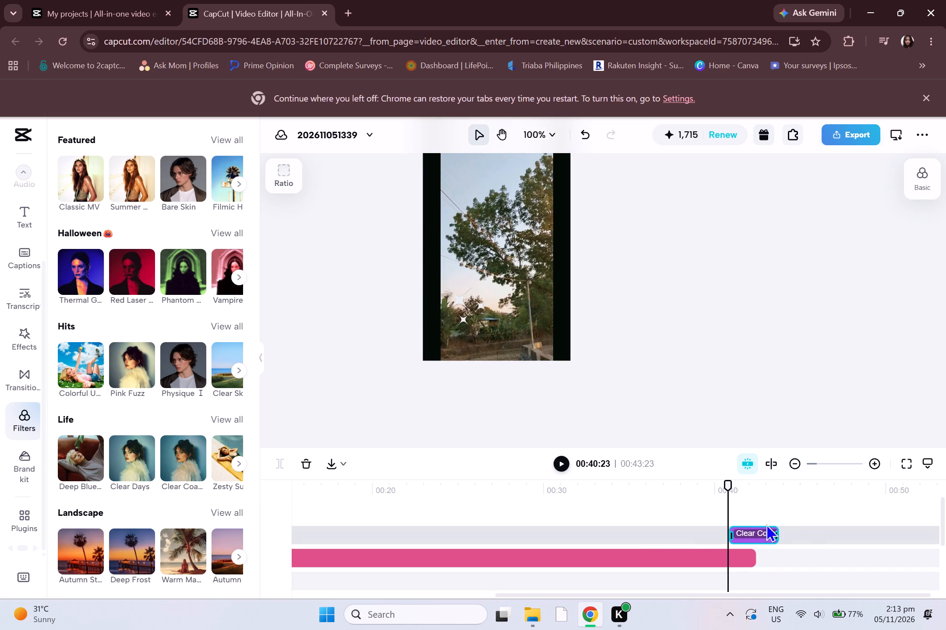
scroll(818, 545, "down", 2)
scroll(838, 531, "up", 2)
left_click_drag(755, 536, 581, 533)
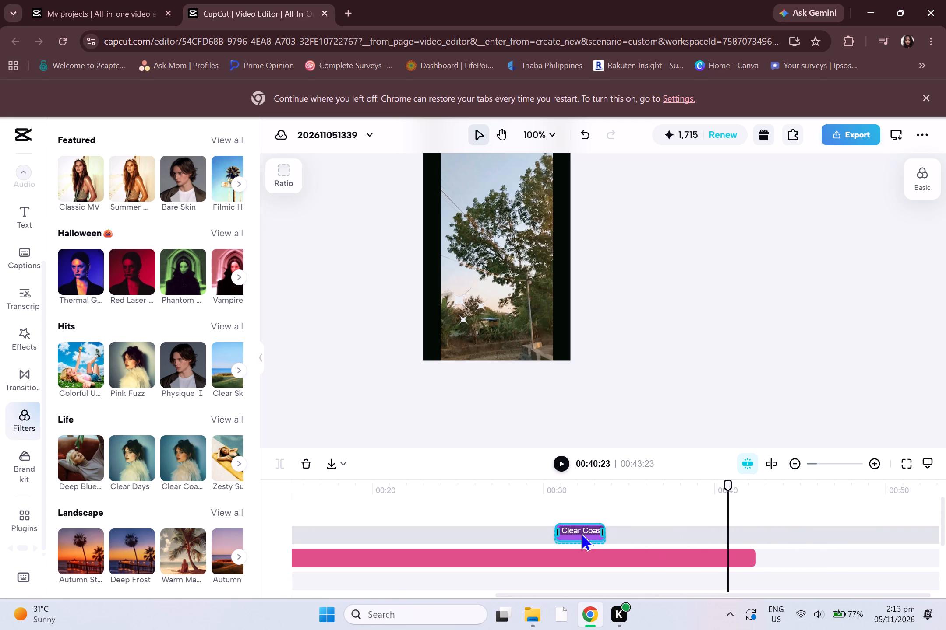
scroll(766, 536, "down", 1)
scroll(703, 518, "up", 1)
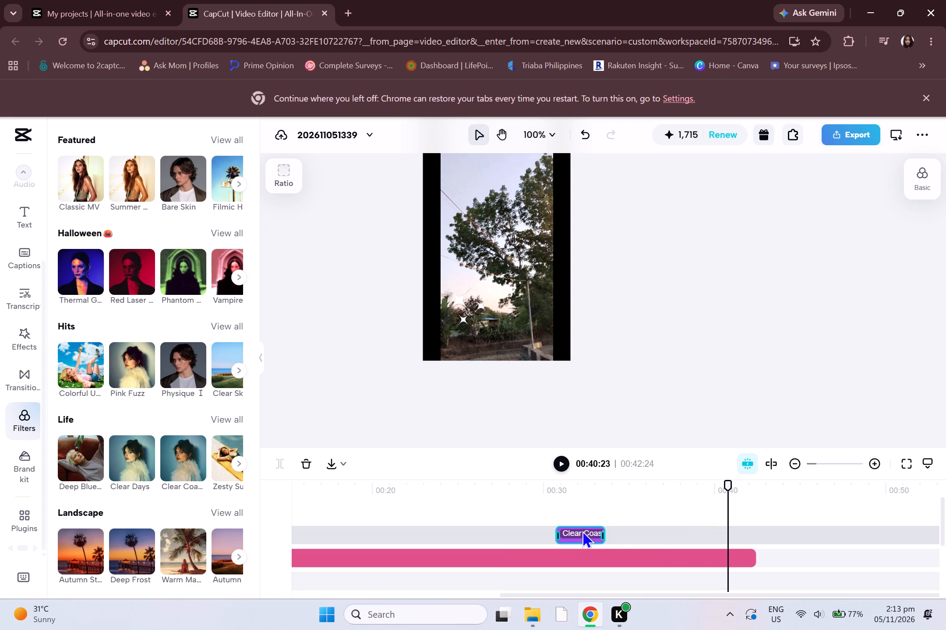
left_click_drag(582, 534, 604, 534)
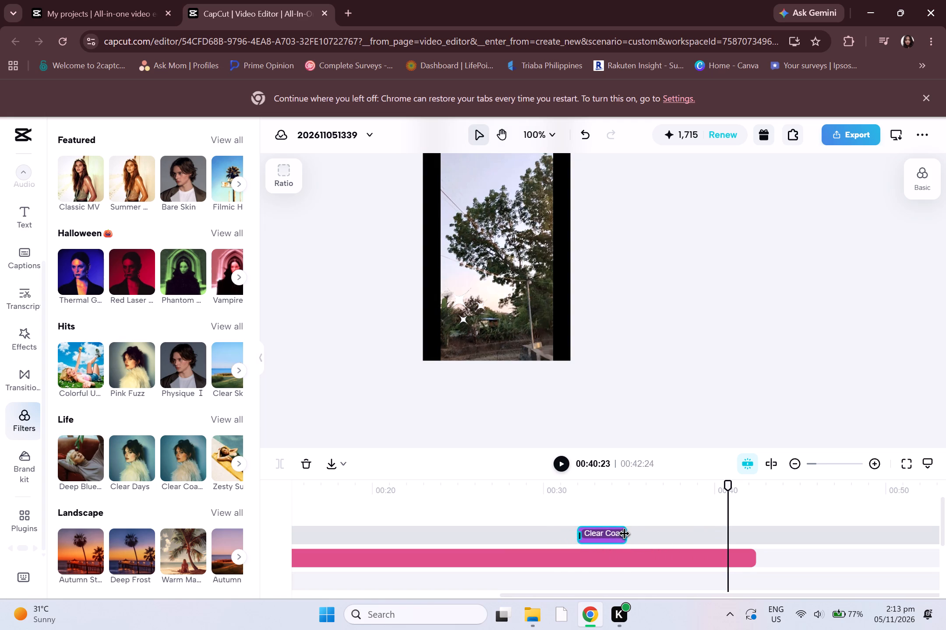
left_click_drag(626, 535, 750, 541)
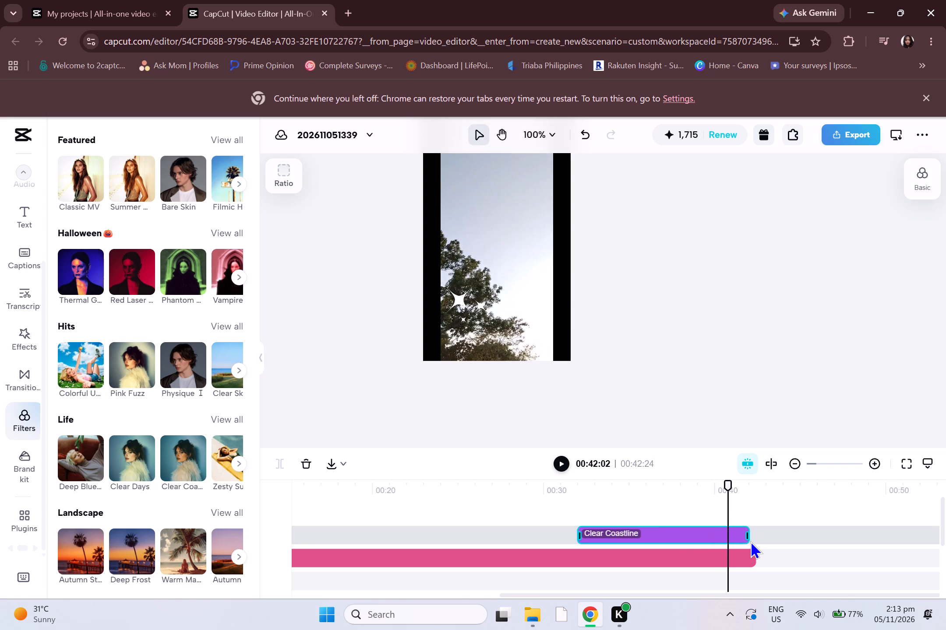
left_click_drag(750, 541, 754, 547)
Play the video from the Clear Coastline filter's start and again from 00:27:24 to review the filtered footage.
left_click_drag(729, 487, 575, 521)
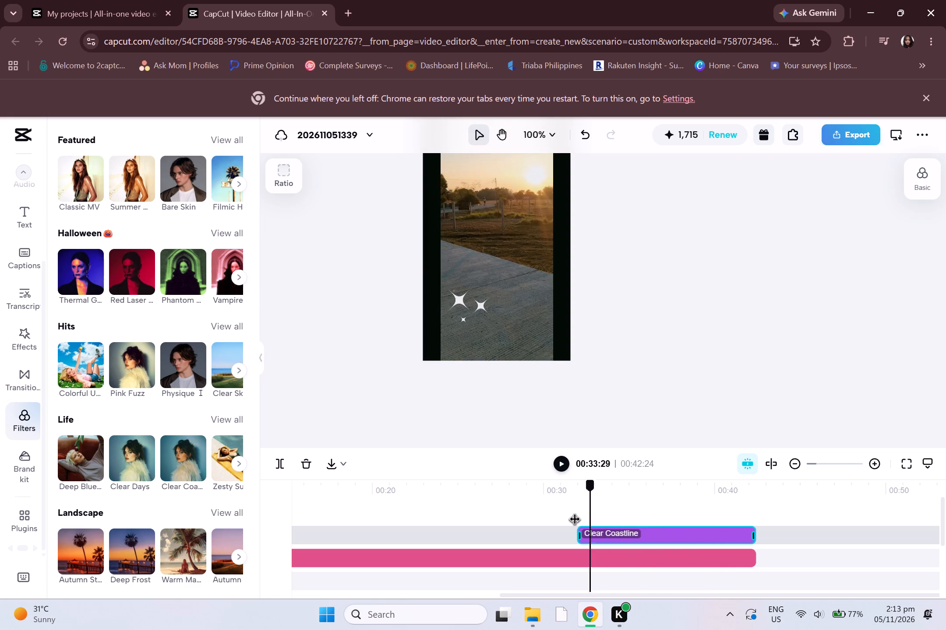
left_click_drag(575, 521, 575, 521)
scroll(659, 492, "down", 2)
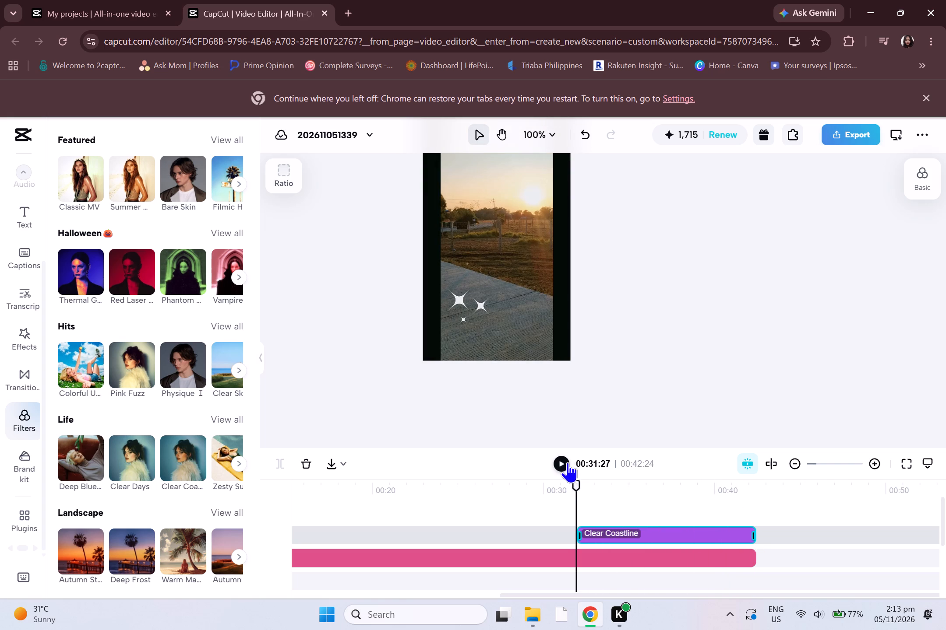
left_click(565, 463)
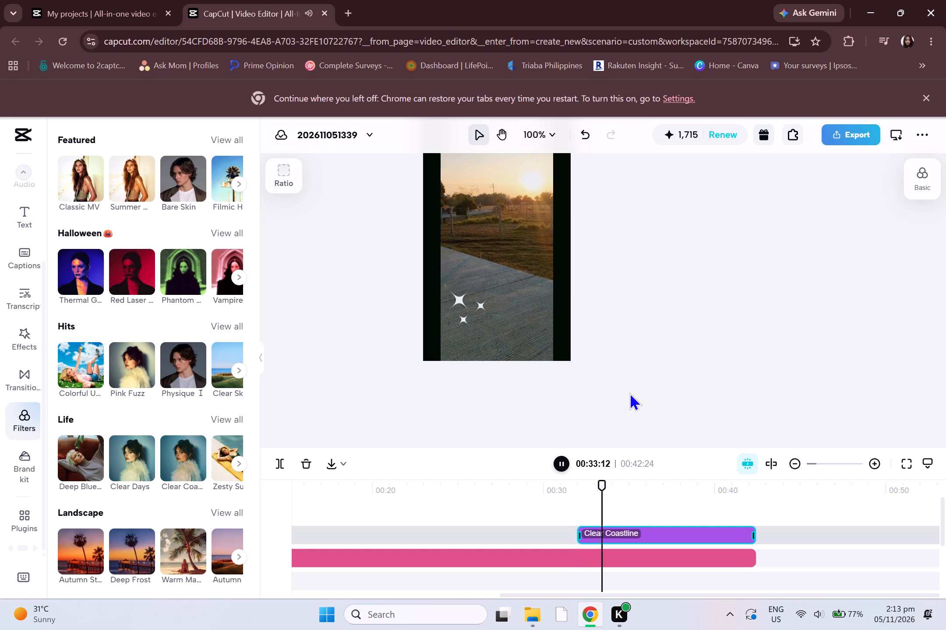
left_click_drag(632, 483, 643, 487)
left_click_drag(647, 486, 506, 513)
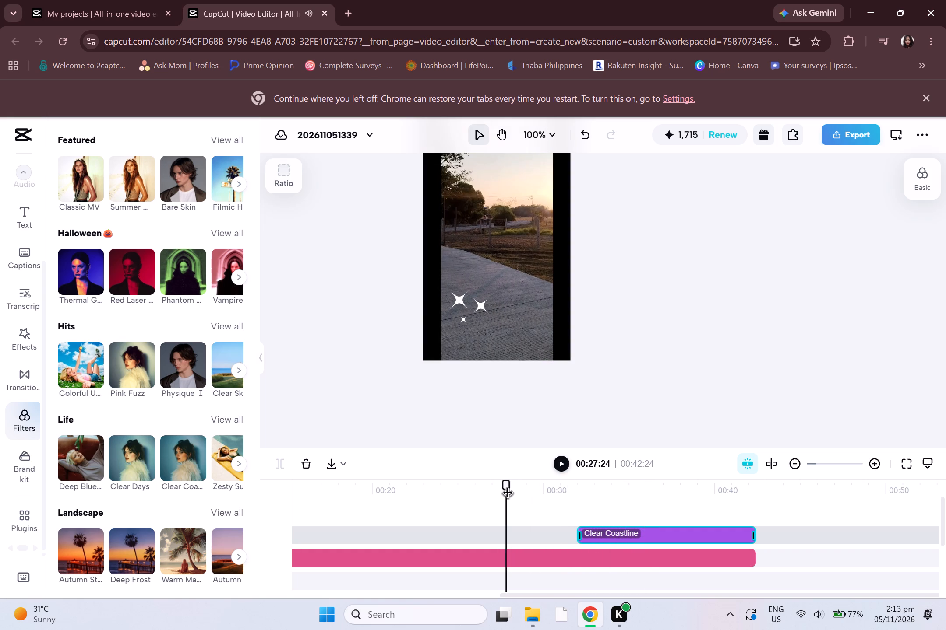
left_click(557, 465)
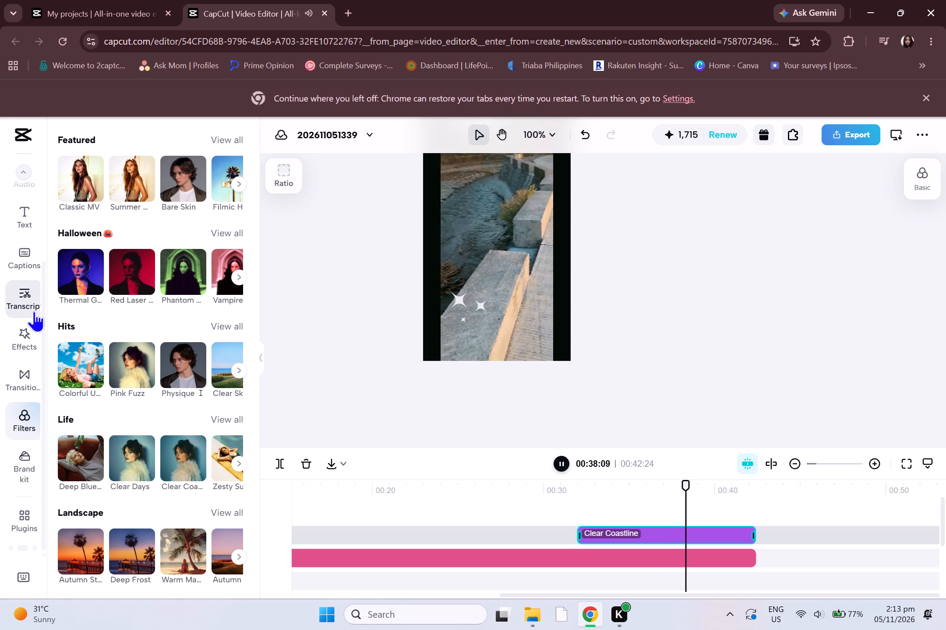
scroll(157, 330, "down", 2)
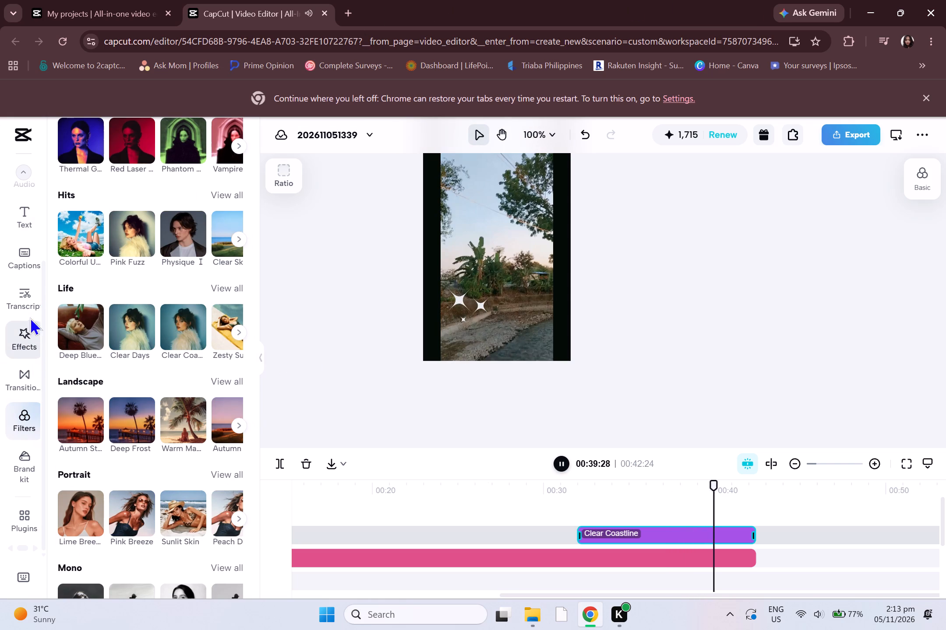
Add a manual caption at 00:42:24, the end of the video.
left_click(30, 265)
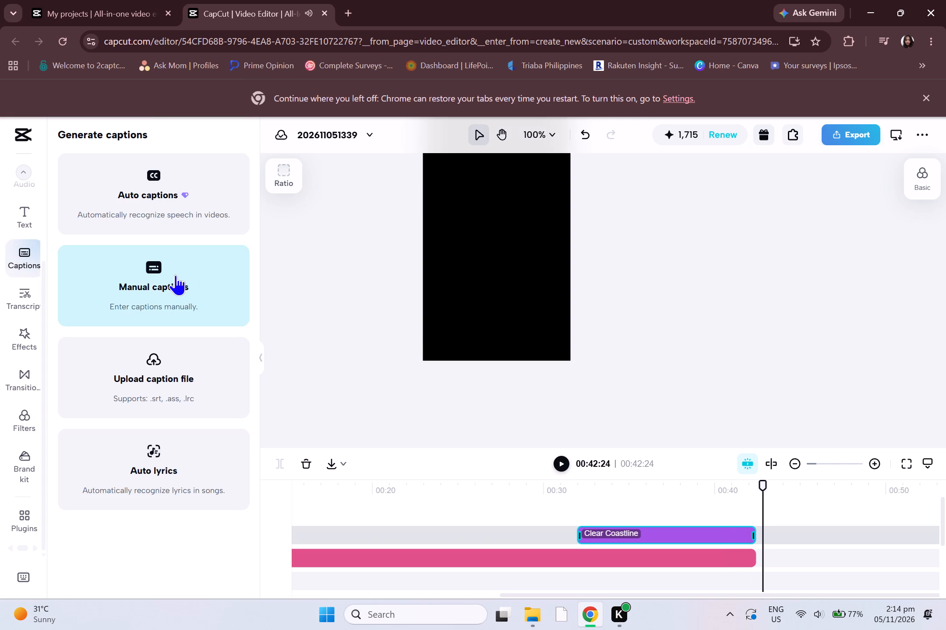
left_click(174, 275)
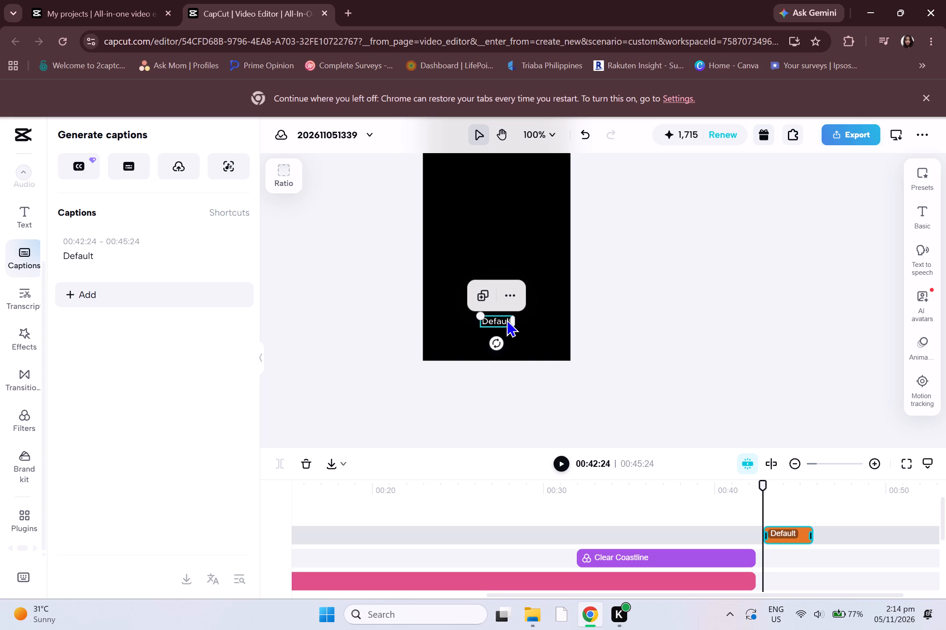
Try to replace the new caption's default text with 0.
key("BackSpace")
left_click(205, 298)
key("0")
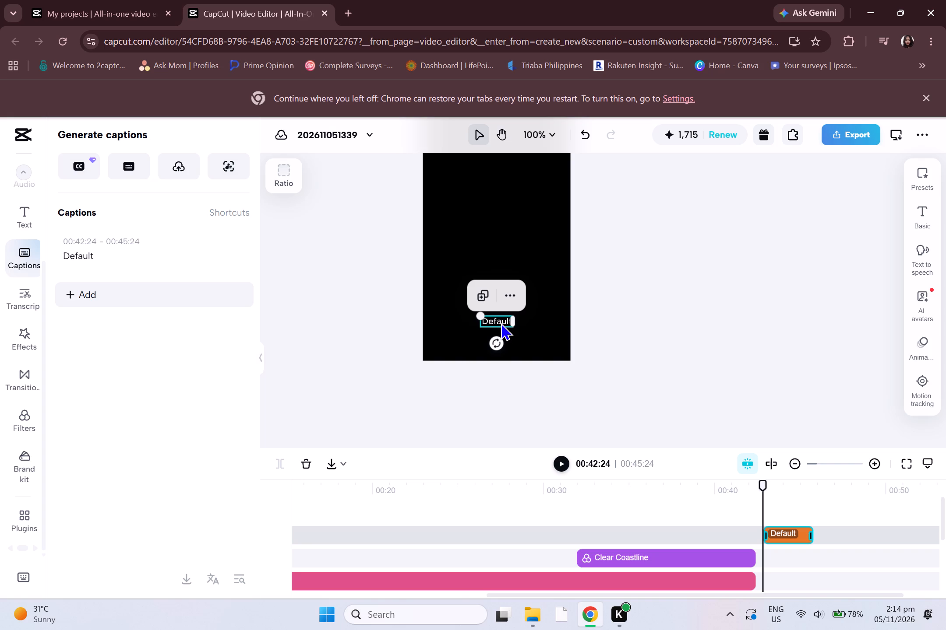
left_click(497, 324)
Widen the caption's text box on the preview and enlarge its text.
left_click_drag(514, 320, 527, 325)
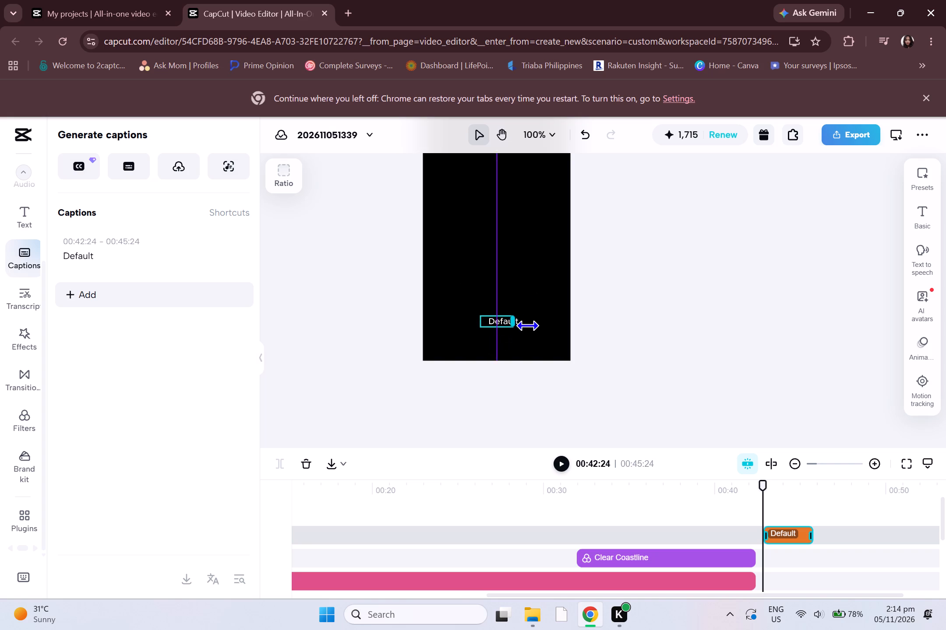
left_click_drag(527, 325, 546, 336)
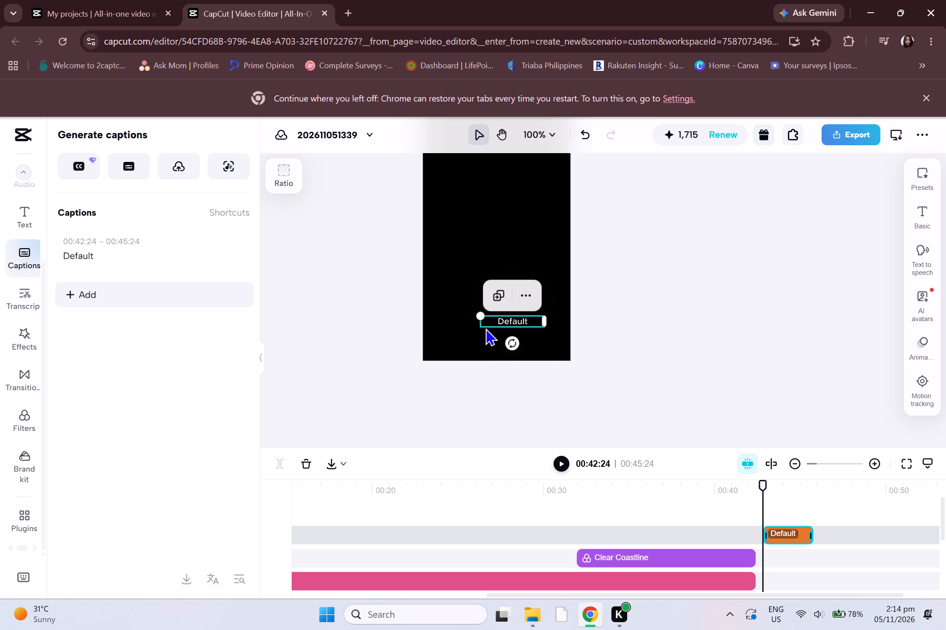
left_click_drag(480, 318, 453, 316)
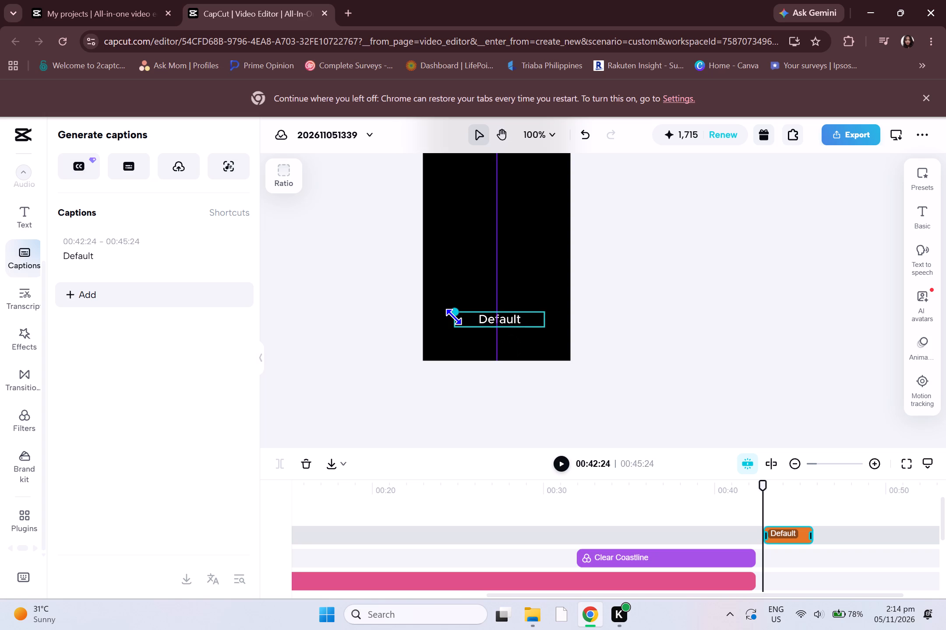
left_click_drag(453, 316, 449, 332)
left_click(520, 319)
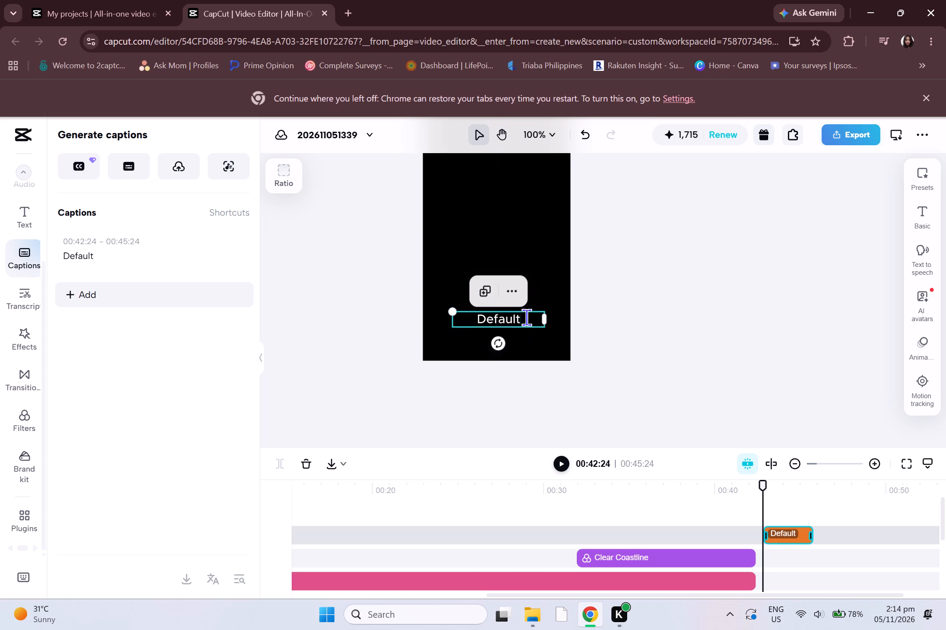
left_click_drag(456, 312, 456, 320)
left_click_drag(456, 320, 457, 320)
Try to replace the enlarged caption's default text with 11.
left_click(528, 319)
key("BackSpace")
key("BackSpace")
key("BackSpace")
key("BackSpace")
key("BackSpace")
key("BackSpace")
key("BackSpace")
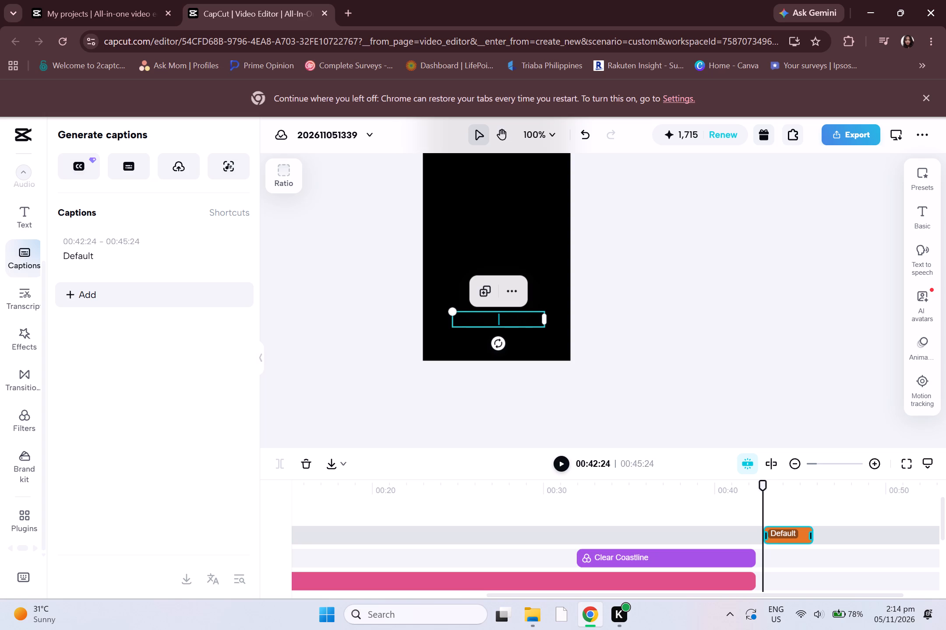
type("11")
Add a second caption at 00:45:24 and widen and slightly enlarge its text box on the preview.
left_click(165, 298)
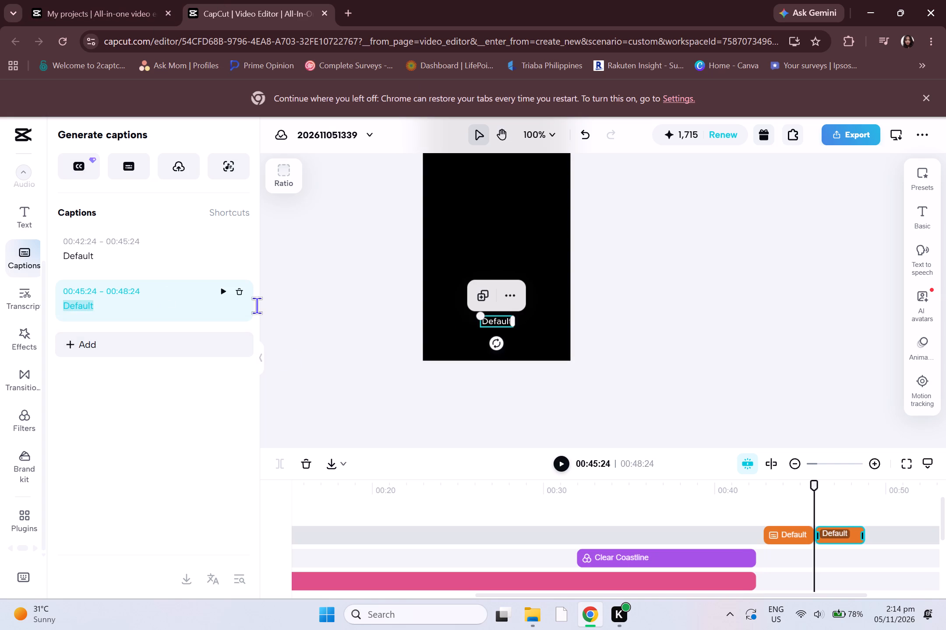
left_click_drag(510, 323, 515, 328)
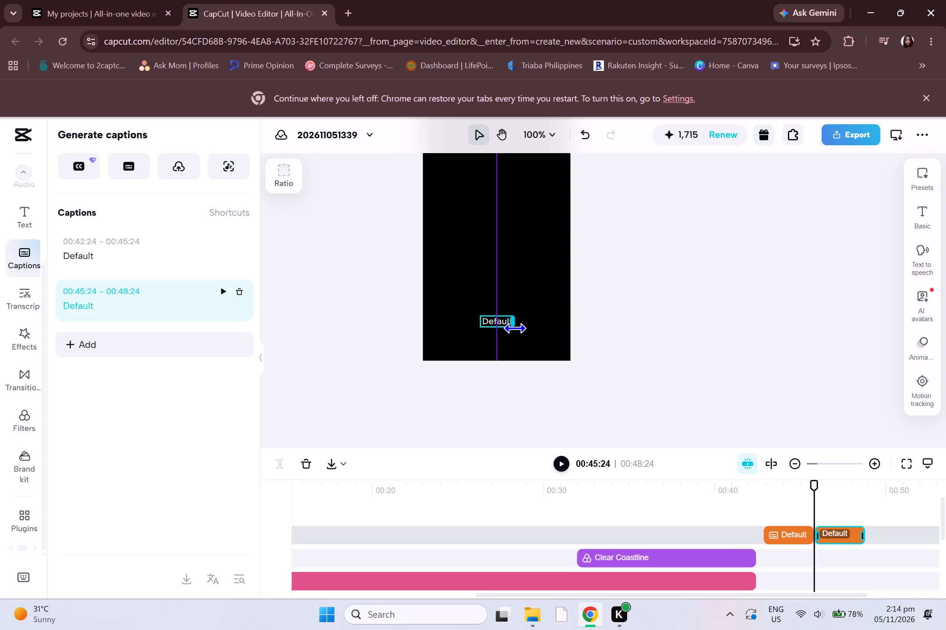
left_click_drag(515, 328, 530, 342)
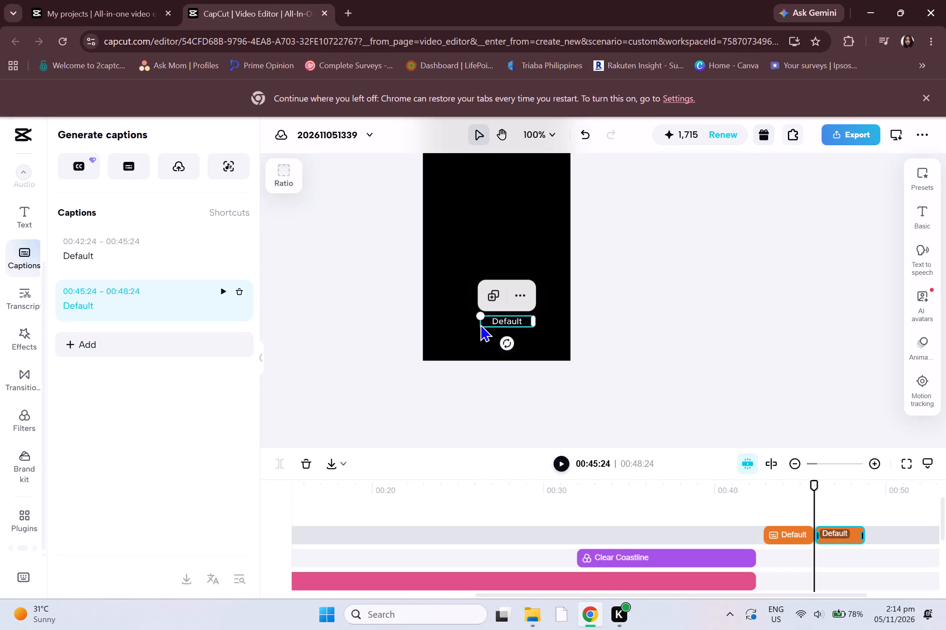
left_click_drag(478, 318, 473, 319)
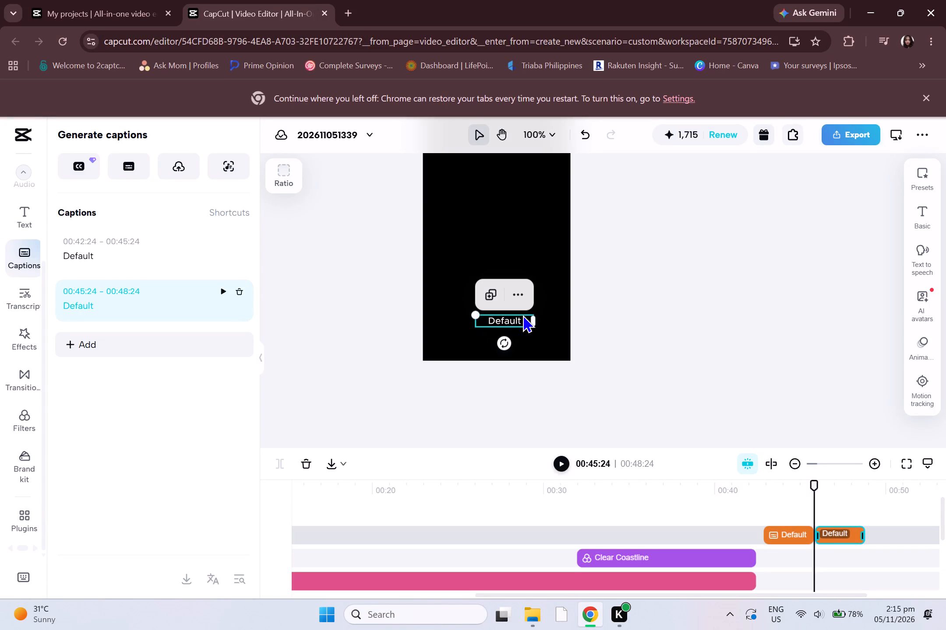
Replace the second caption's default text with 05-11-2026.
left_click(522, 322)
key("BackSpace")
key("BackSpace")
key("BackSpace")
key("BackSpace")
key("BackSpace")
key("BackSpace")
key("BackSpace")
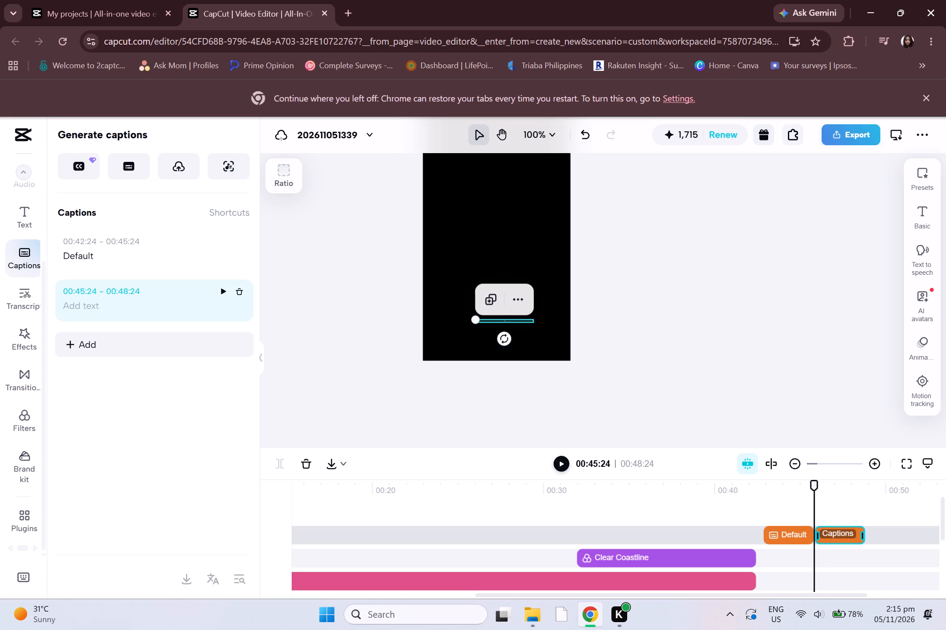
key("0")
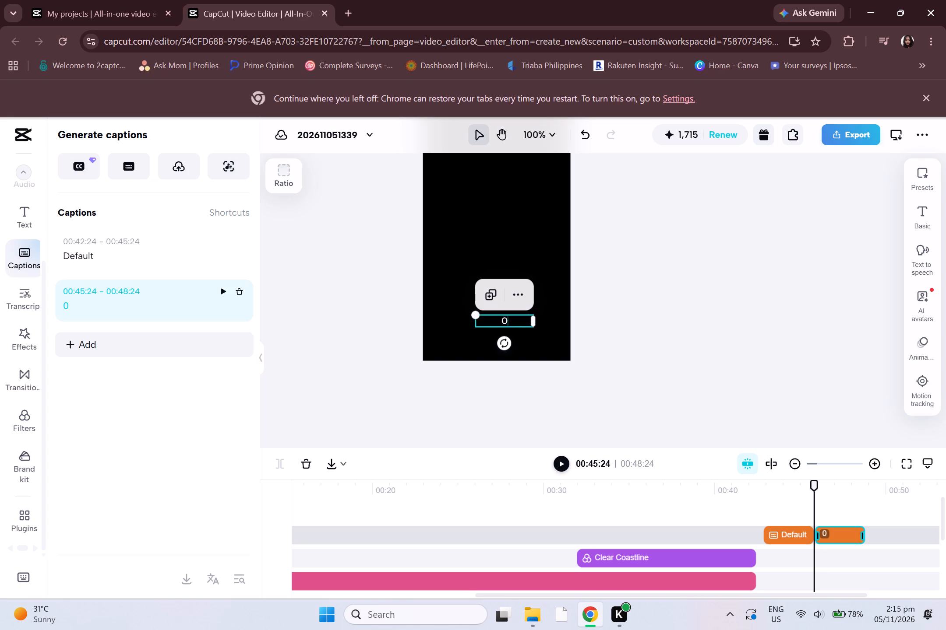
key("5")
key("minus")
type("11")
key("minus")
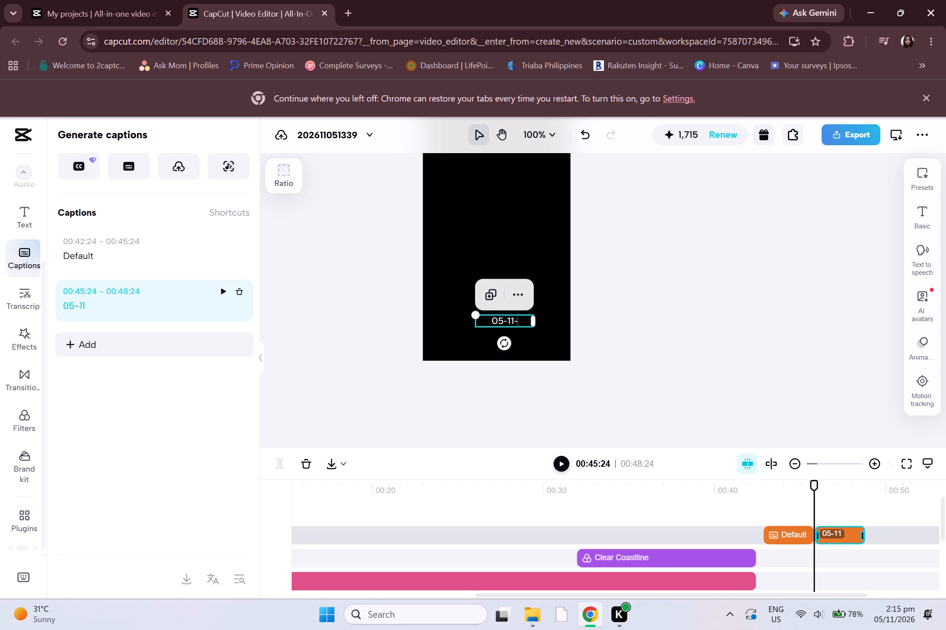
type("202")
key("6")
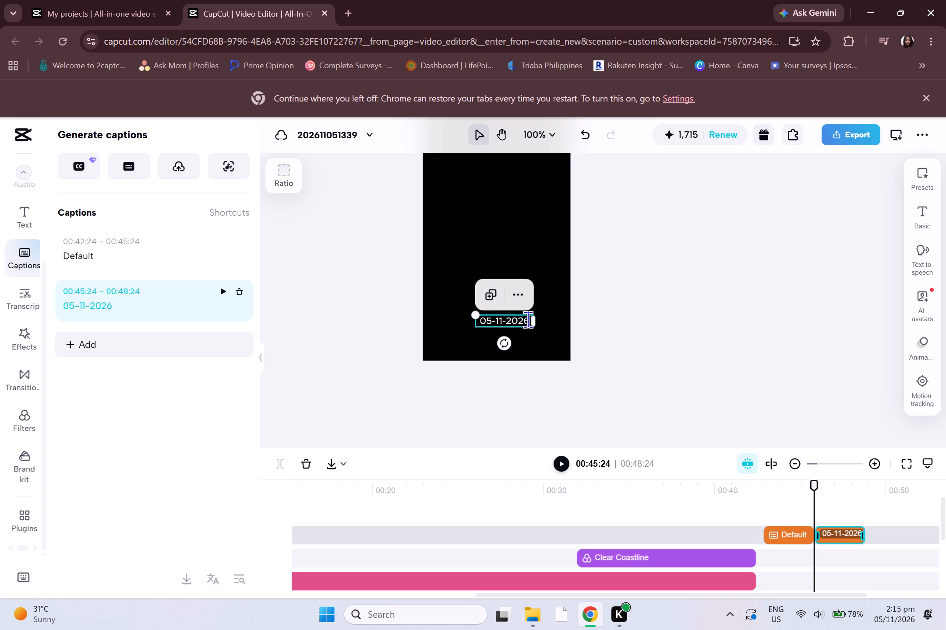
Move the 05-11-2026 caption earlier on the timeline, starting at about 00:20:09.
scroll(682, 330, "down", 1)
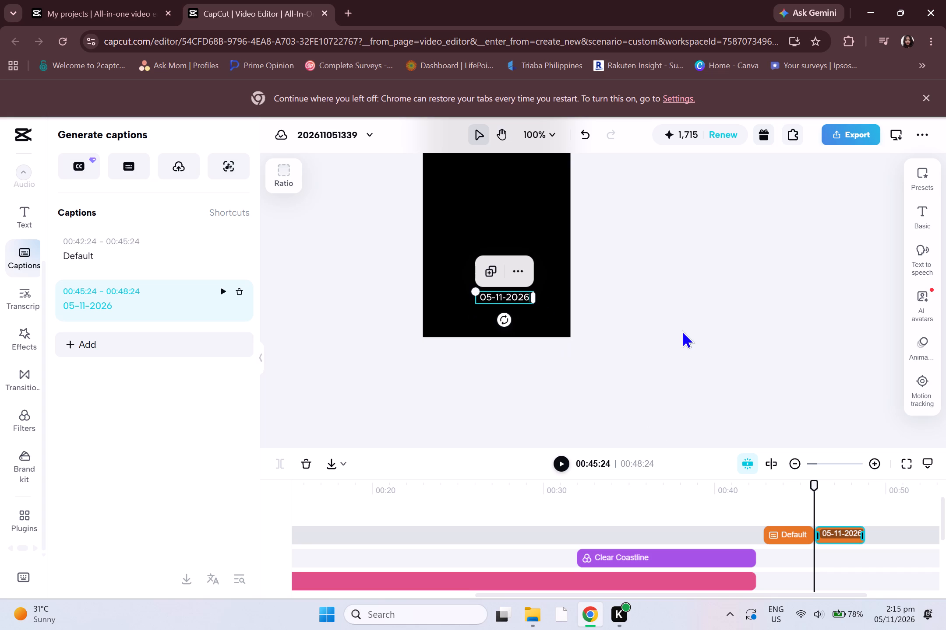
left_click_drag(847, 532, 715, 531)
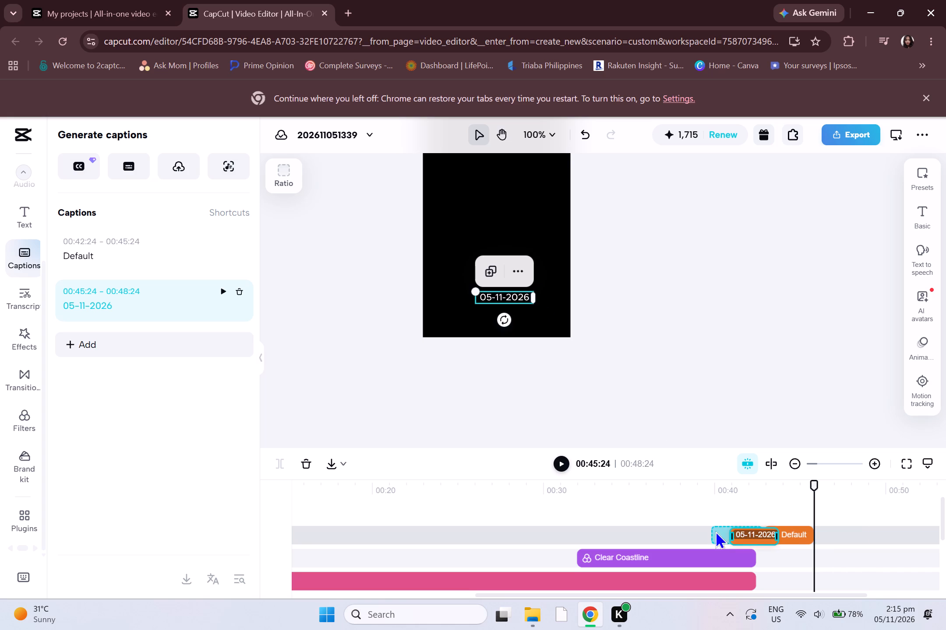
left_click_drag(715, 531, 412, 529)
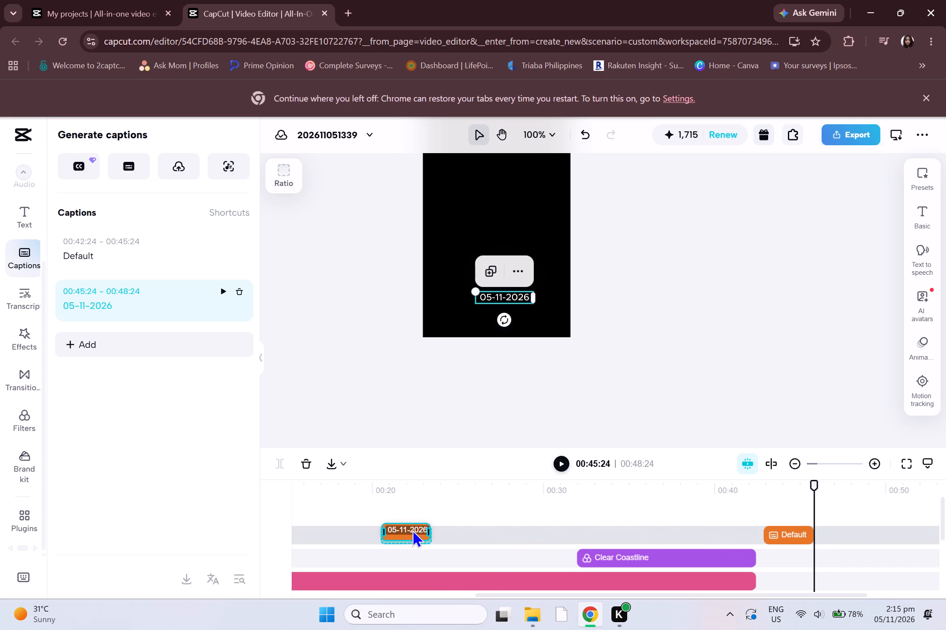
left_click_drag(412, 529, 411, 530)
Delete the remaining Default caption that starts at 00:42:24.
scroll(678, 446, "down", 1)
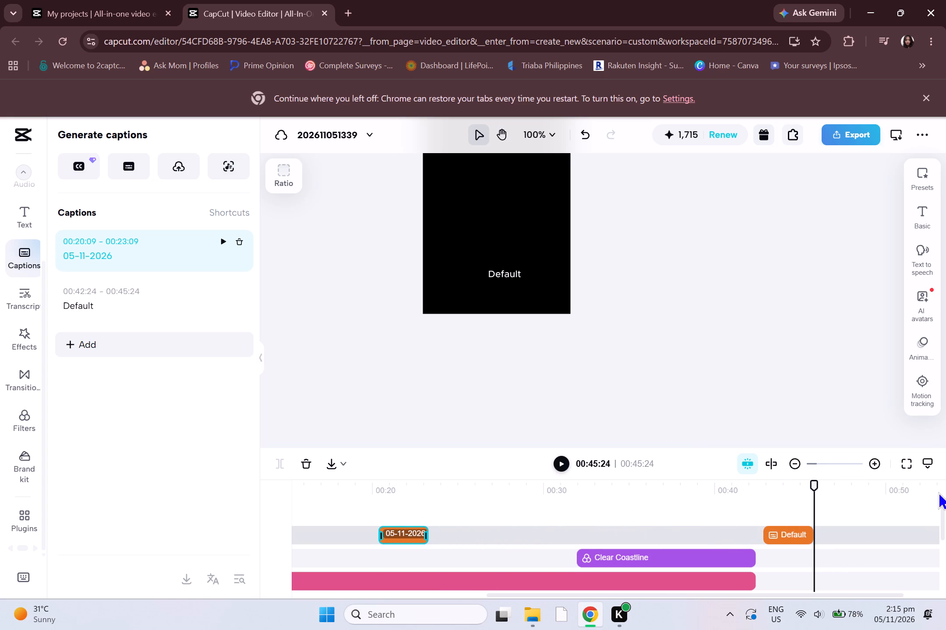
left_click(790, 534)
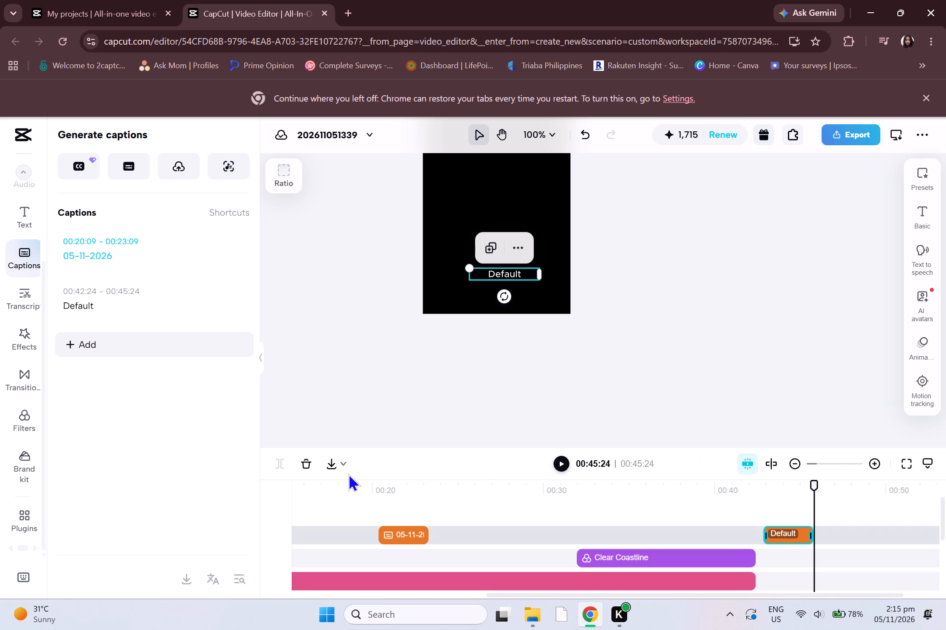
left_click(306, 469)
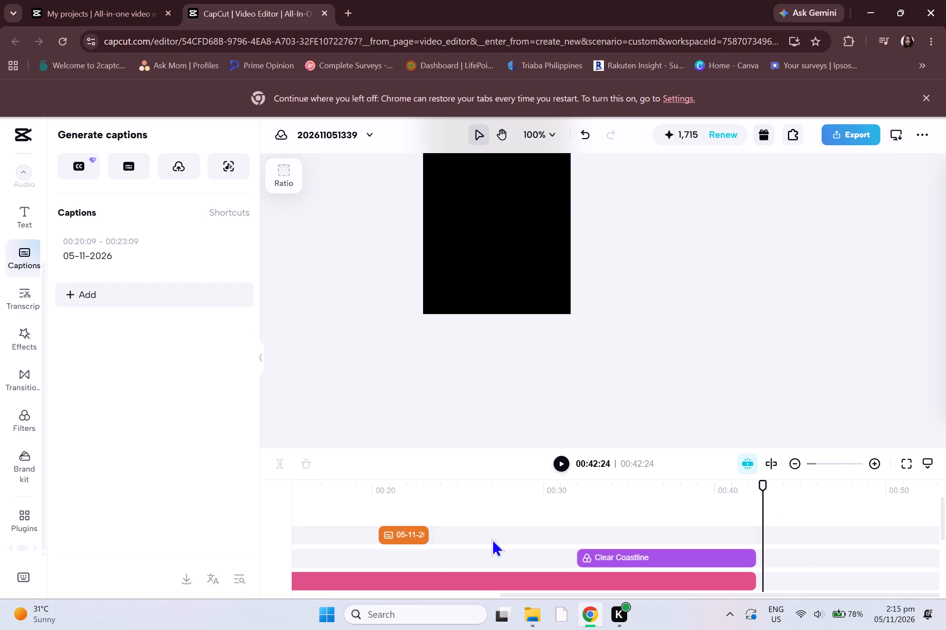
Extend the start of the 05-11-2026 caption back to the beginning of the video at 00:00:00.
scroll(558, 547, "down", 1)
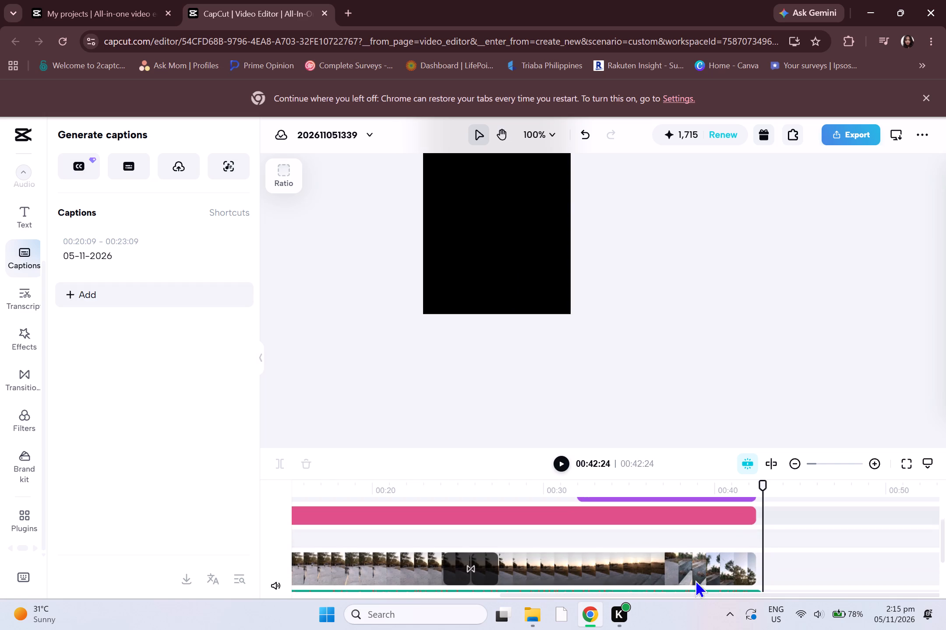
scroll(716, 578, "down", 2)
left_click_drag(686, 591, 679, 592)
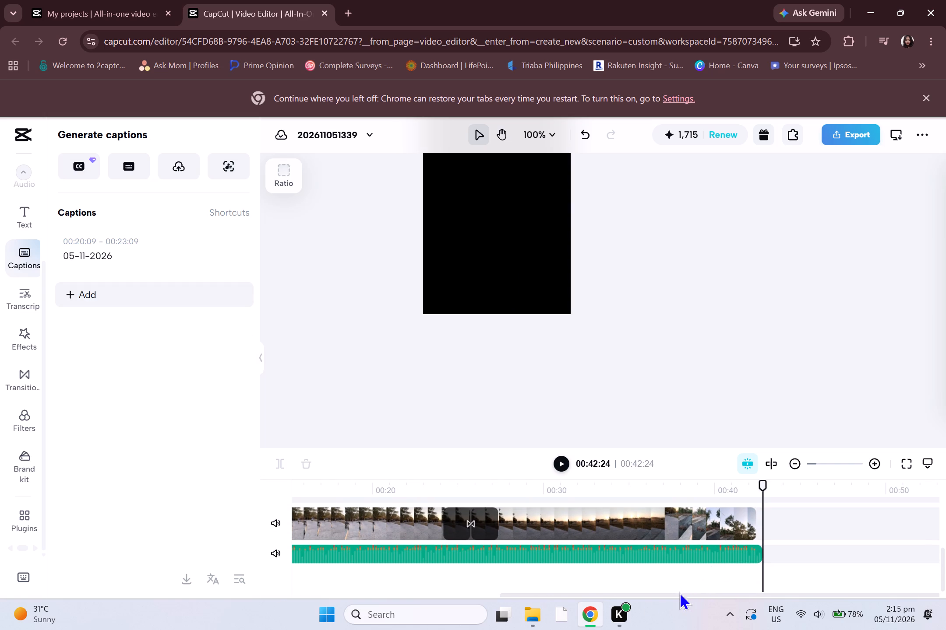
left_click_drag(679, 592, 509, 582)
left_click_drag(557, 593, 505, 588)
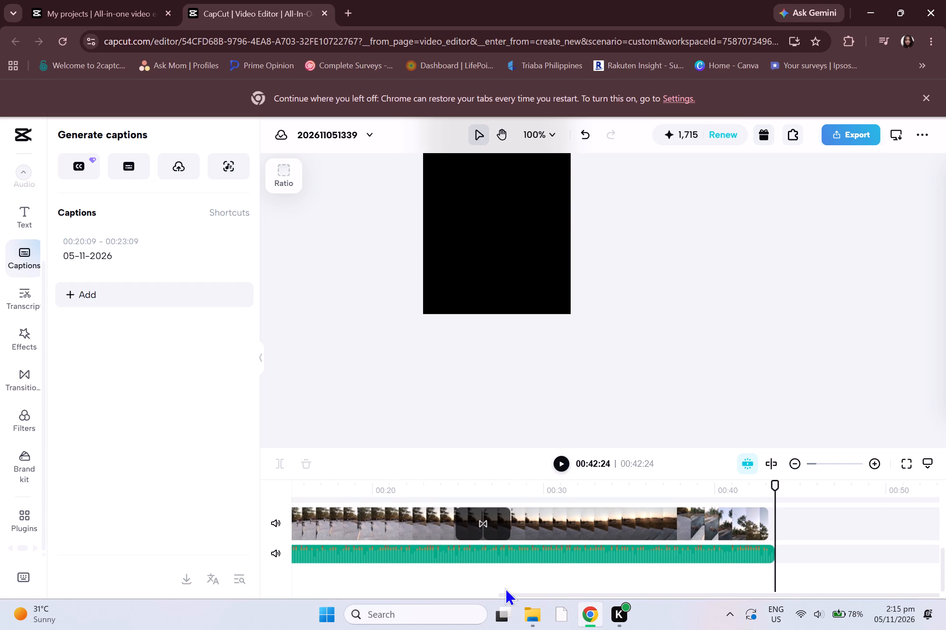
left_click_drag(505, 588, 363, 570)
scroll(769, 469, "up", 3)
scroll(685, 501, "up", 7)
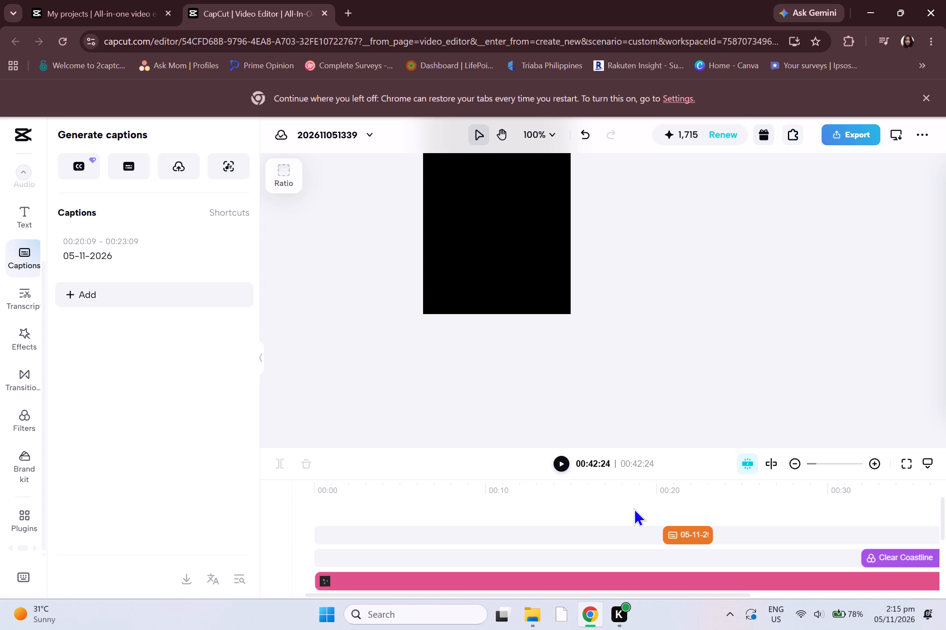
left_click(689, 531)
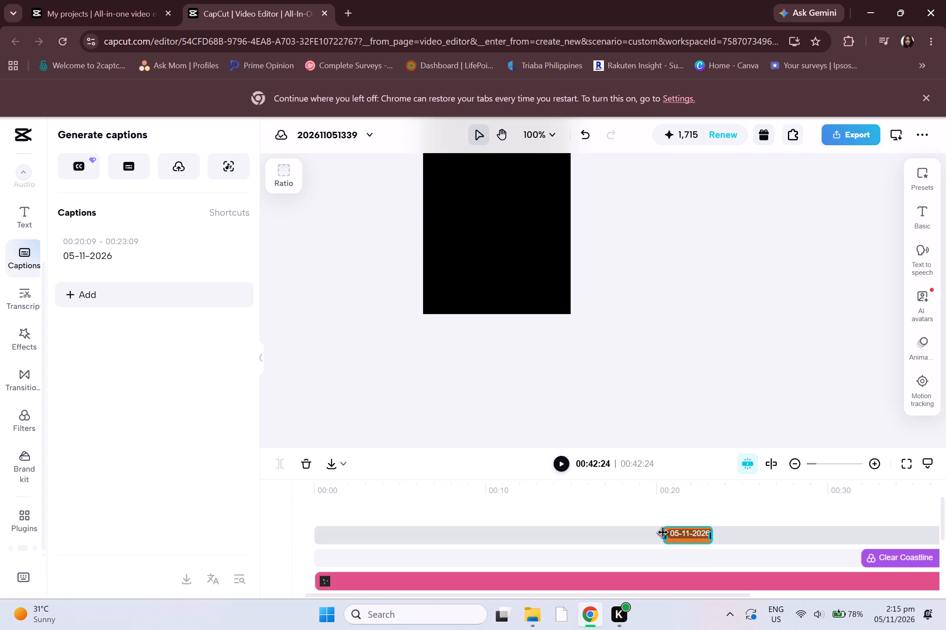
left_click(663, 534)
left_click_drag(664, 534, 220, 514)
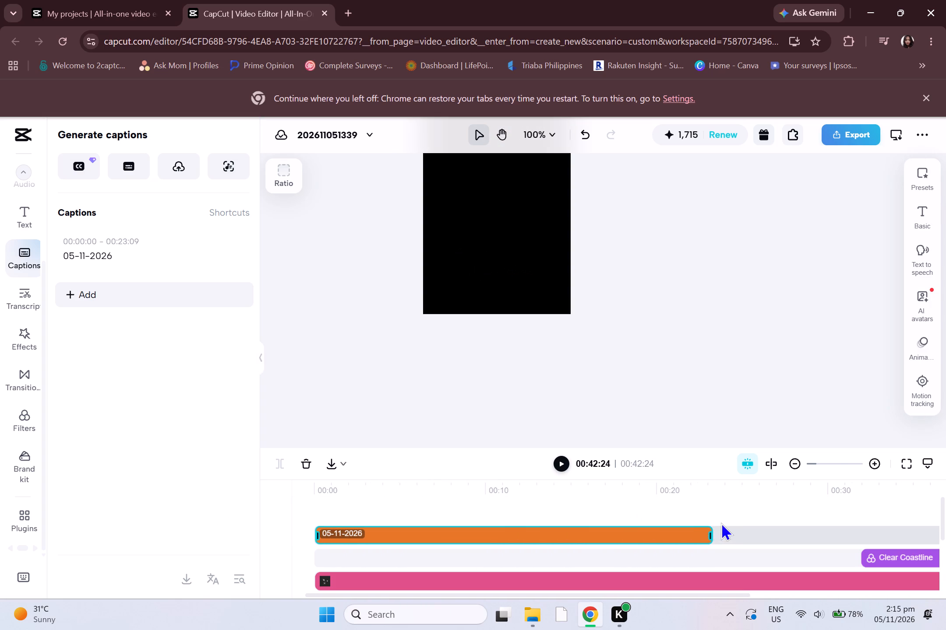
Extend the end of the 05-11-2026 caption to 00:42:13, level with the end of the Clear Coastline filter.
scroll(722, 520, "down", 1)
scroll(701, 505, "up", 1)
scroll(701, 505, "down", 3)
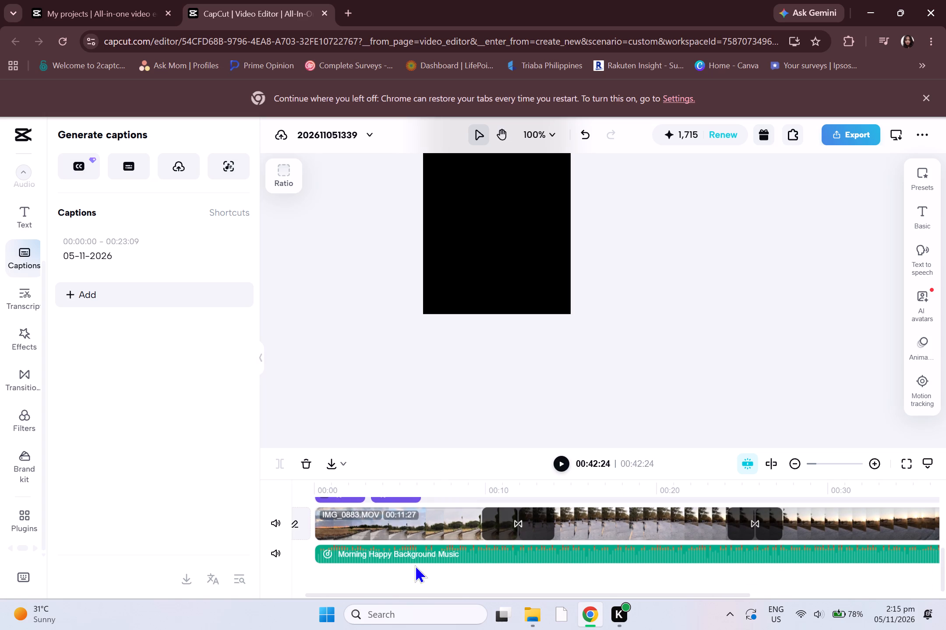
left_click_drag(466, 595, 424, 585)
scroll(695, 512, "up", 4)
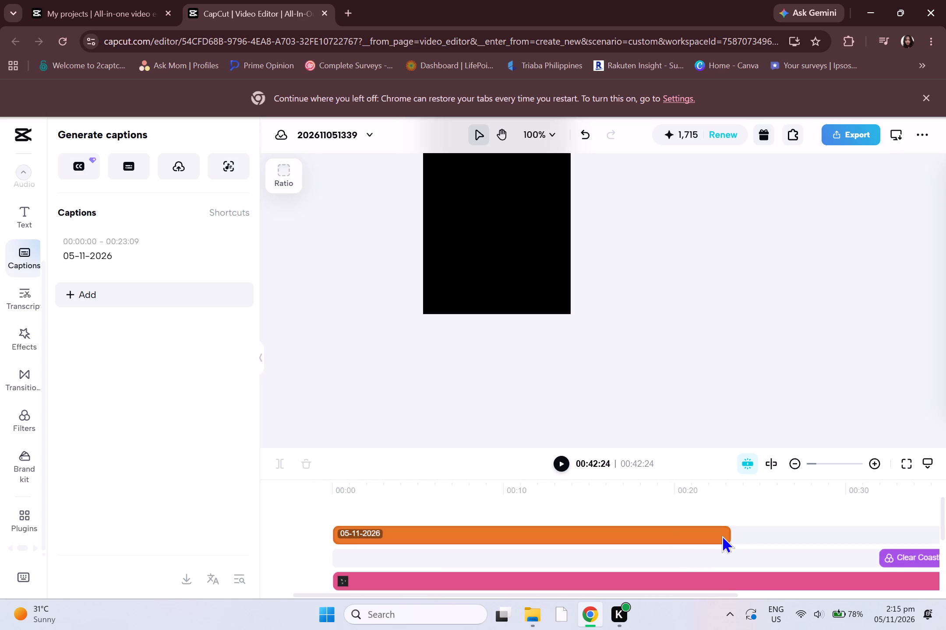
left_click(722, 535)
left_click_drag(731, 535, 945, 563)
scroll(930, 547, "down", 1)
scroll(876, 563, "down", 2)
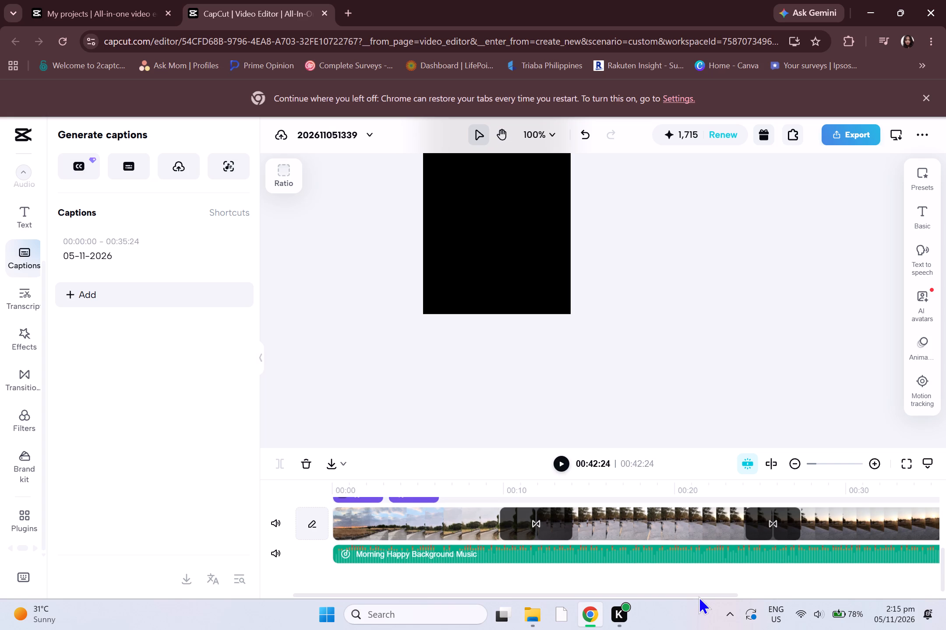
left_click_drag(699, 596, 840, 597)
scroll(815, 581, "up", 3)
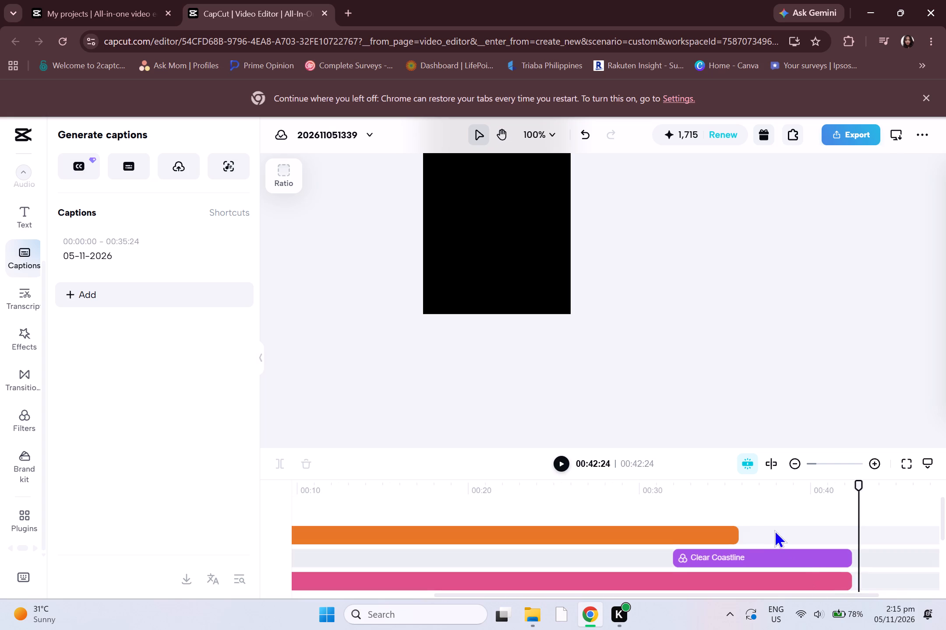
left_click(736, 532)
left_click_drag(736, 535, 836, 548)
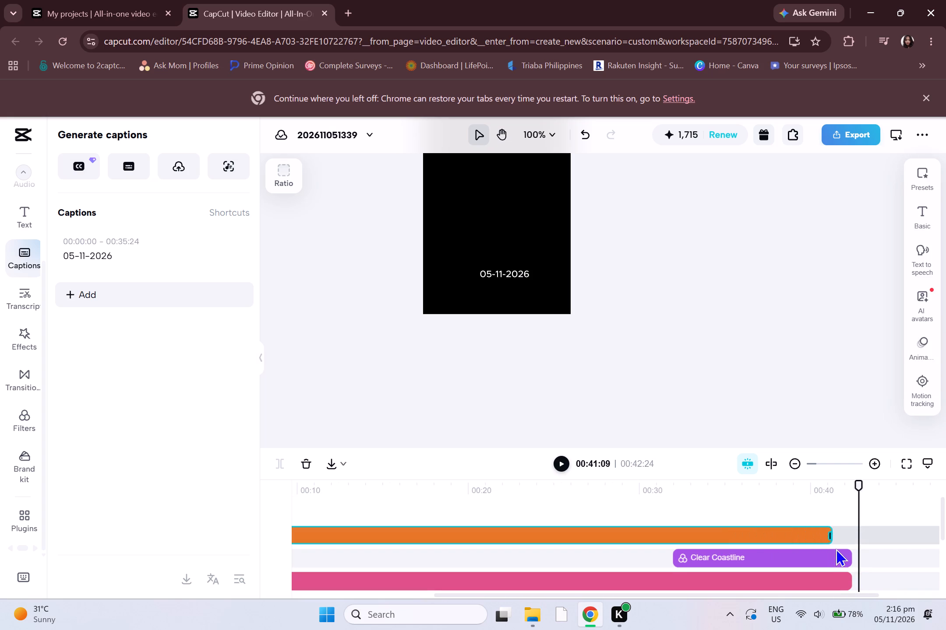
left_click_drag(836, 548, 852, 564)
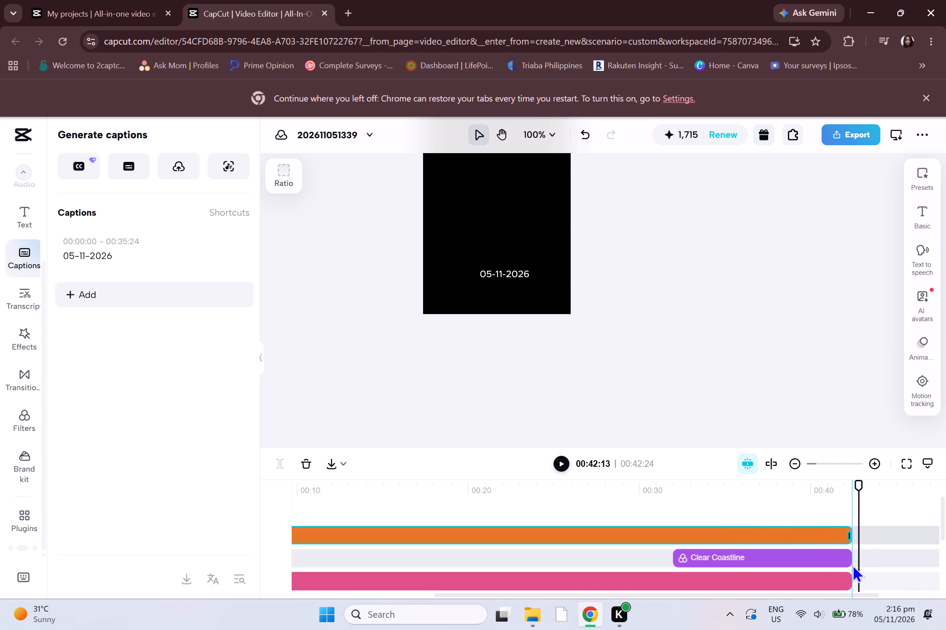
left_click_drag(852, 564, 850, 564)
Play the video from the beginning to review the date caption together with the sticker, effects and transitions.
scroll(800, 532, "down", 2)
scroll(800, 532, "up", 9)
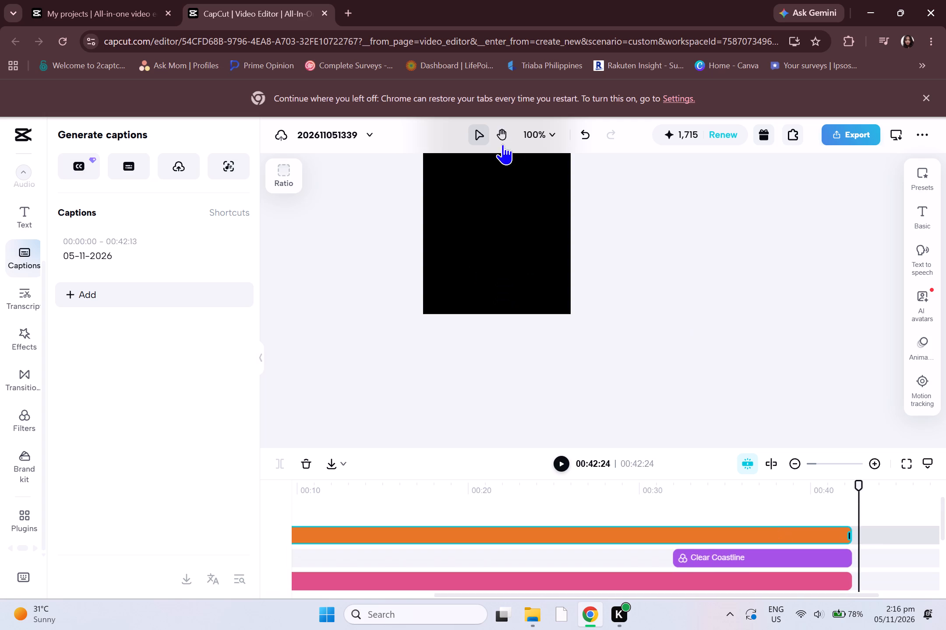
scroll(625, 456, "up", 3)
scroll(642, 420, "up", 4)
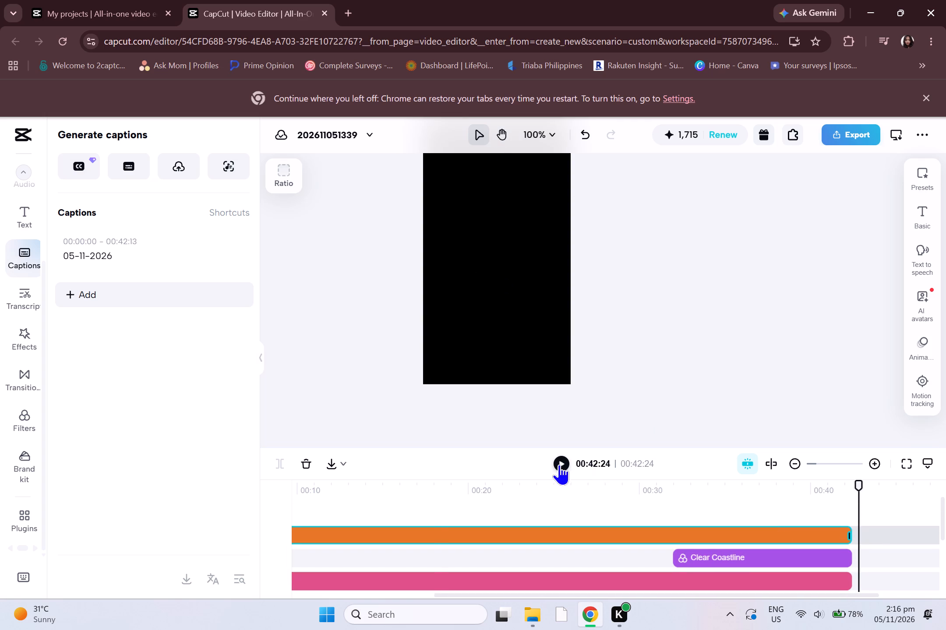
left_click(559, 464)
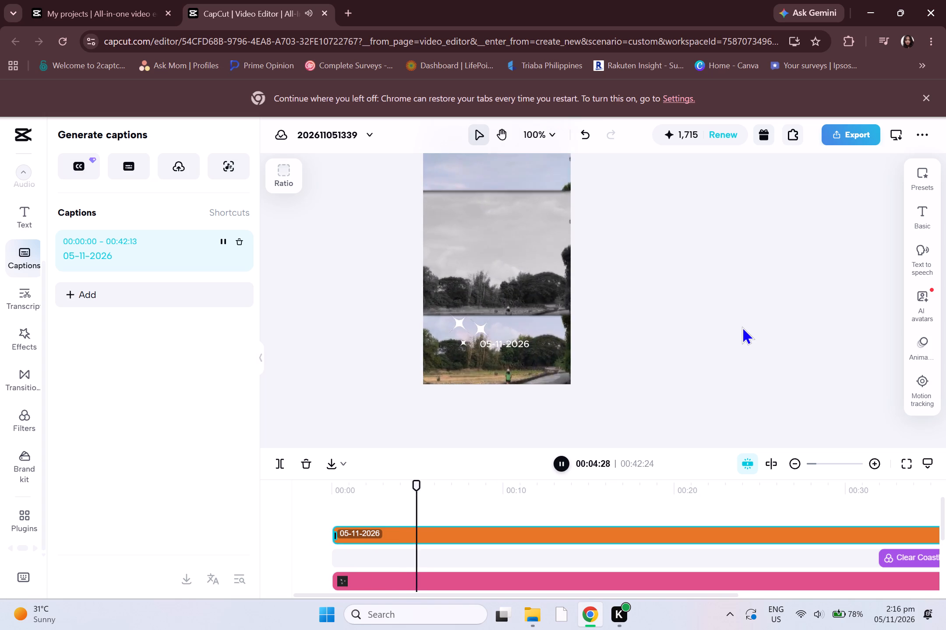
scroll(742, 326, "up", 1)
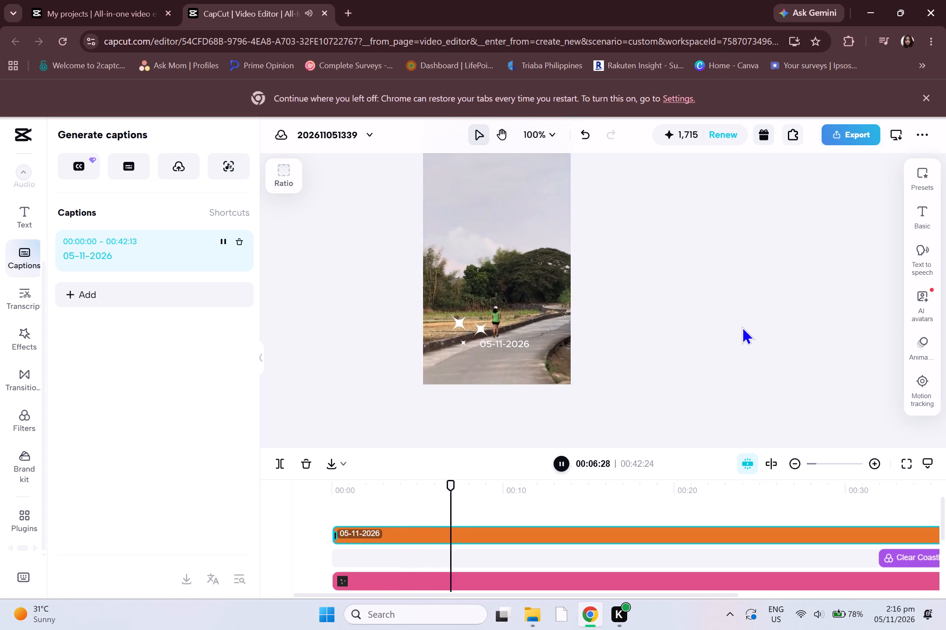
scroll(742, 326, "up", 1)
scroll(664, 364, "up", 1)
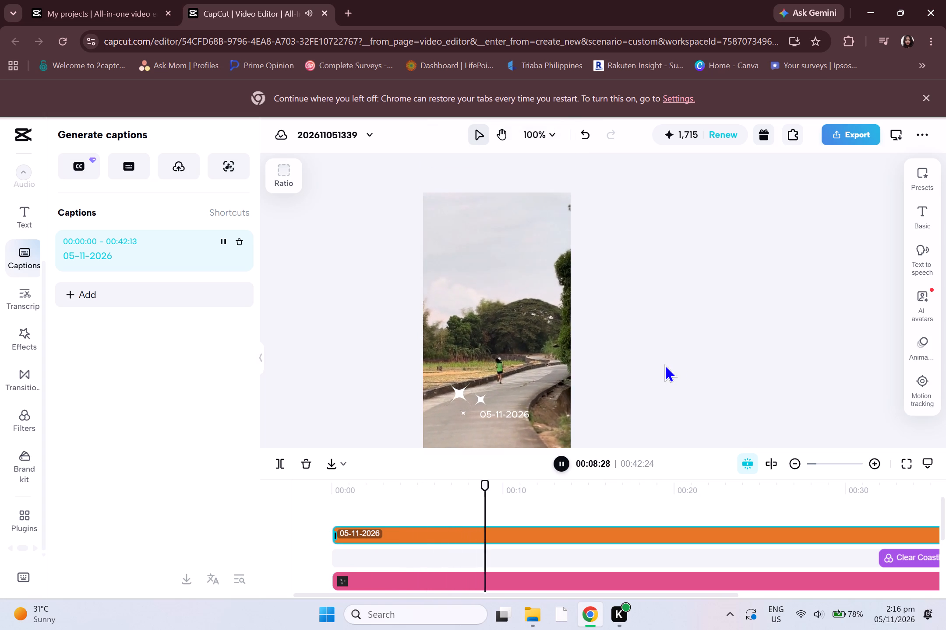
scroll(667, 364, "down", 1)
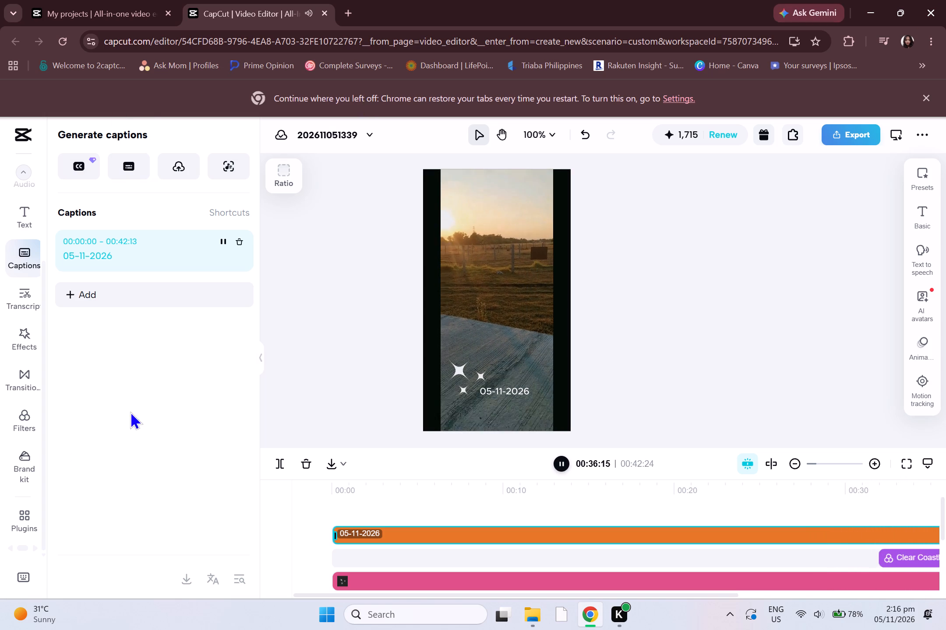
scroll(74, 339, "down", 1)
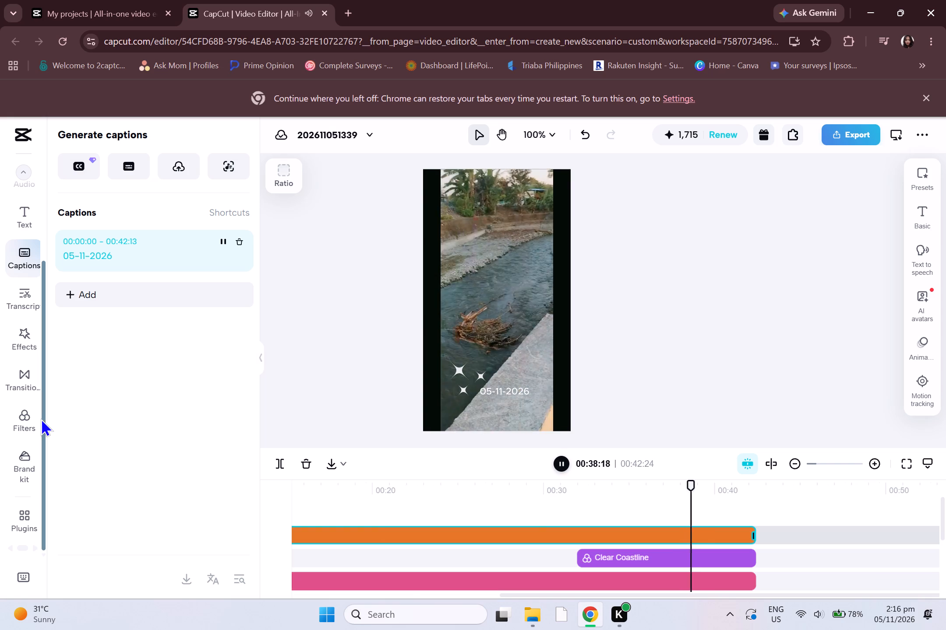
Browse the video effects library from the B.Duck and Halloween groups down to the Celebrate group.
left_click(21, 352)
scroll(222, 375, "down", 1)
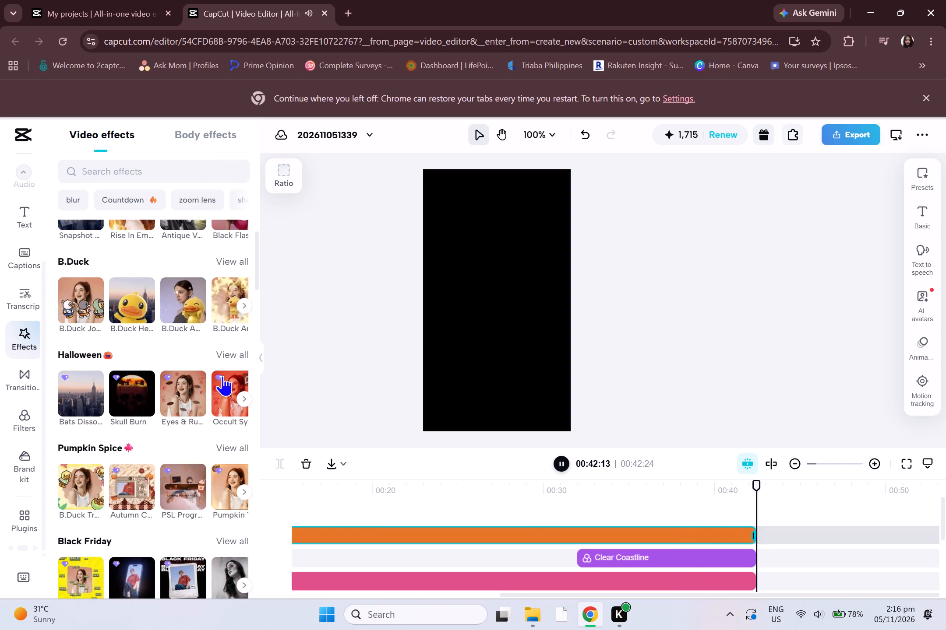
scroll(219, 378, "down", 2)
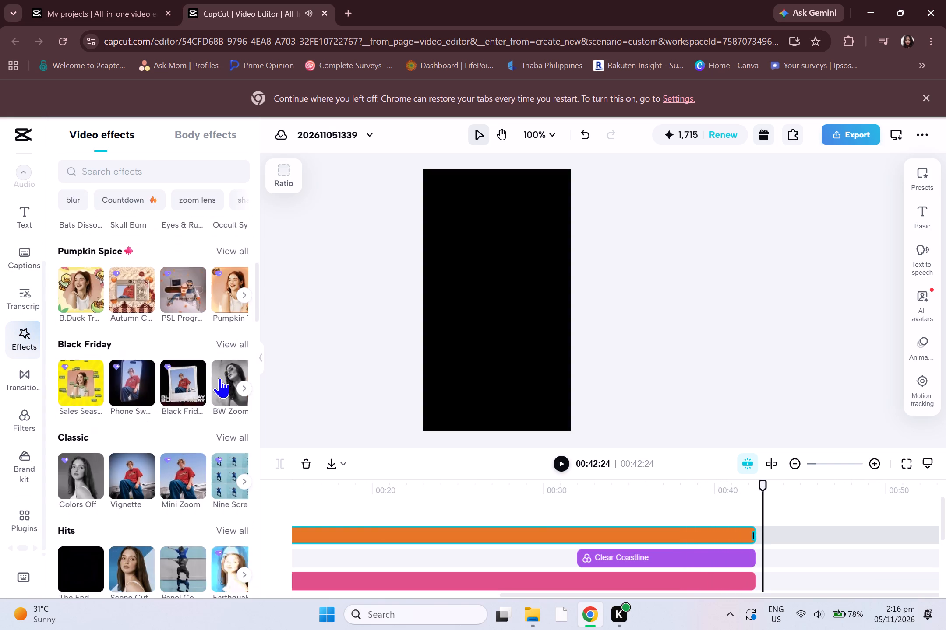
scroll(219, 378, "down", 10)
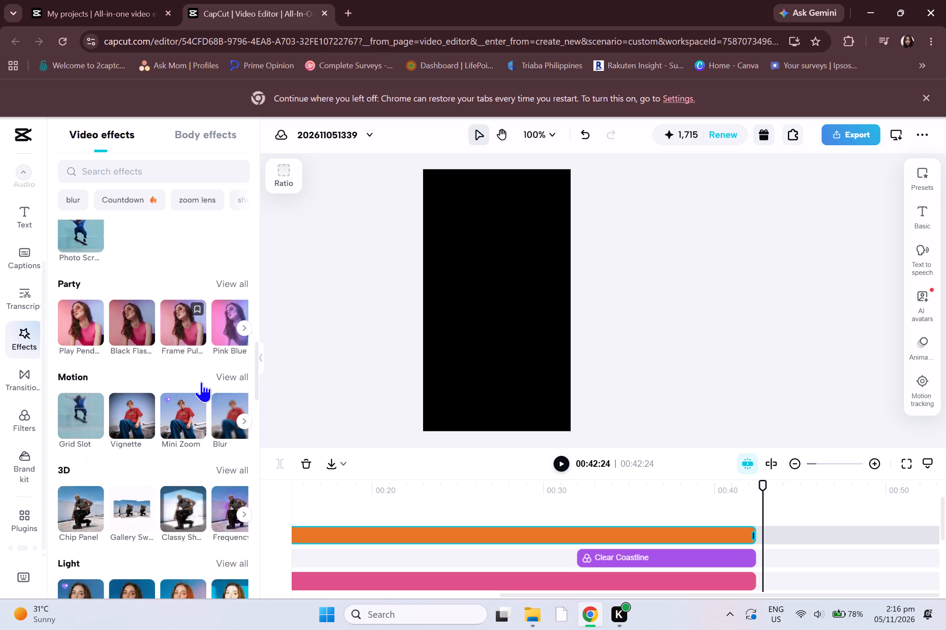
scroll(201, 381, "down", 17)
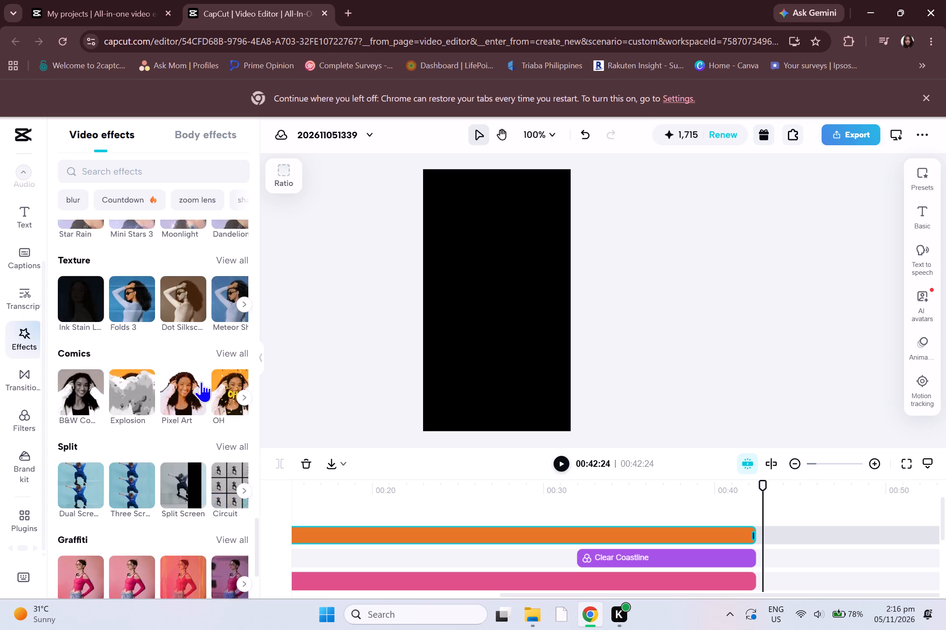
scroll(201, 381, "down", 2)
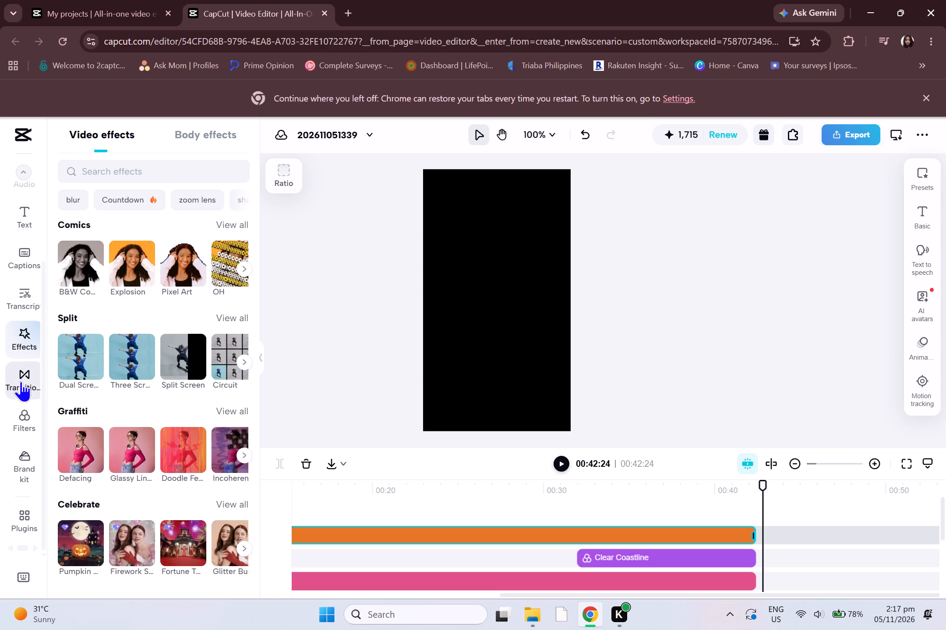
Look through the filter categories, from Hits and Life down to Photo Booth, CCD and Pet.
left_click(38, 418)
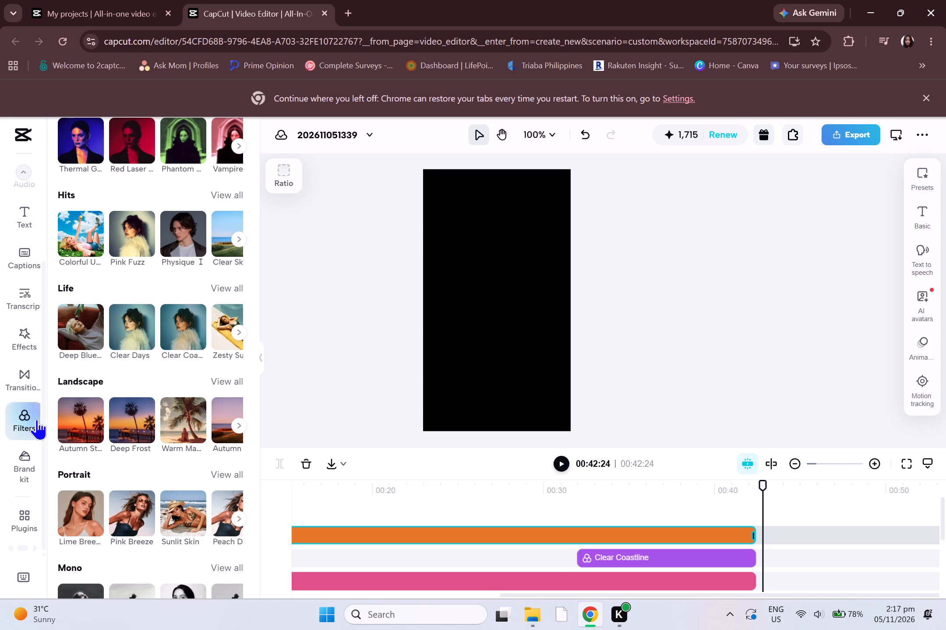
scroll(182, 378, "down", 2)
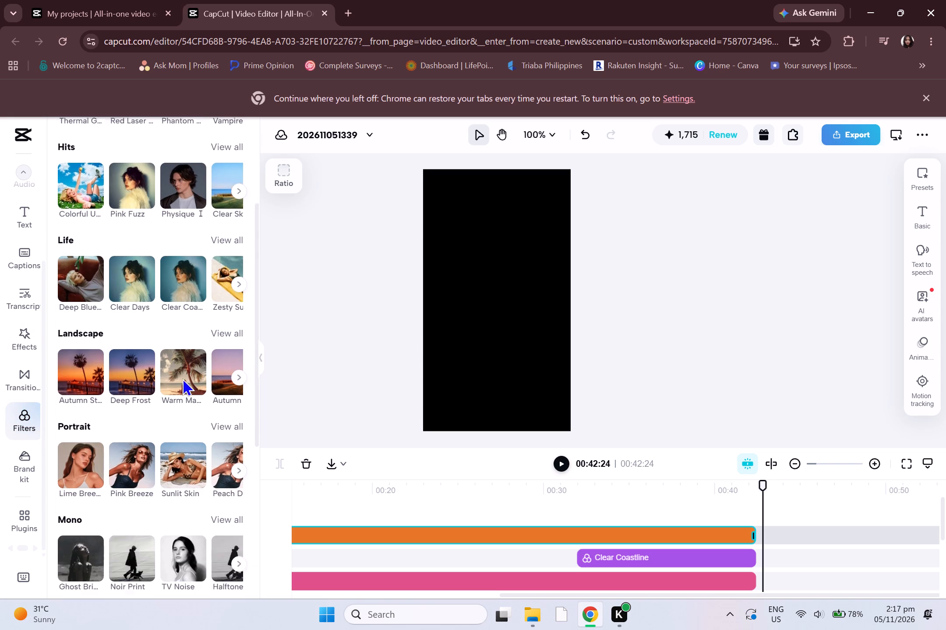
scroll(182, 378, "down", 12)
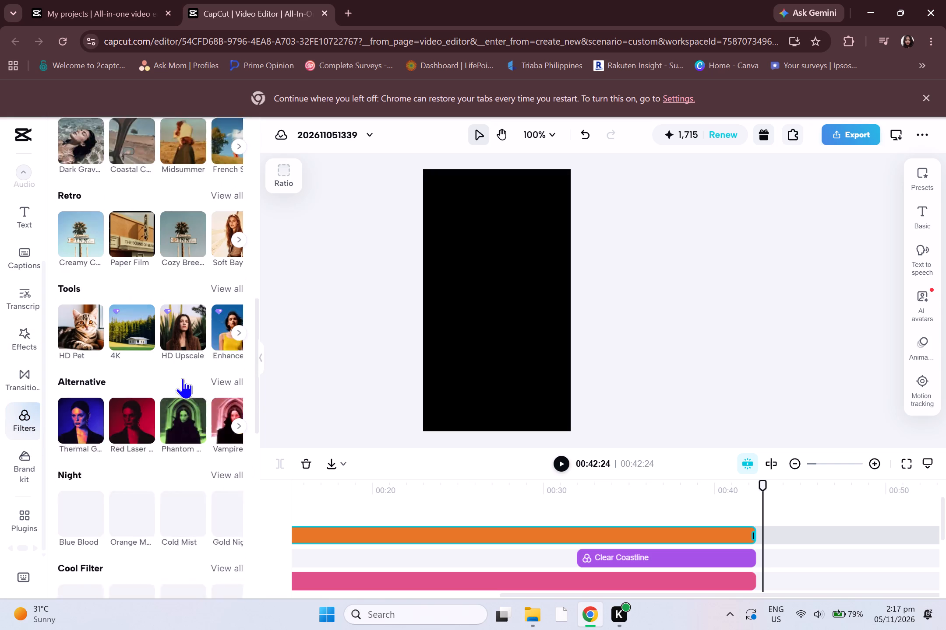
scroll(182, 378, "down", 7)
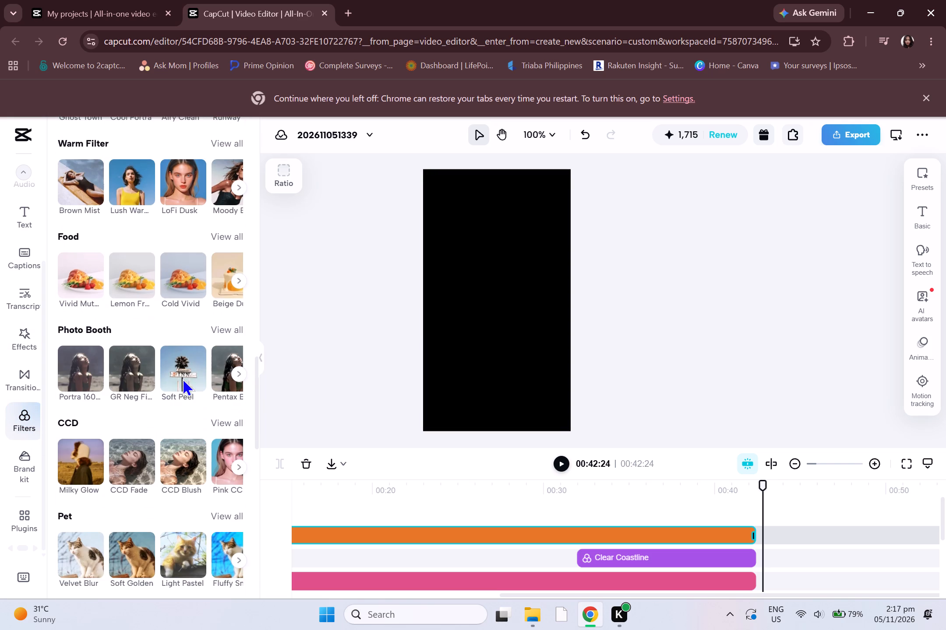
scroll(182, 378, "down", 3)
scroll(182, 378, "up", 12)
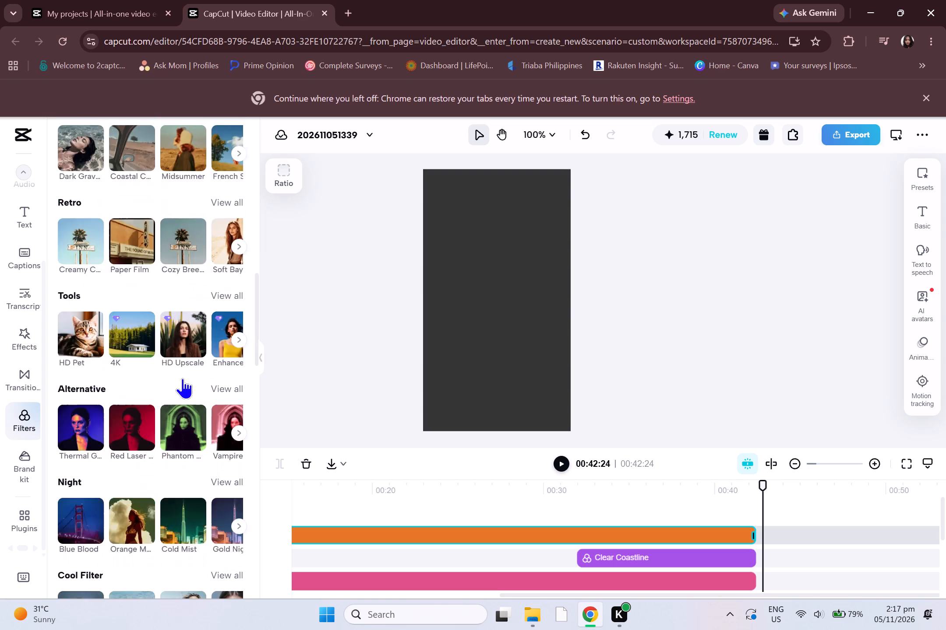
scroll(182, 378, "up", 20)
scroll(182, 378, "up", 3)
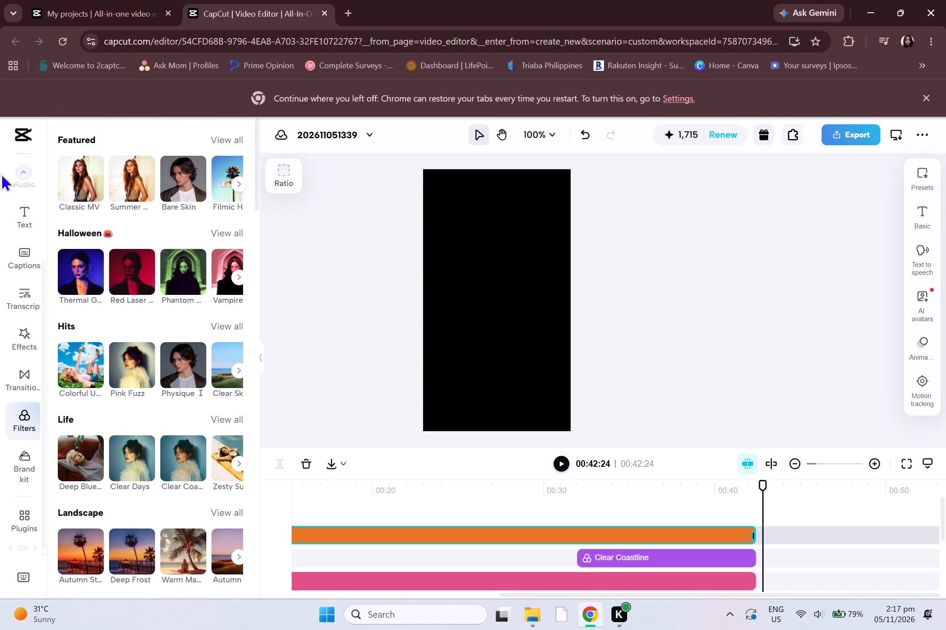
Look through the template categories, from Editor's Picks and New Year down to Celebrate and Game.
left_click(23, 178)
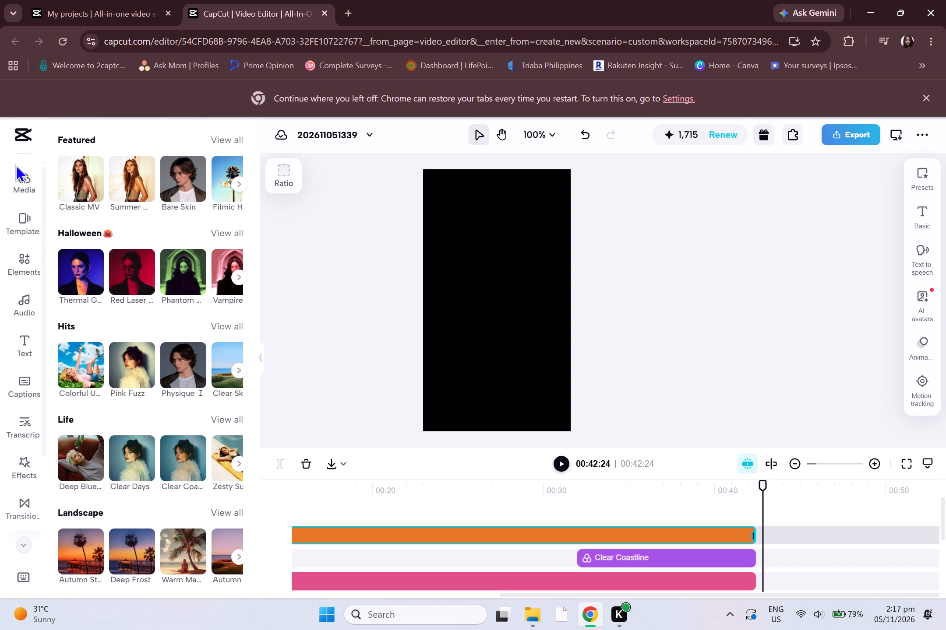
left_click(25, 220)
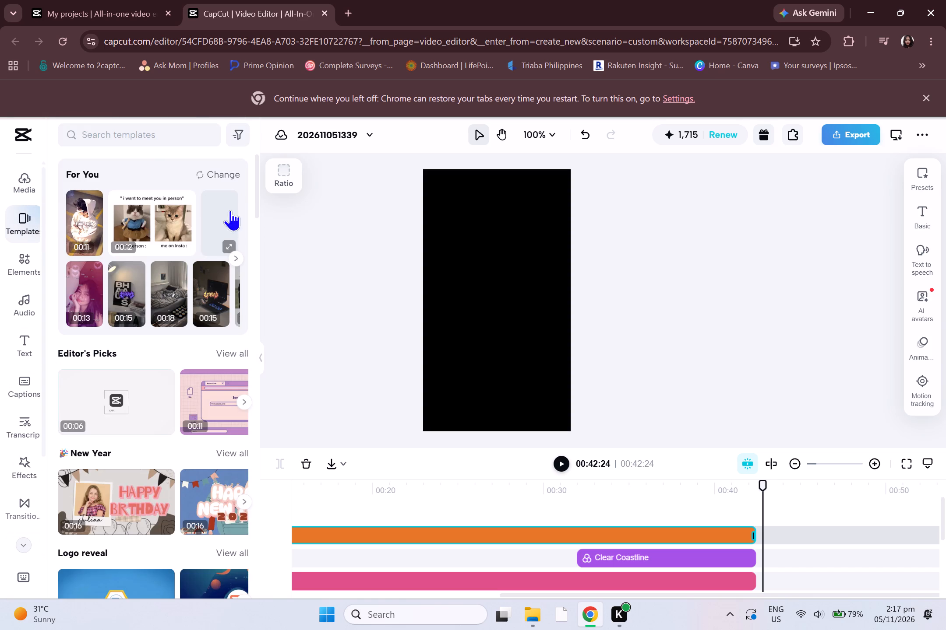
scroll(160, 392, "down", 1)
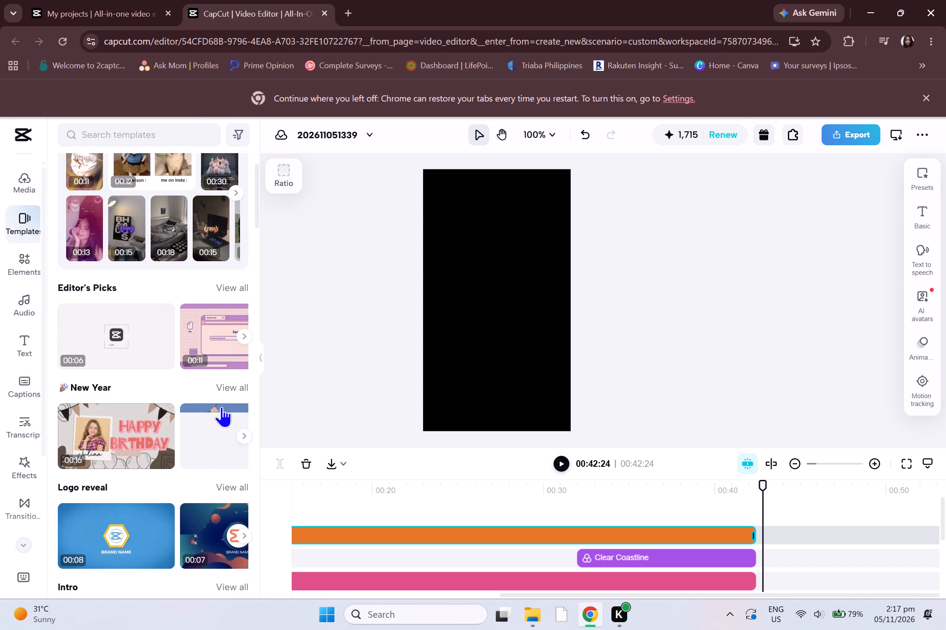
scroll(221, 406, "down", 2)
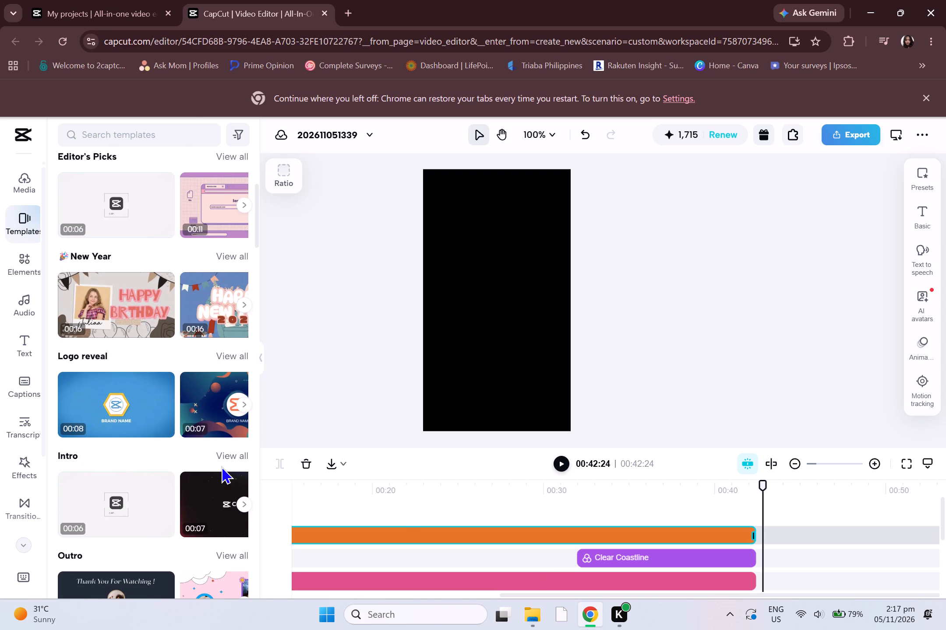
scroll(221, 466, "down", 7)
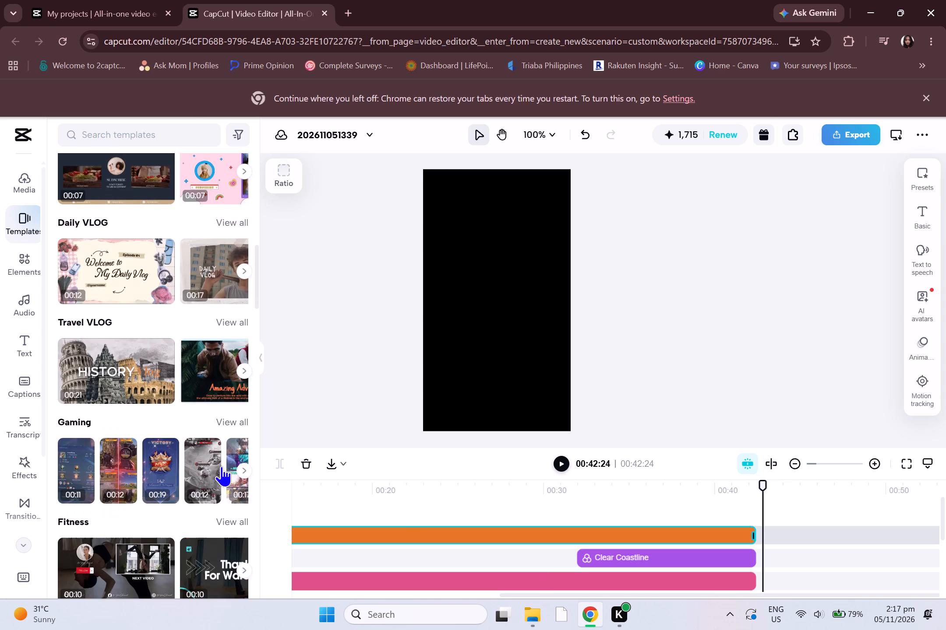
scroll(221, 466, "down", 10)
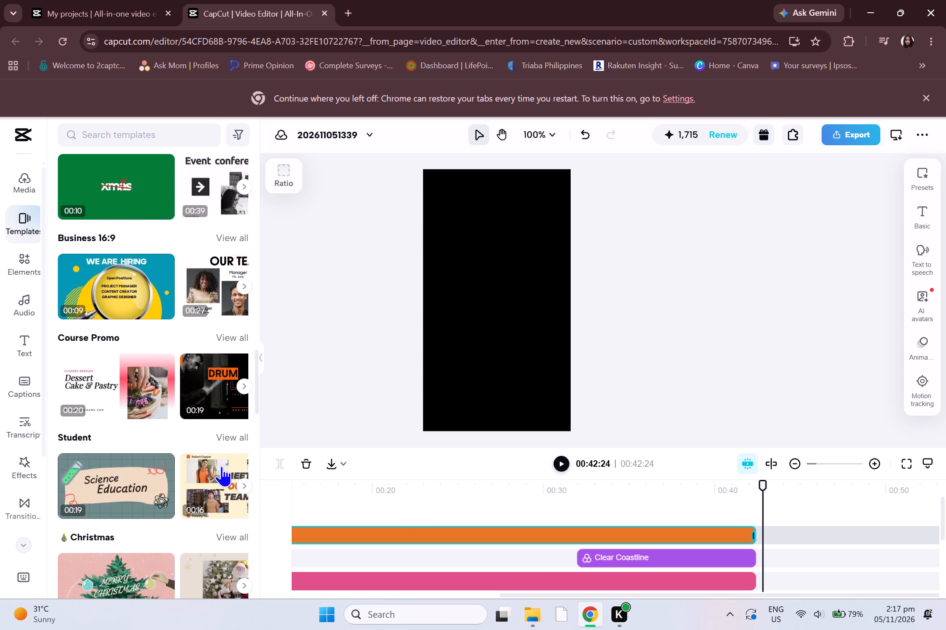
scroll(221, 466, "down", 8)
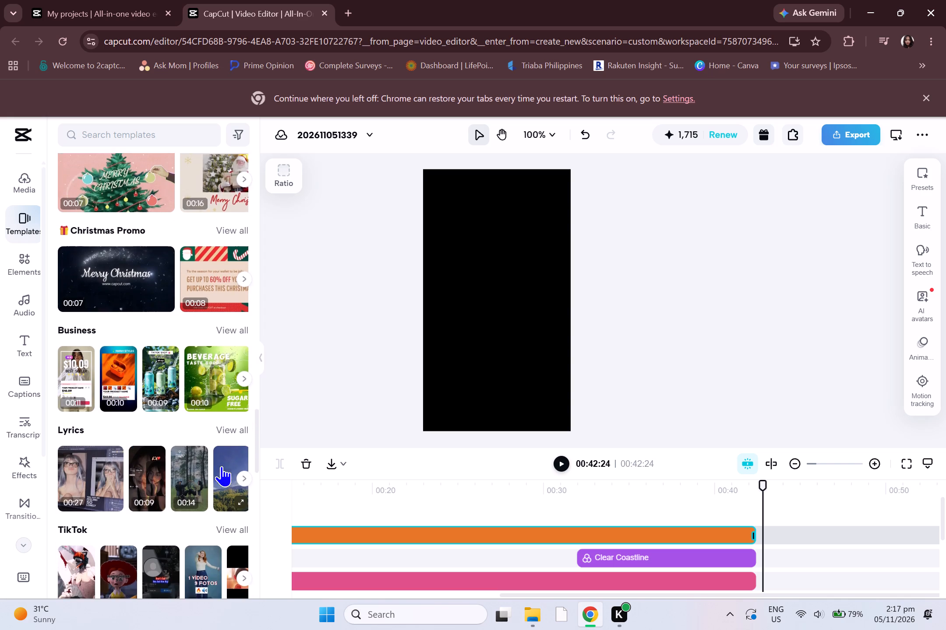
scroll(221, 466, "down", 7)
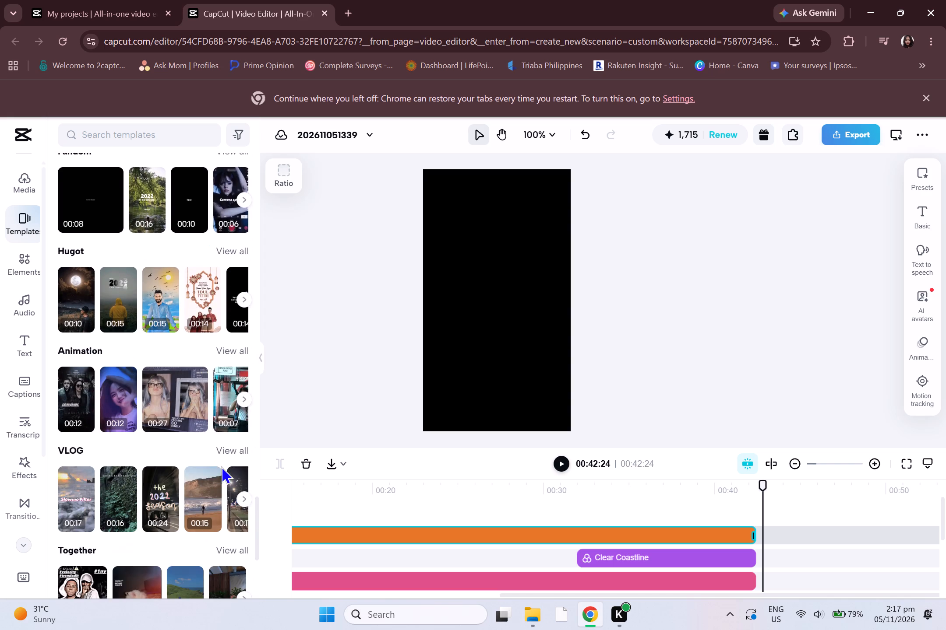
scroll(221, 466, "down", 9)
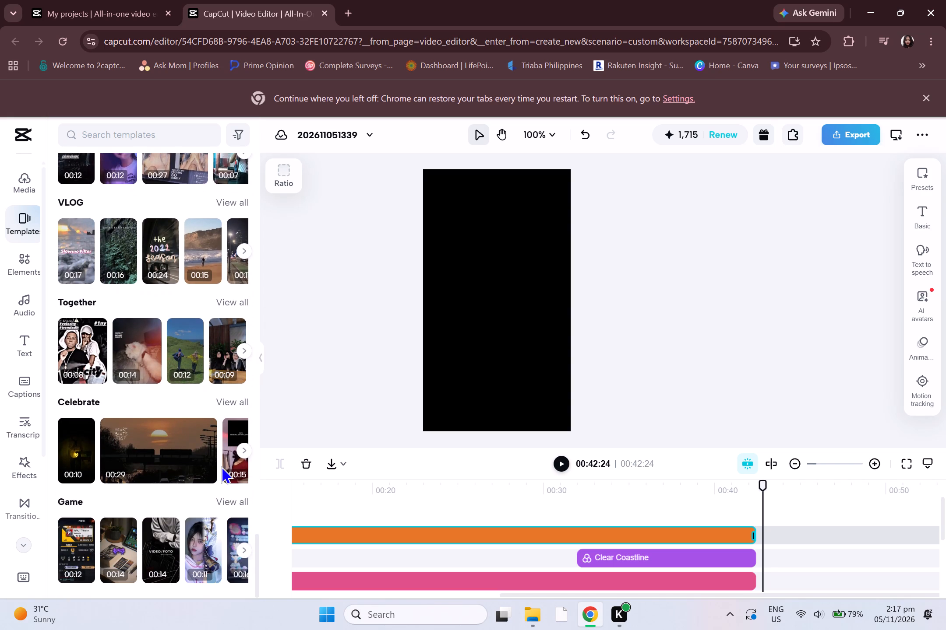
scroll(221, 466, "down", 1)
scroll(226, 460, "up", 13)
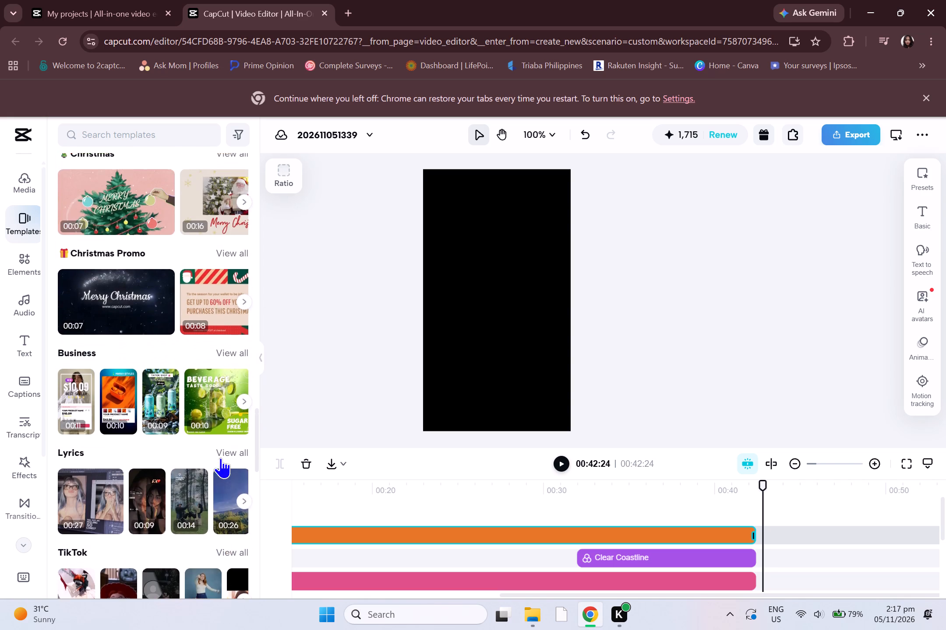
scroll(220, 458, "up", 12)
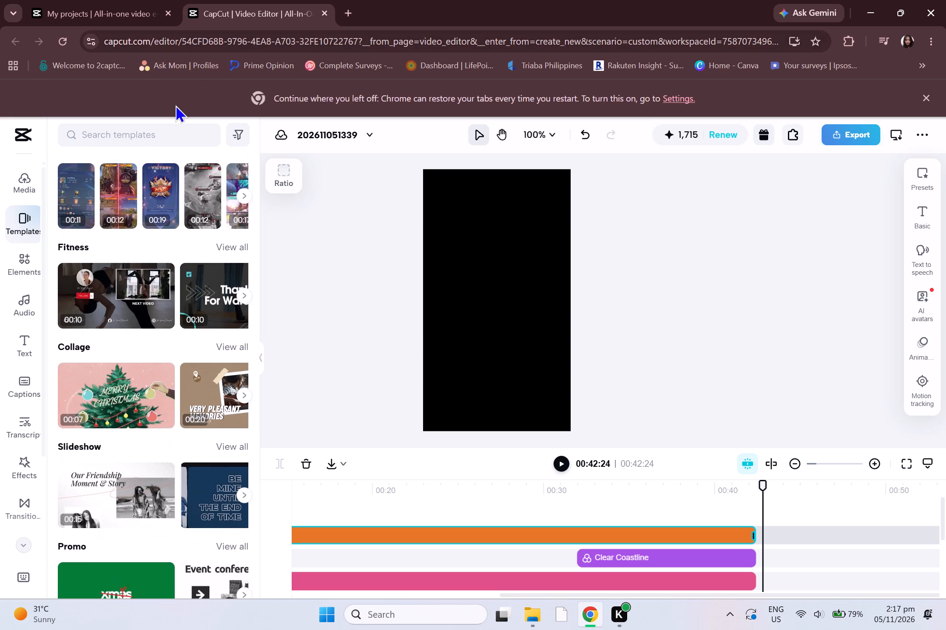
Search the templates for "thank you" using the suggested term "thankyou for watching".
left_click(141, 138)
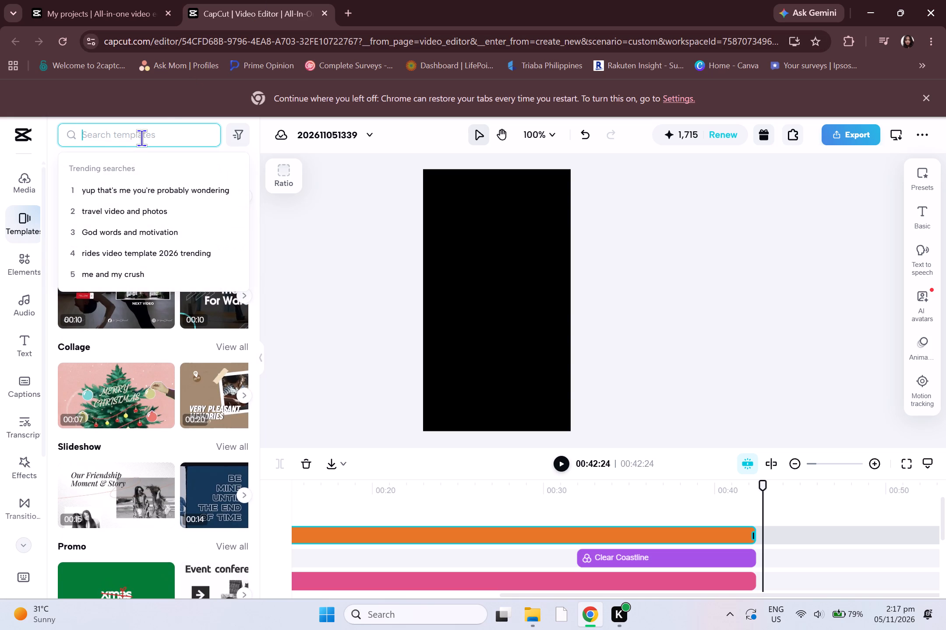
type("thank")
key("space")
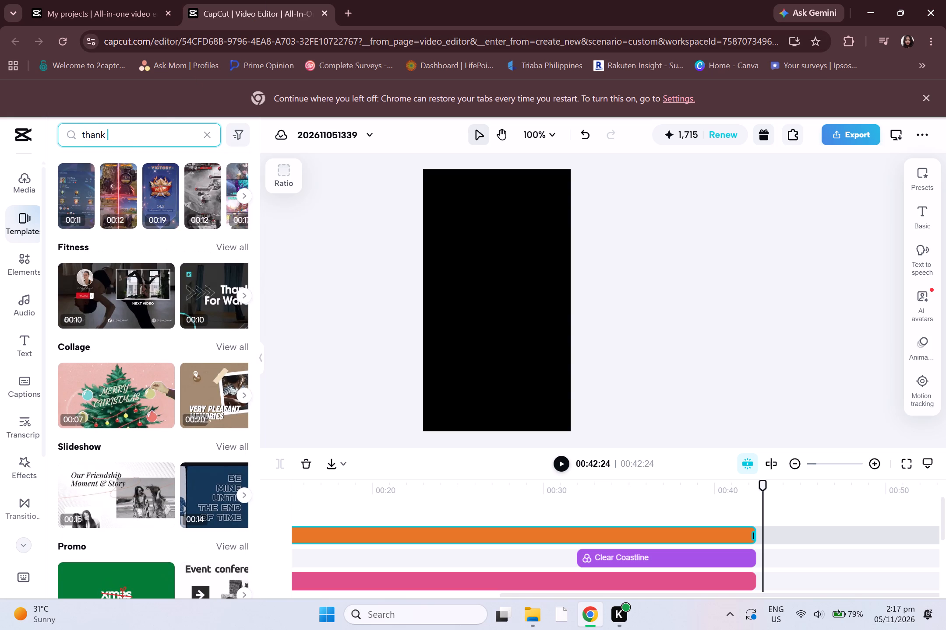
key("y")
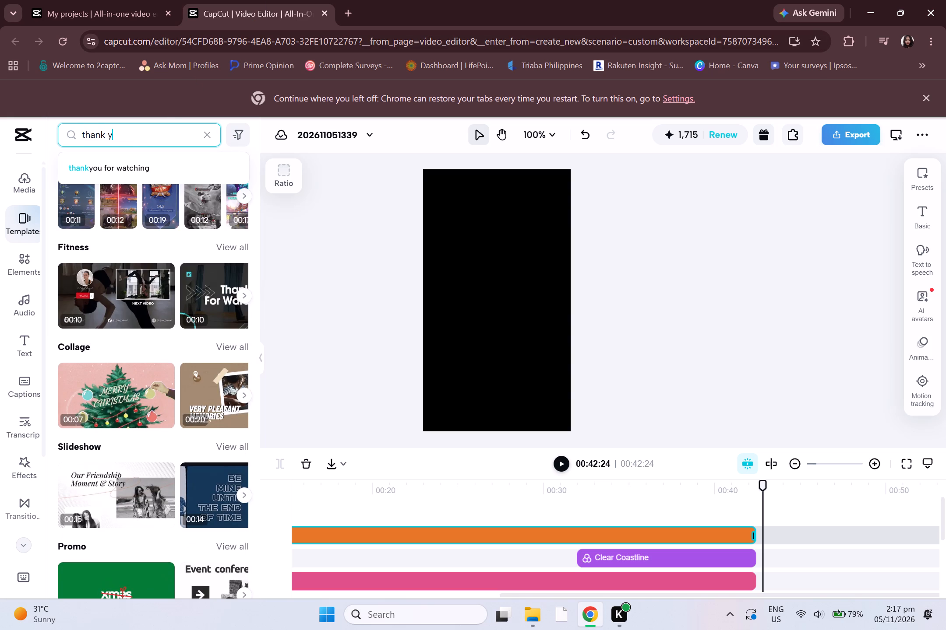
type("ou")
left_click(86, 164)
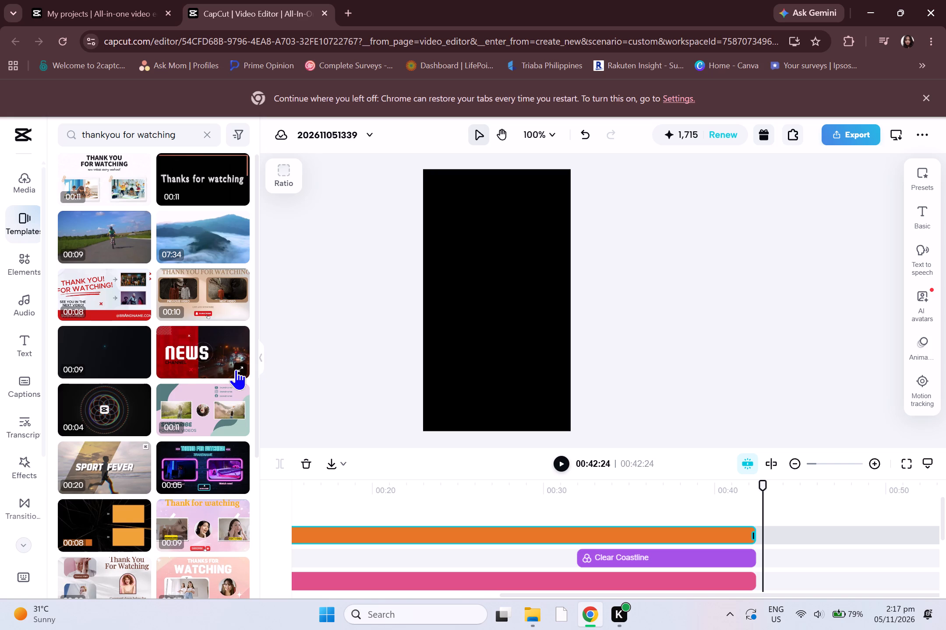
Look through the template results for "thankyou for watching" for a suitable video ending.
scroll(192, 379, "down", 2)
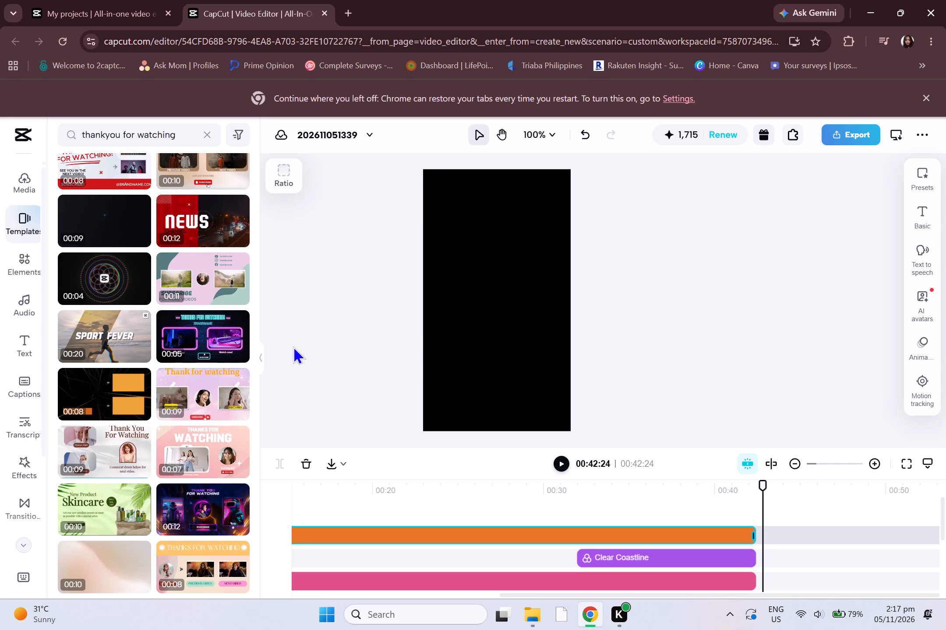
scroll(127, 405, "down", 2)
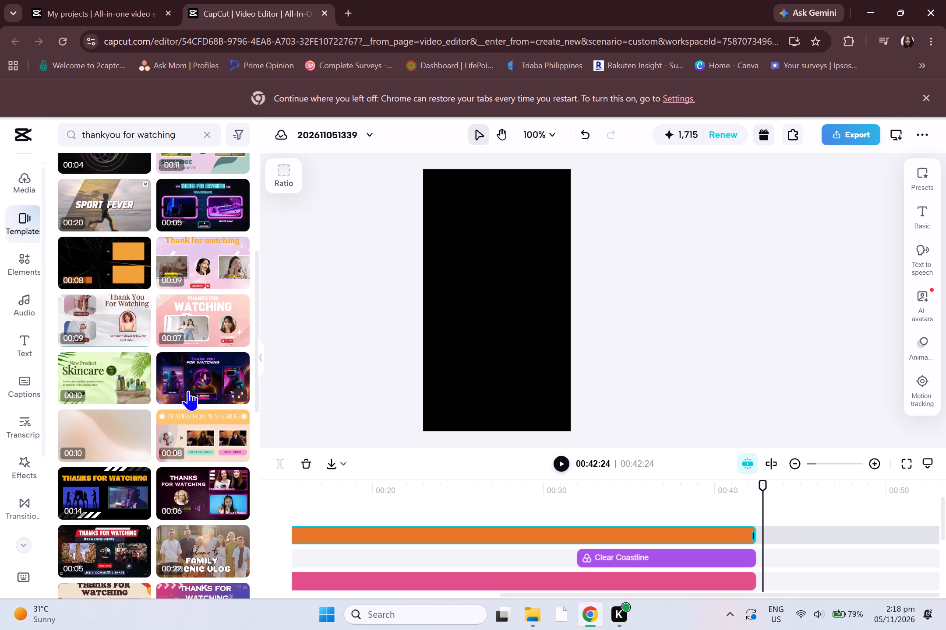
scroll(212, 403, "down", 2)
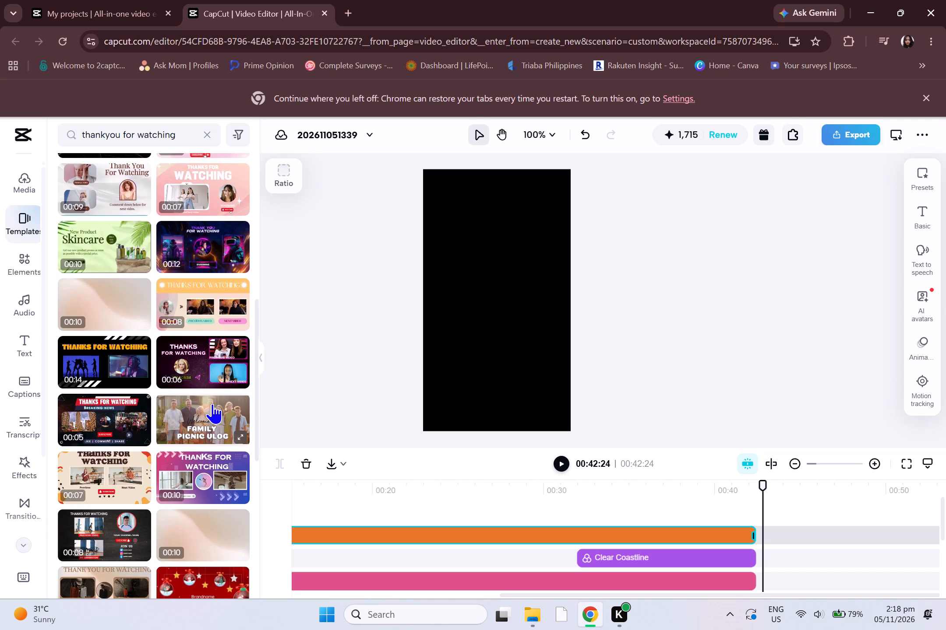
scroll(212, 403, "down", 6)
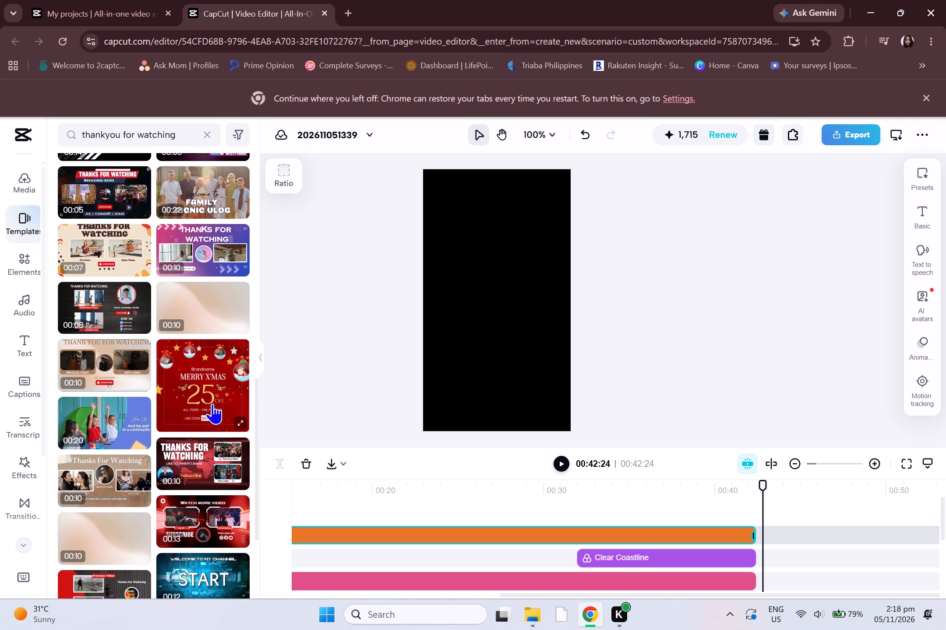
scroll(173, 399, "down", 2)
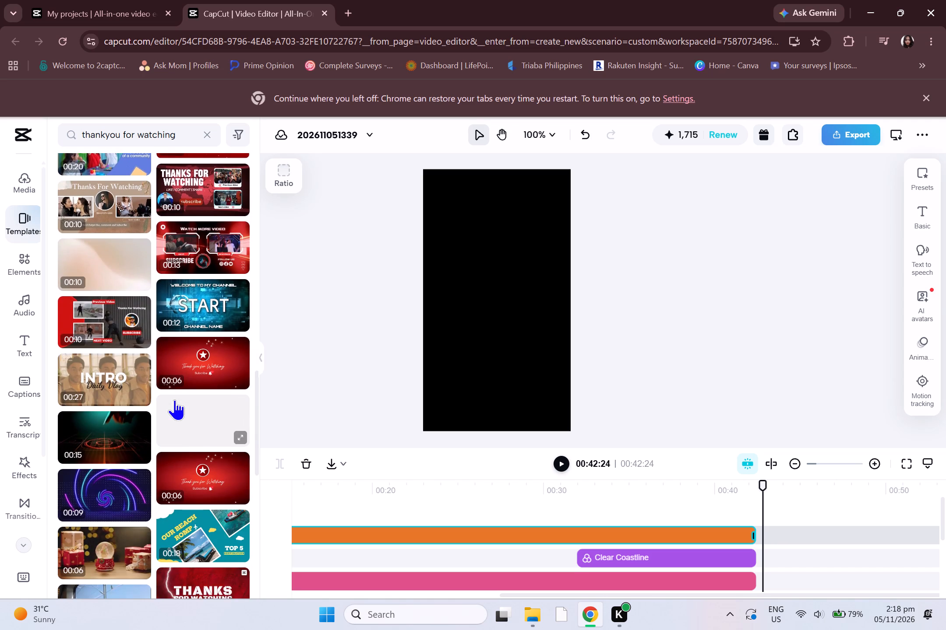
scroll(174, 399, "down", 1)
scroll(174, 399, "up", 4)
scroll(175, 398, "down", 3)
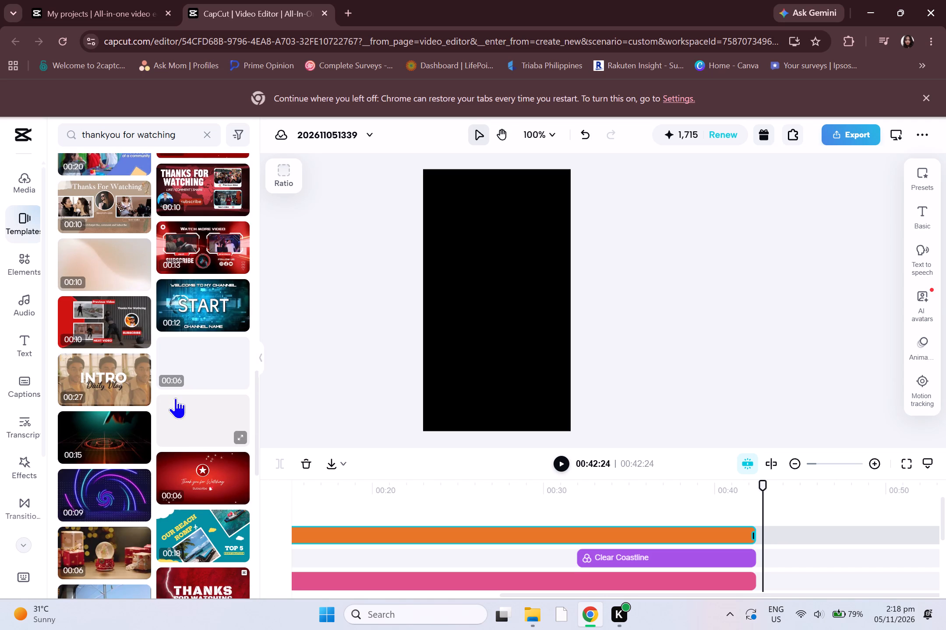
scroll(175, 398, "down", 3)
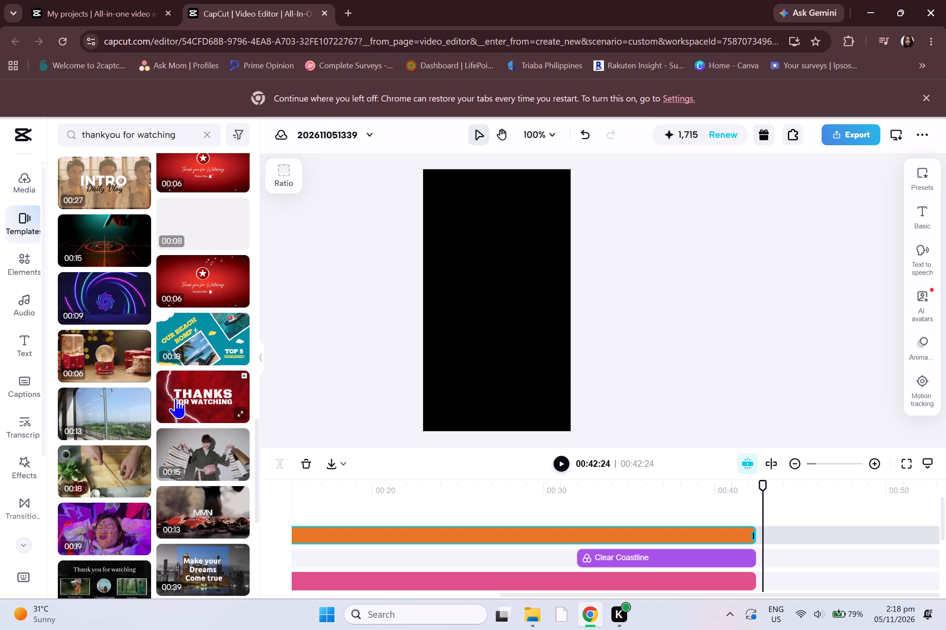
scroll(175, 398, "down", 3)
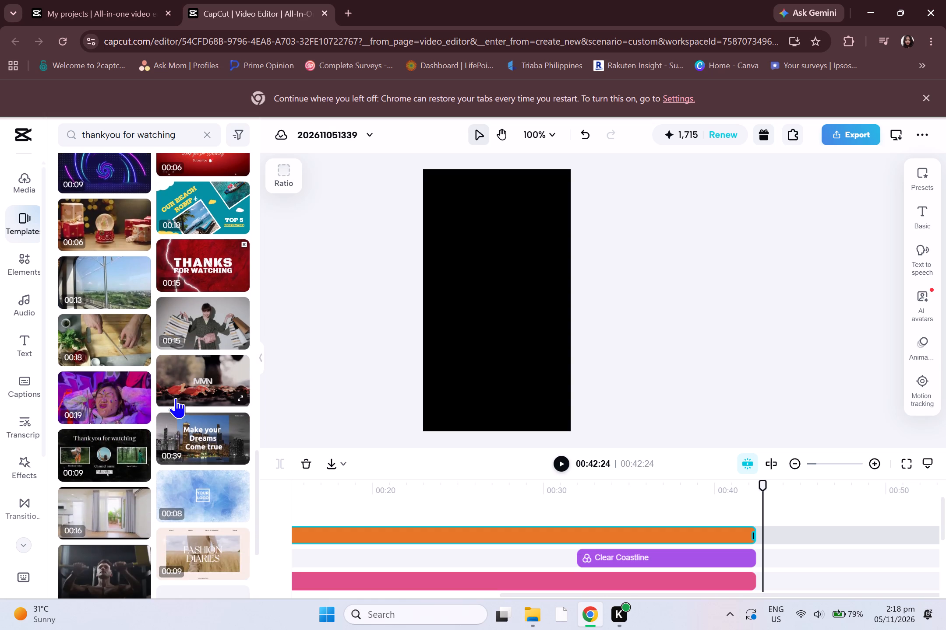
scroll(175, 398, "down", 3)
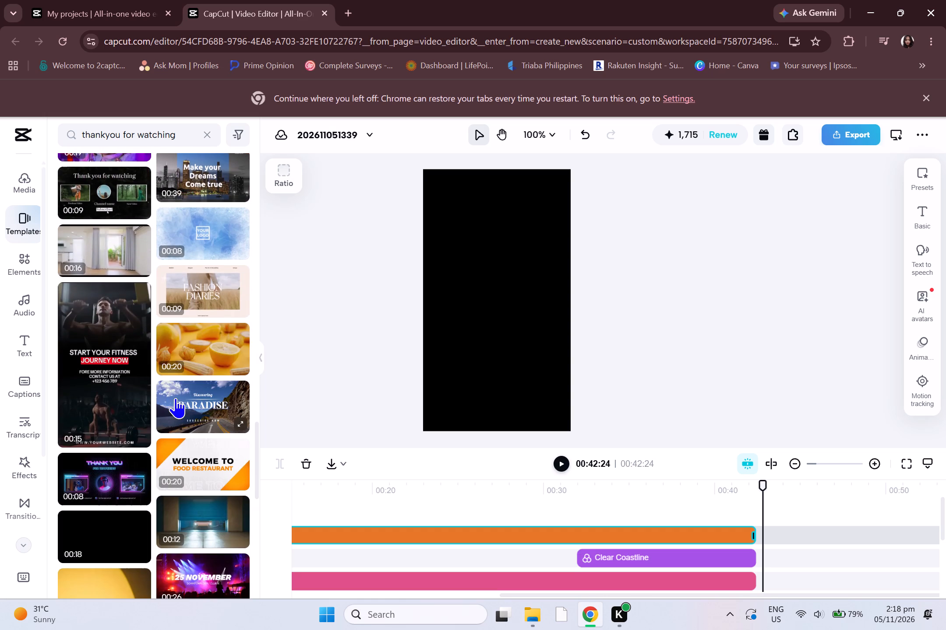
scroll(175, 398, "down", 1)
scroll(176, 397, "up", 6)
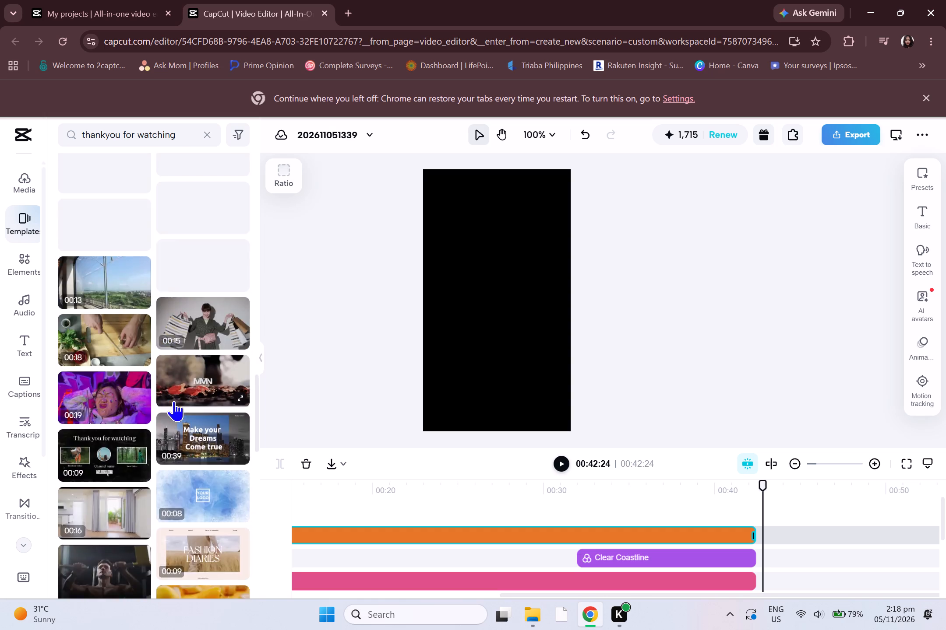
scroll(173, 401, "up", 10)
scroll(173, 401, "up", 11)
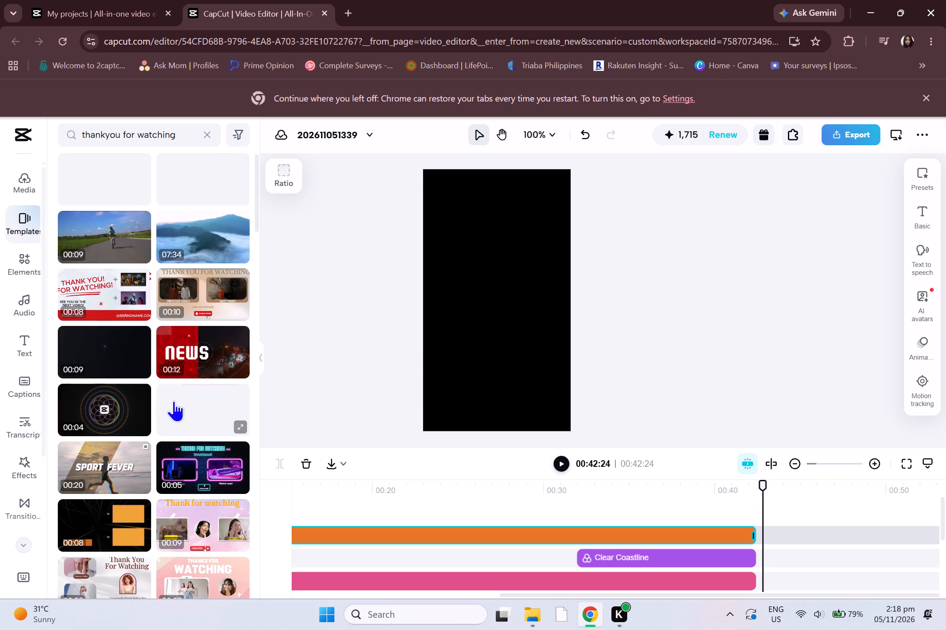
scroll(173, 401, "up", 8)
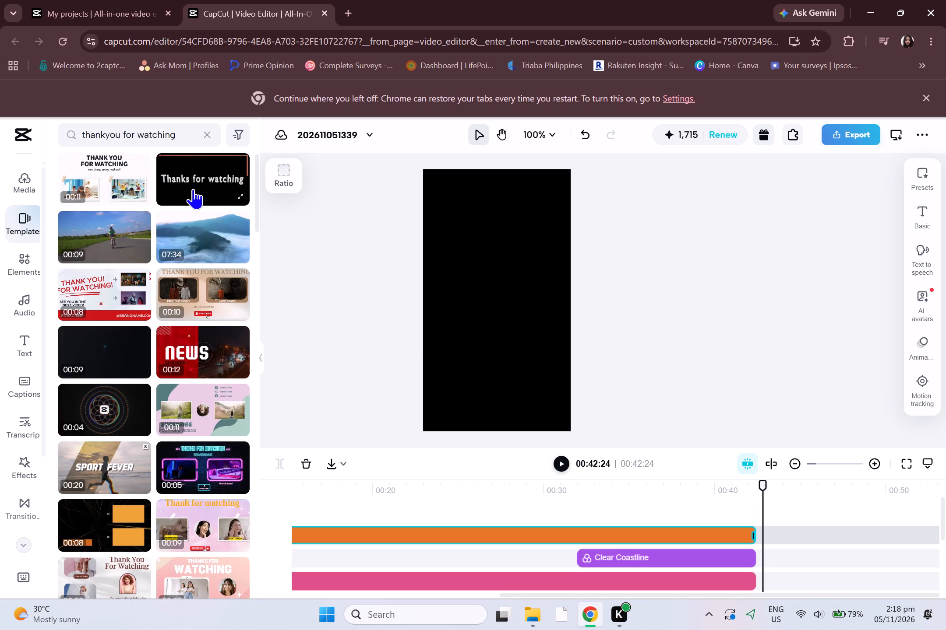
Add the 11-second black "Thanks for watching" template to the end of the video.
left_click(191, 181)
scroll(759, 380, "down", 2)
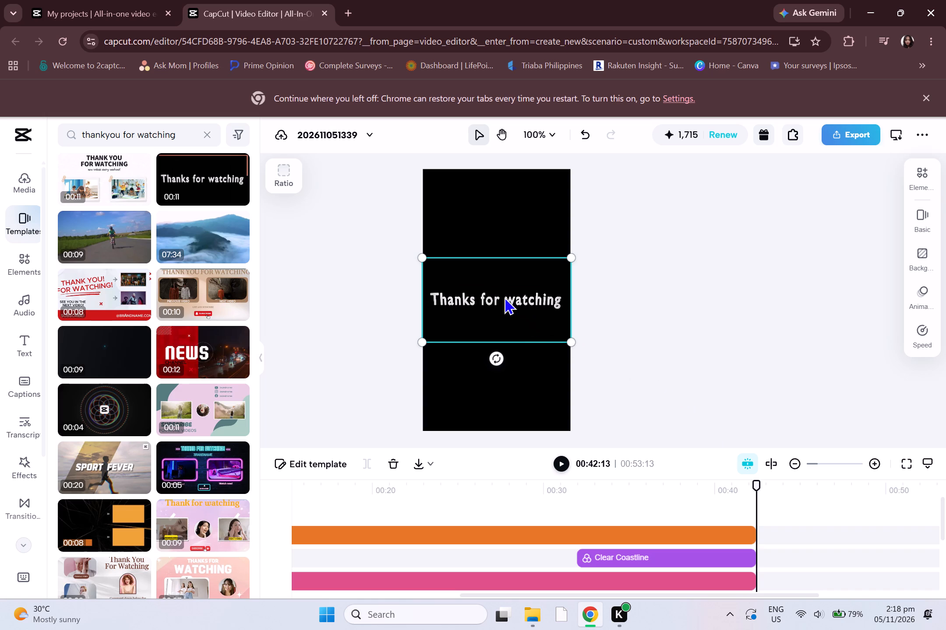
Shrink the "Thanks for watching" template to roughly 60% of the frame width and centre it horizontally, slightly below the middle of the frame.
left_click_drag(571, 260, 572, 260)
left_click_drag(572, 260, 515, 308)
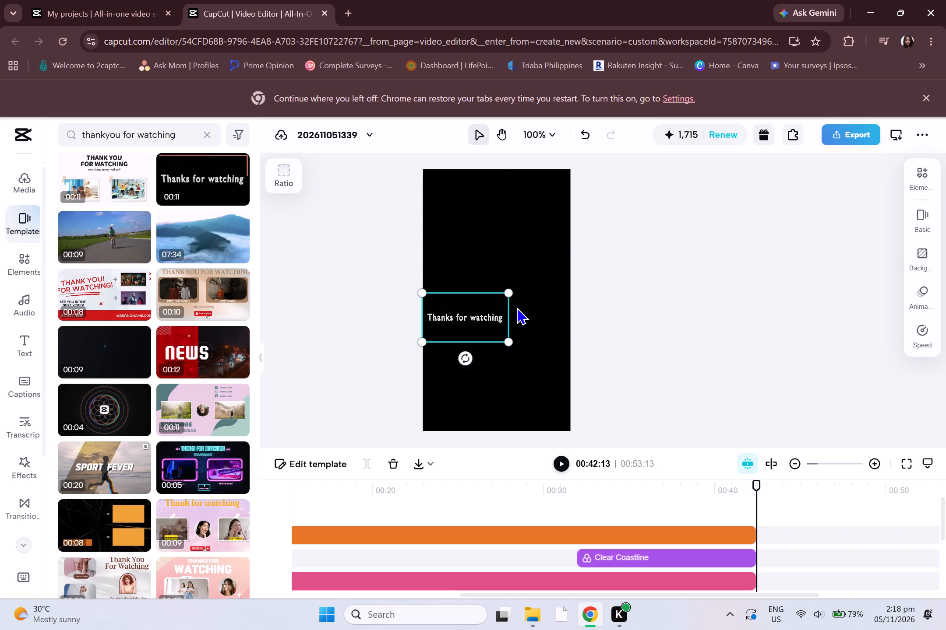
left_click_drag(469, 326, 510, 370)
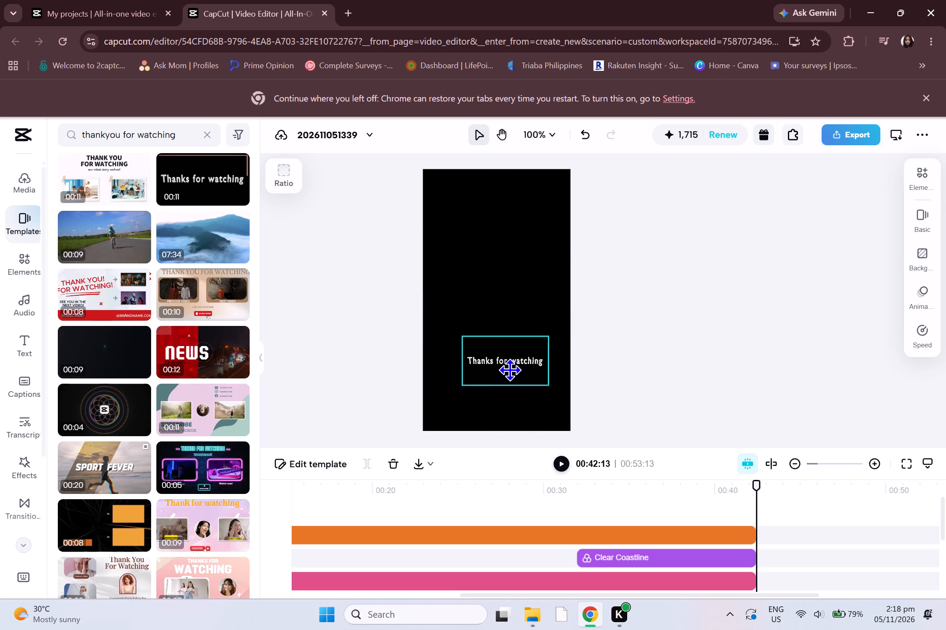
left_click_drag(510, 370, 522, 356)
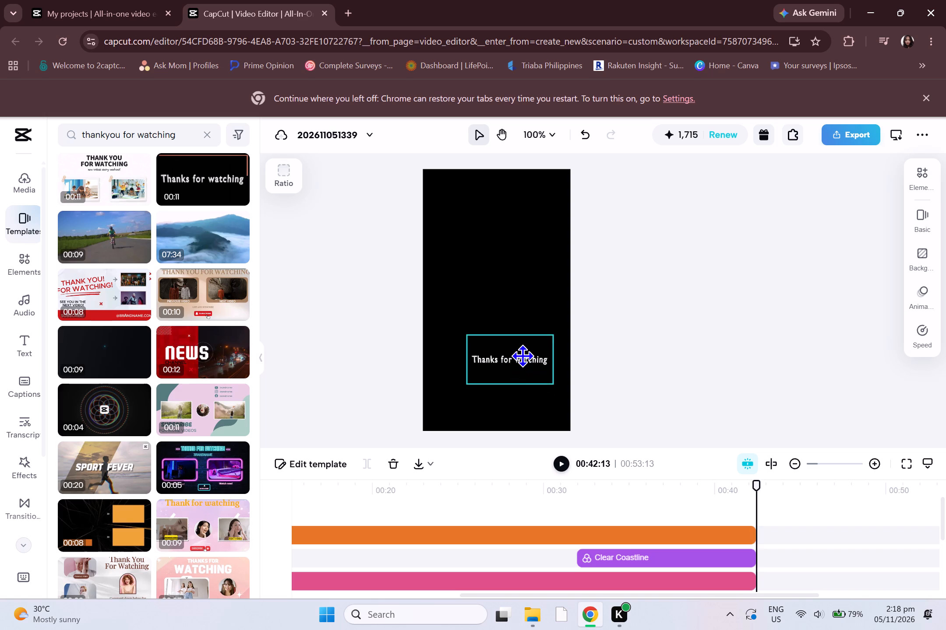
left_click_drag(522, 356, 530, 331)
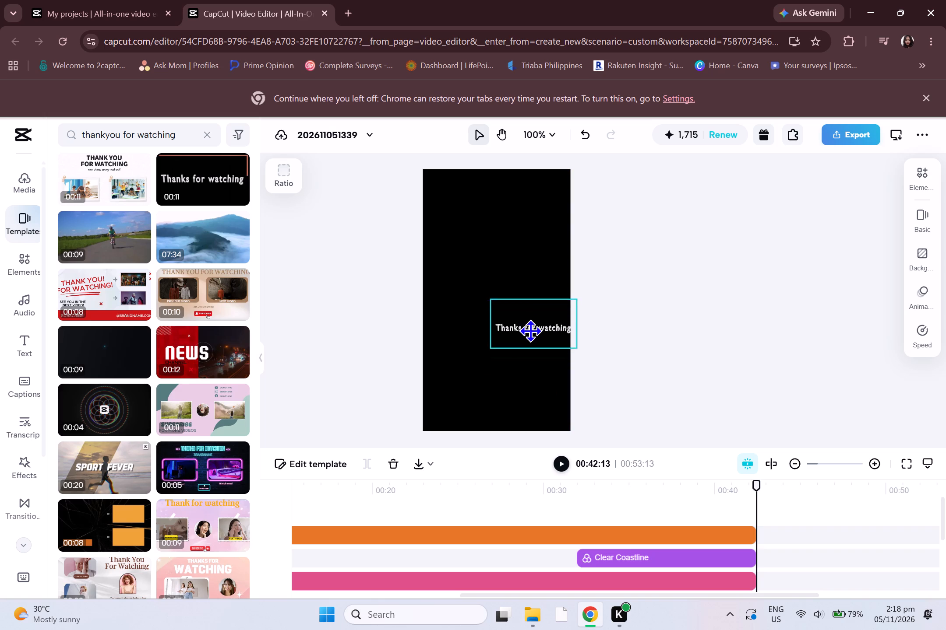
left_click_drag(530, 331, 504, 331)
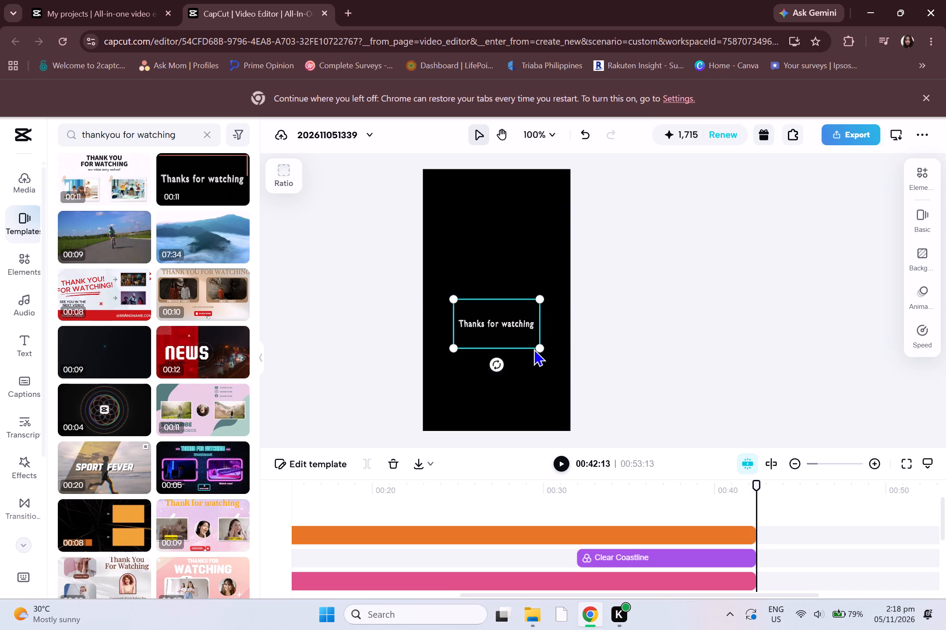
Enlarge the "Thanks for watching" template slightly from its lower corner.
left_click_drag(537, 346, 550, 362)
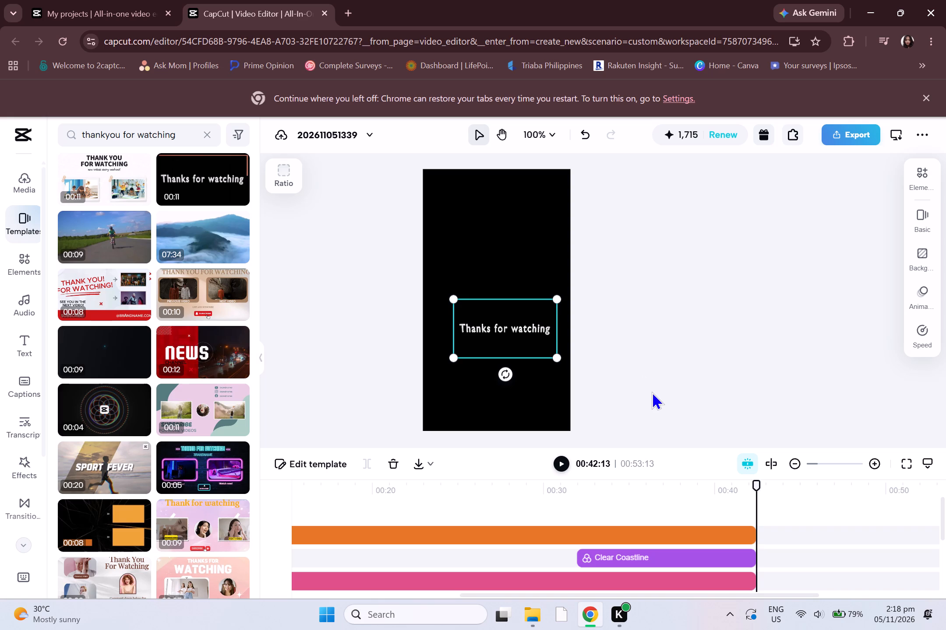
Check the end of the timeline, the template's editable text elements, and the video frame at about 00:37.
scroll(653, 392, "down", 1)
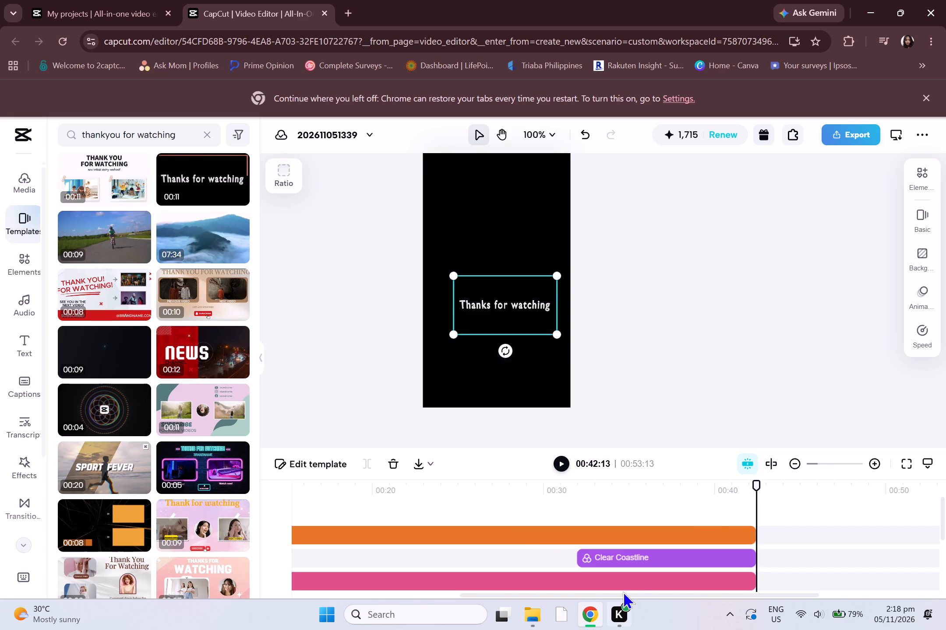
left_click_drag(621, 593, 414, 629)
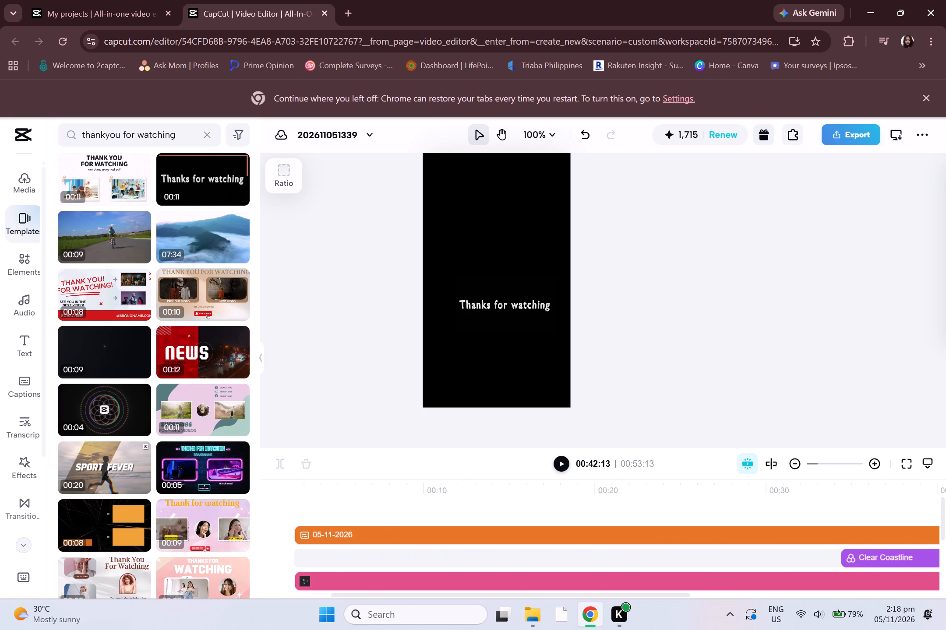
left_click_drag(414, 629, 781, 580)
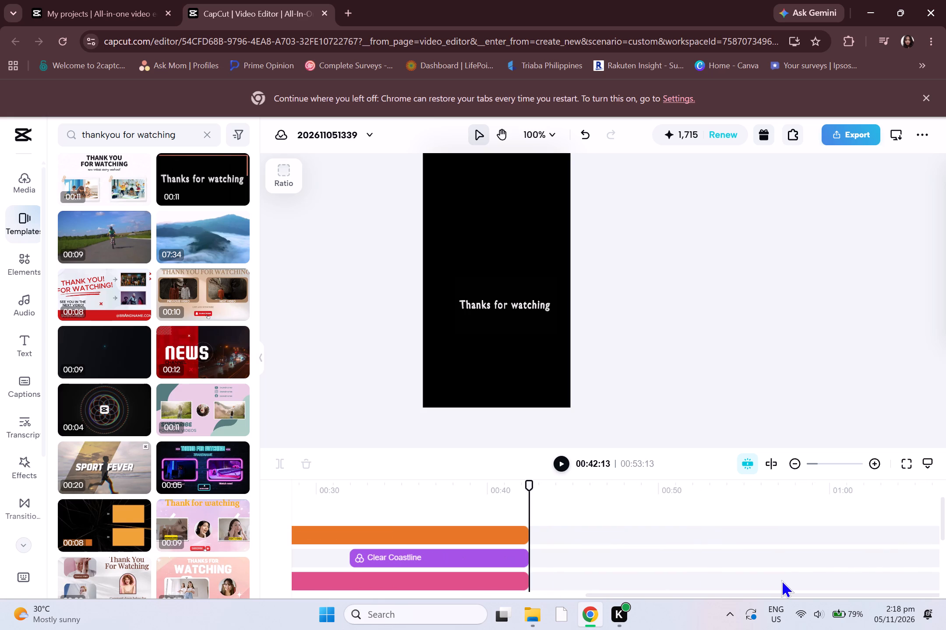
left_click_drag(781, 580, 866, 560)
left_click(519, 293)
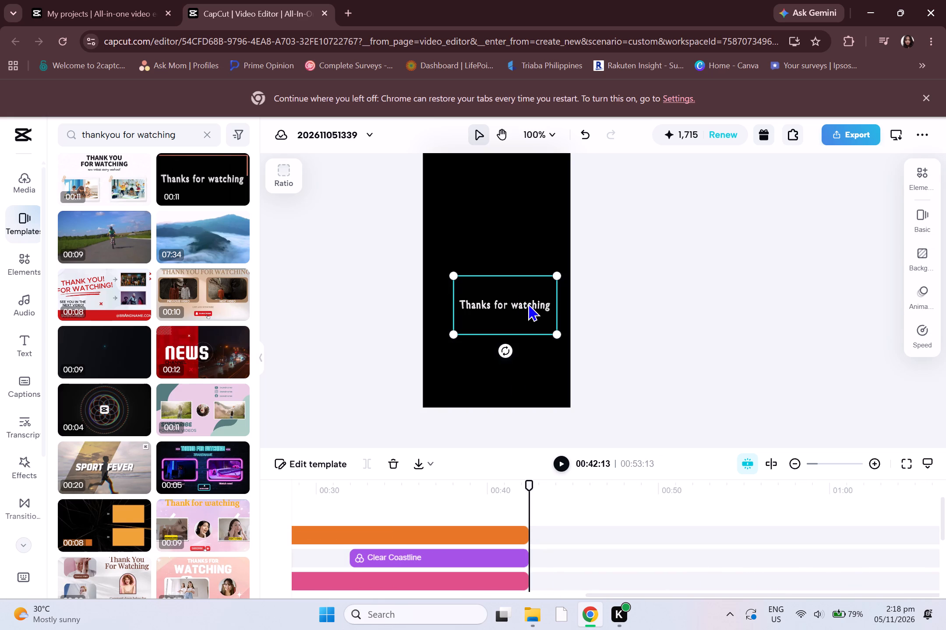
left_click(918, 172)
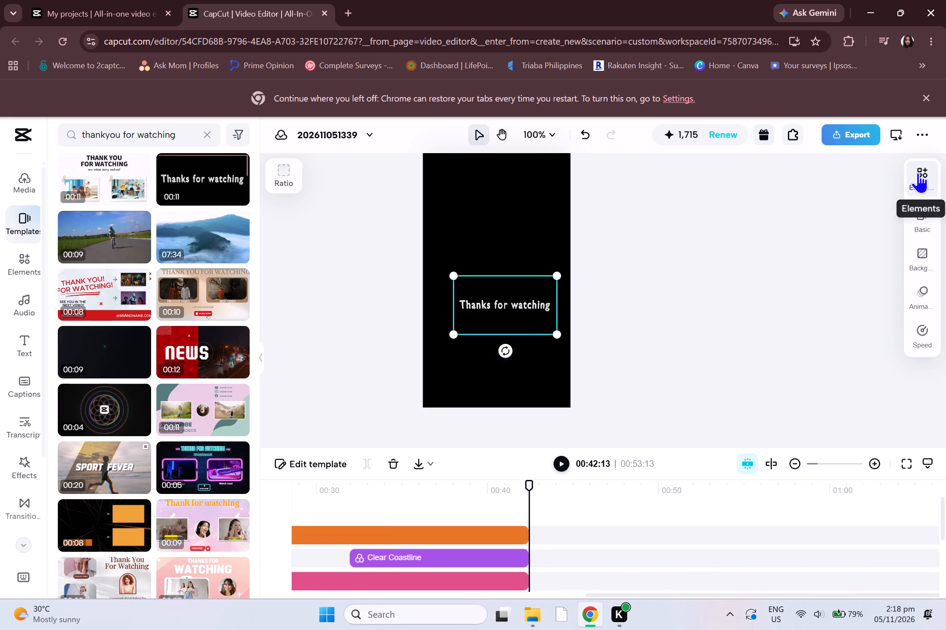
left_click(741, 352)
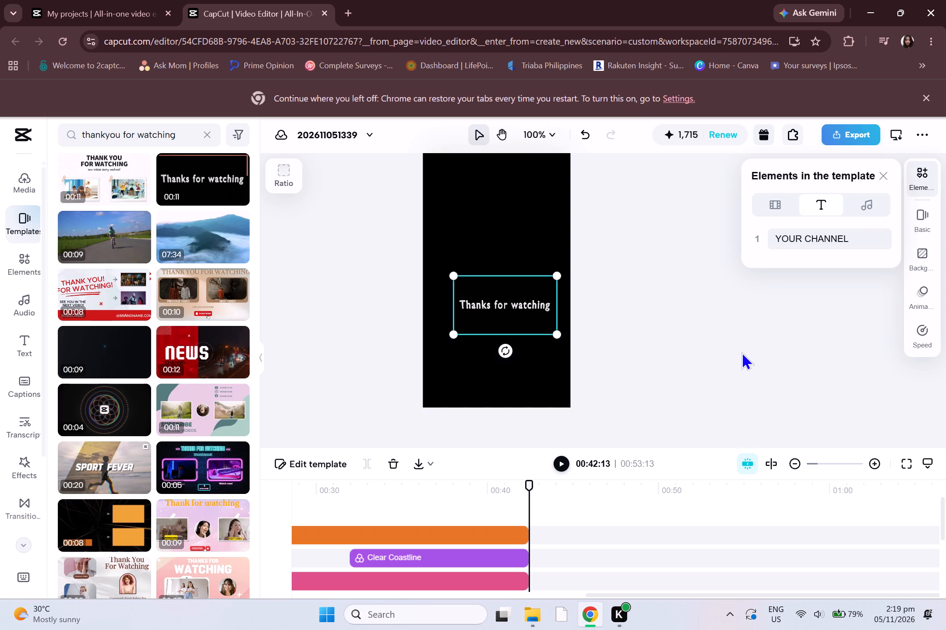
scroll(581, 405, "down", 1)
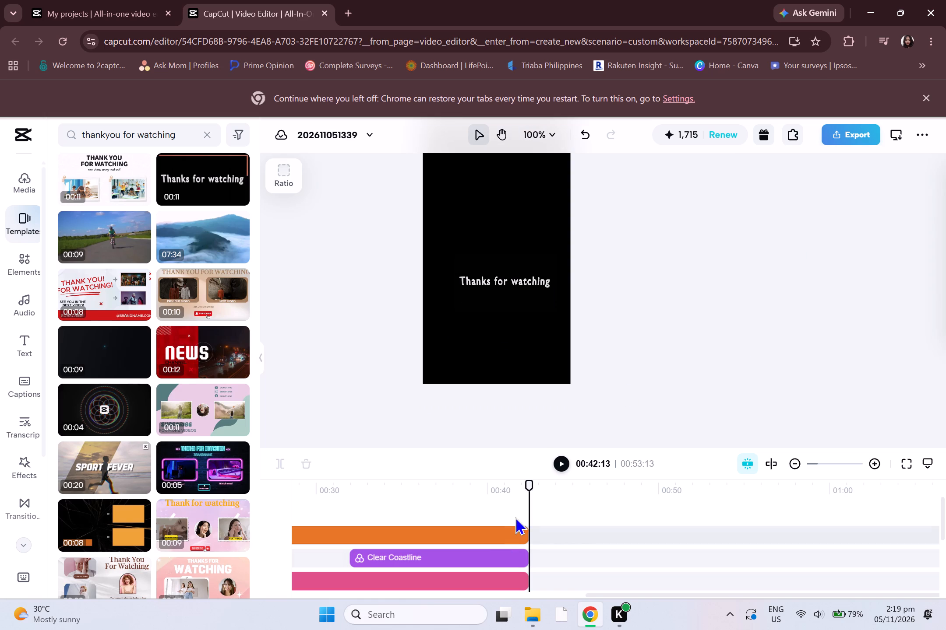
left_click_drag(525, 482, 452, 506)
scroll(588, 441, "up", 1)
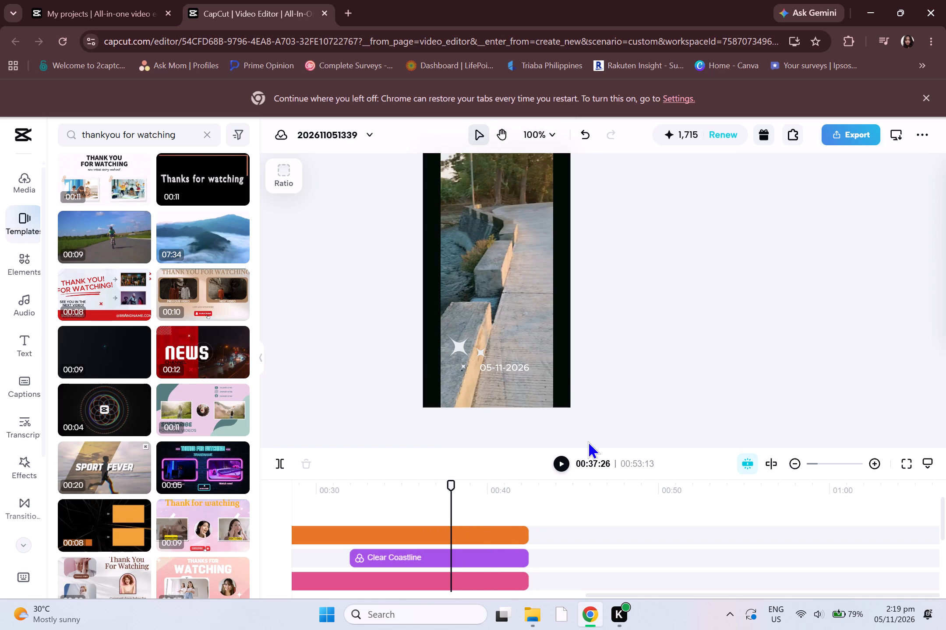
scroll(593, 433, "up", 2)
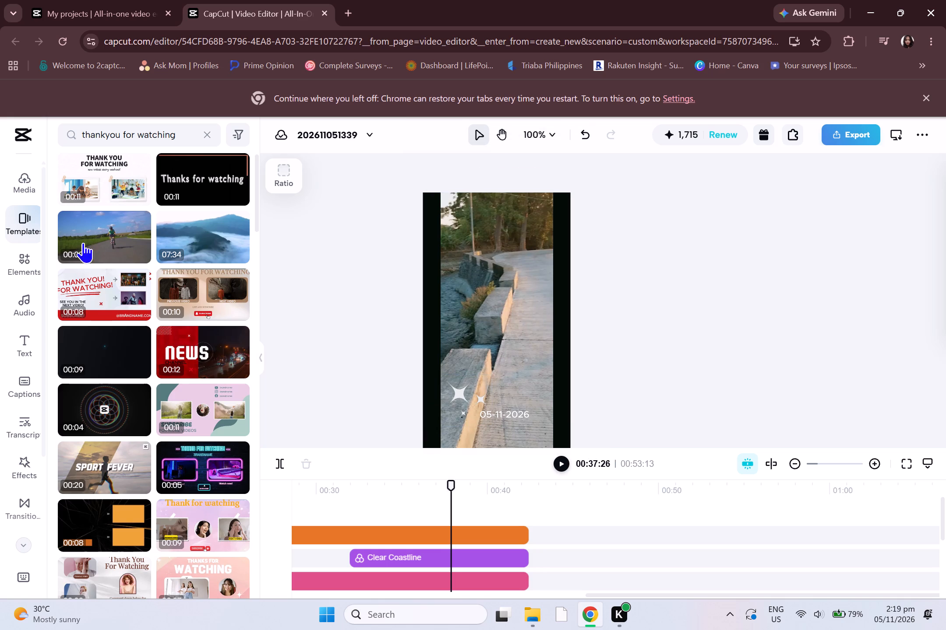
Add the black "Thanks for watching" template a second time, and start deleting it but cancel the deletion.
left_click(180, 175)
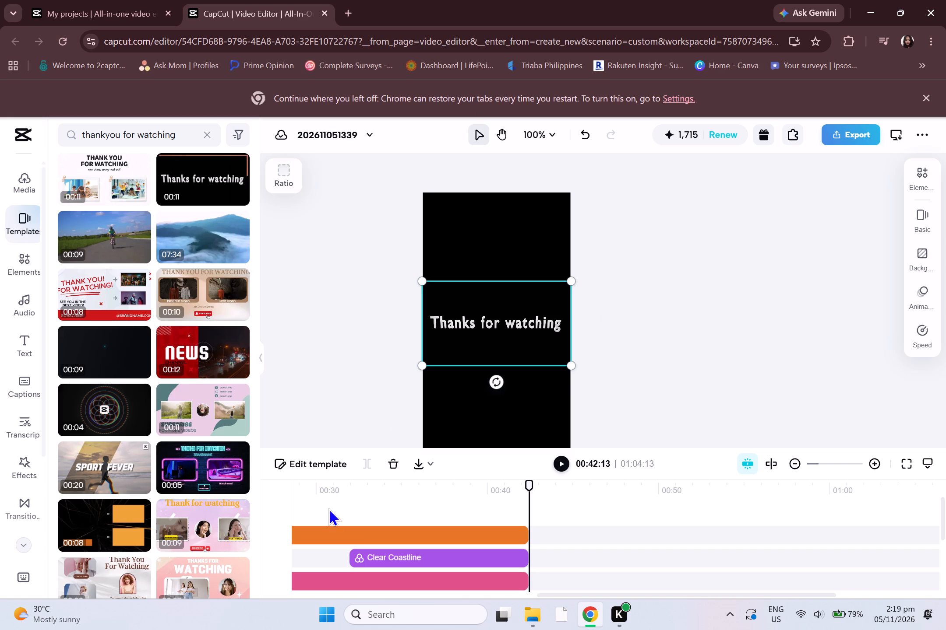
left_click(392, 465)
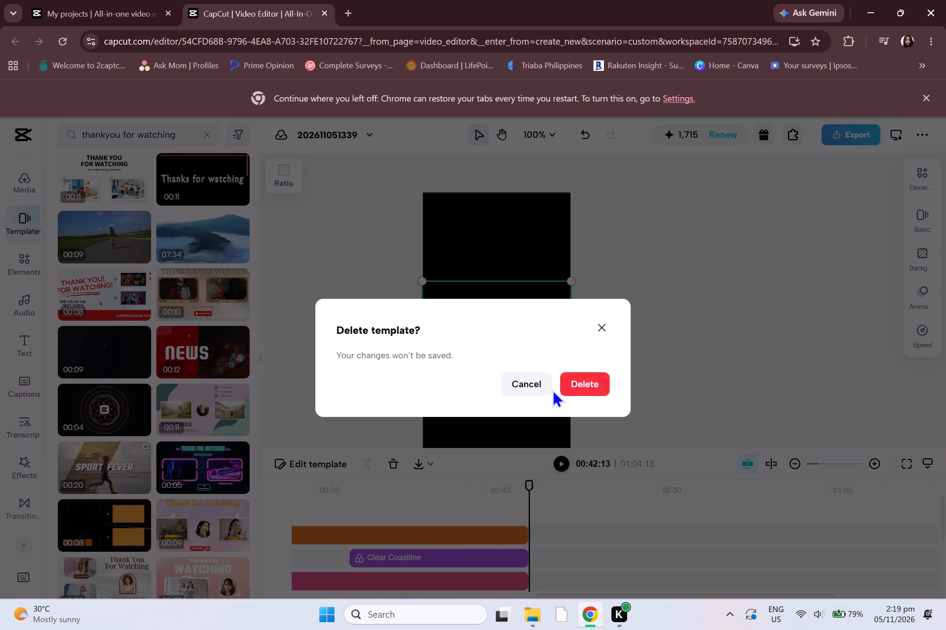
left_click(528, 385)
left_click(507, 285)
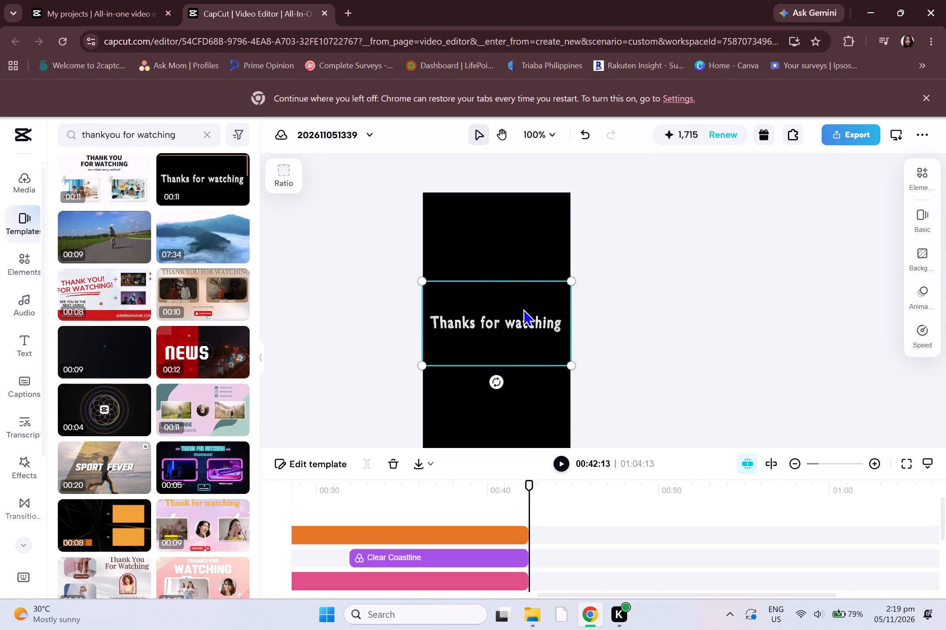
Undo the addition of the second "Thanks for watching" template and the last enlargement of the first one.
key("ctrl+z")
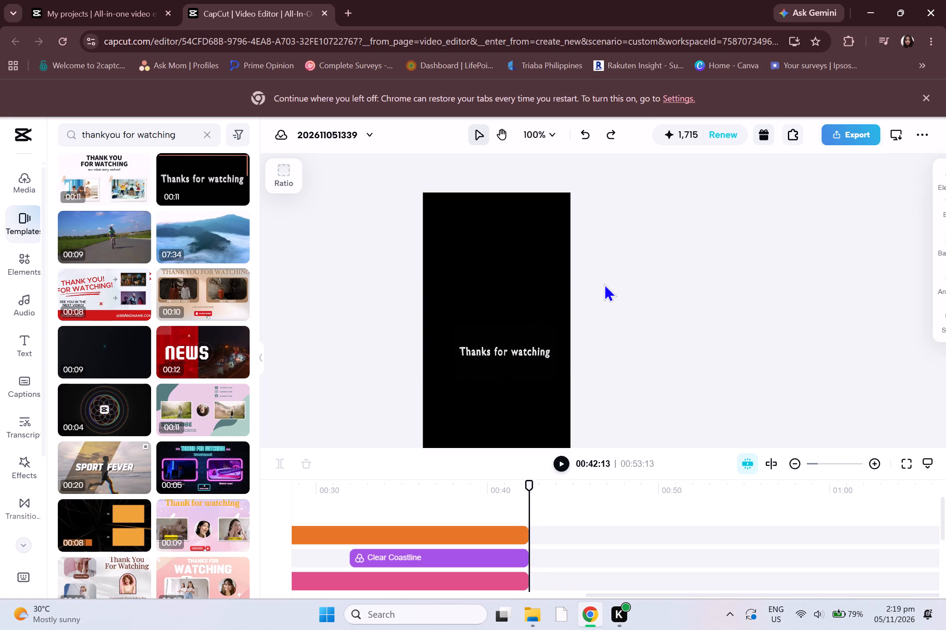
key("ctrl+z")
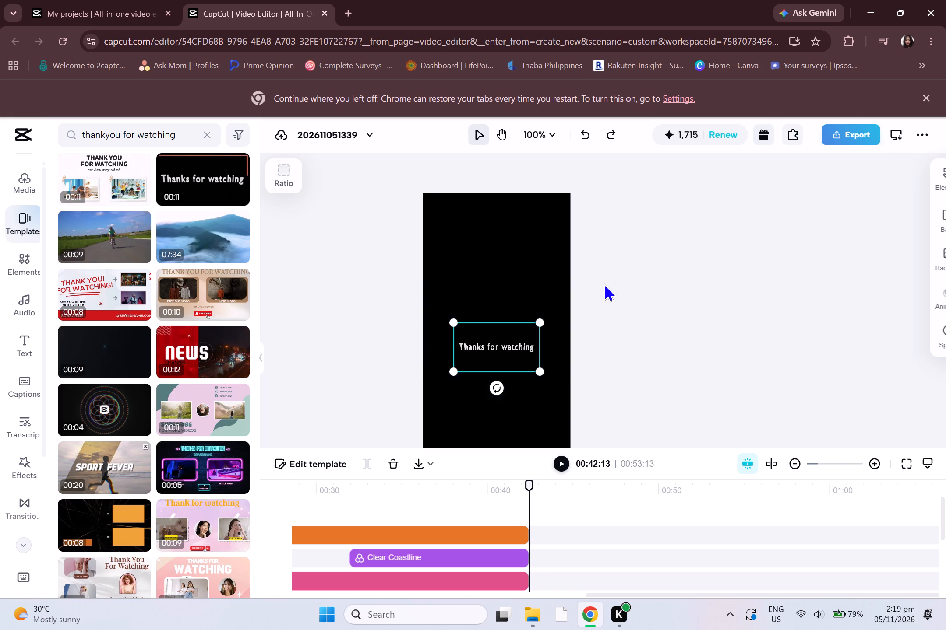
Undo the remaining "Thanks for watching" template edits, including its placement at the end of the timeline.
key("ctrl+z")
key("ctrl+z")
key("ctrl+z")
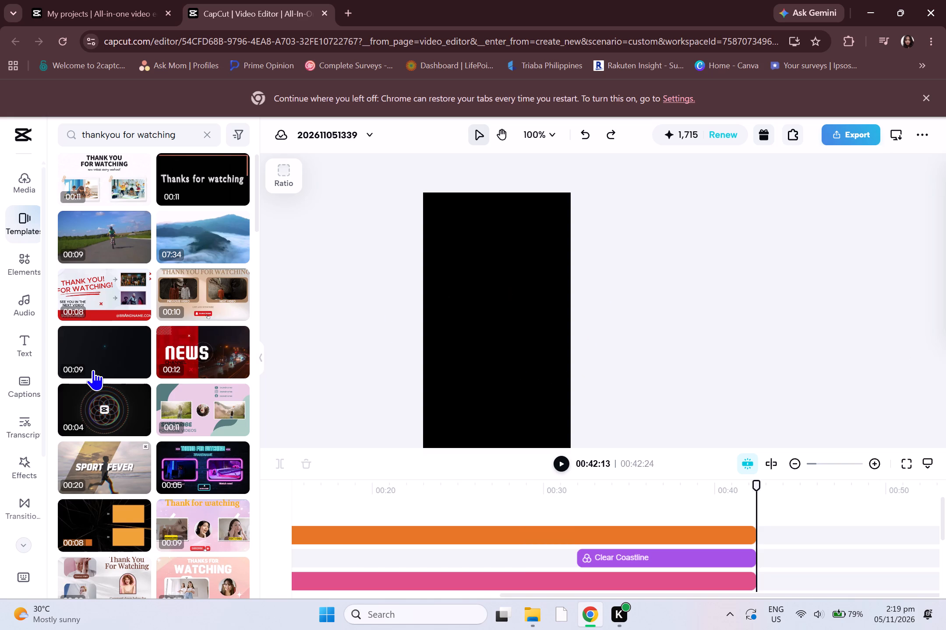
Look through the uploaded media for something usable as the video's ending.
scroll(93, 370, "up", 3)
left_click(22, 182)
scroll(149, 316, "down", 1)
scroll(194, 355, "down", 4)
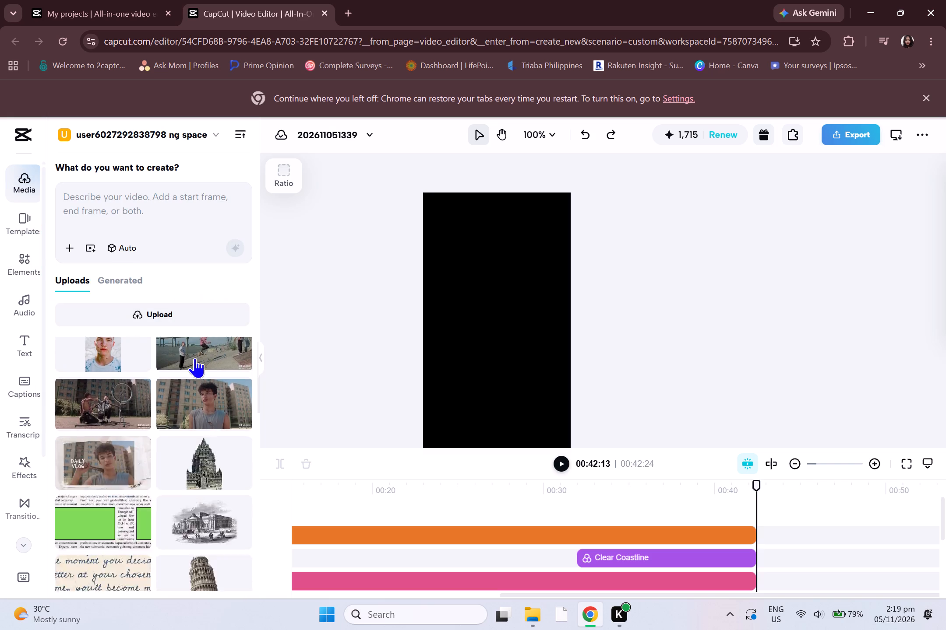
scroll(194, 357, "down", 8)
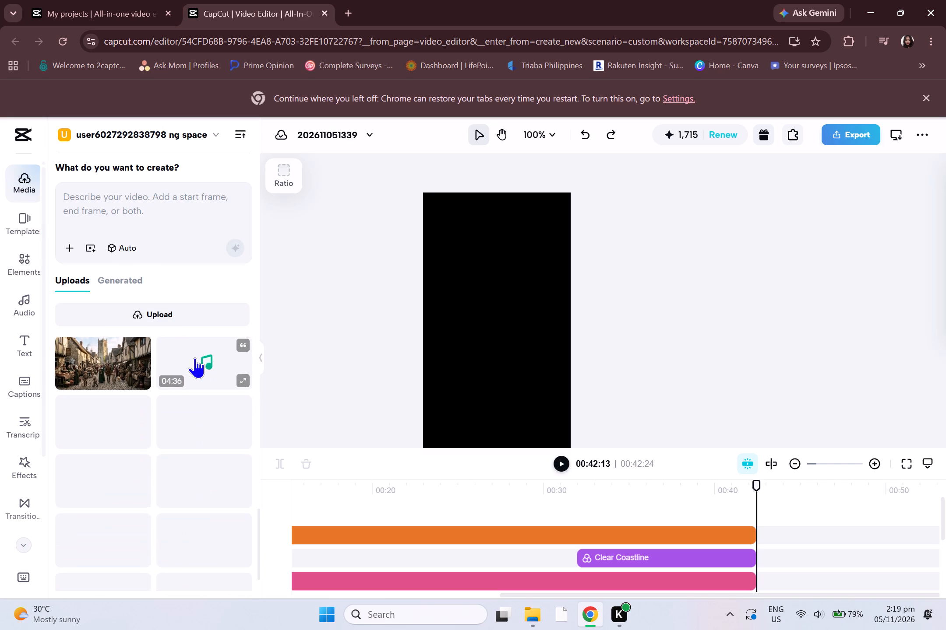
scroll(194, 357, "down", 8)
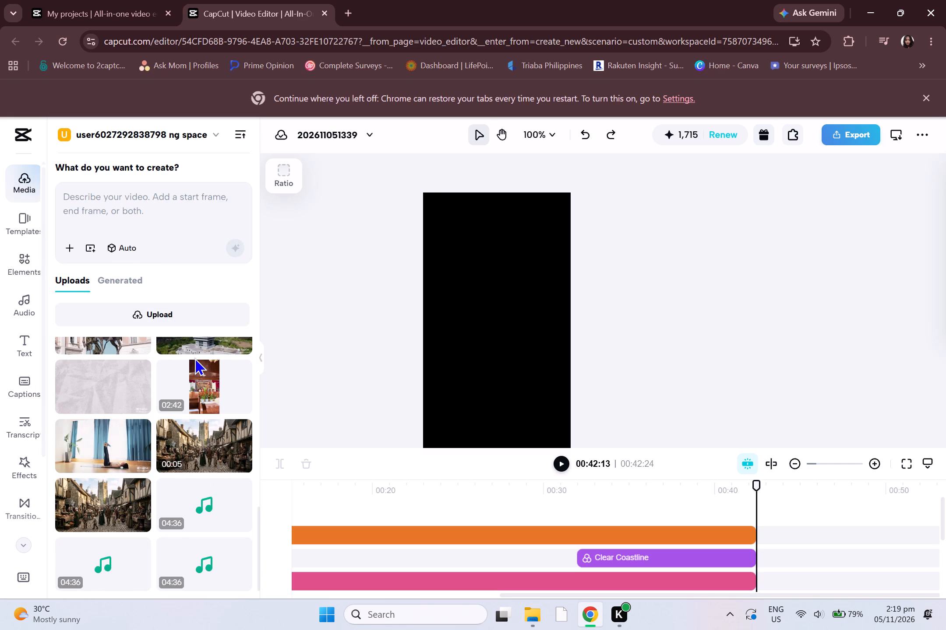
left_click(11, 227)
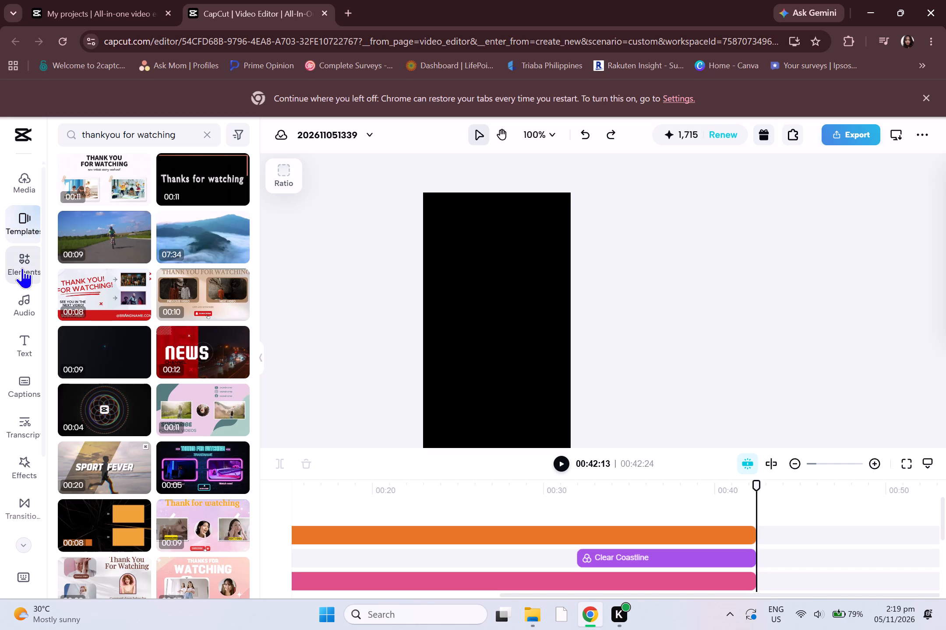
Look through the stock videos found for "white" among the elements.
left_click(22, 268)
scroll(169, 361, "up", 11)
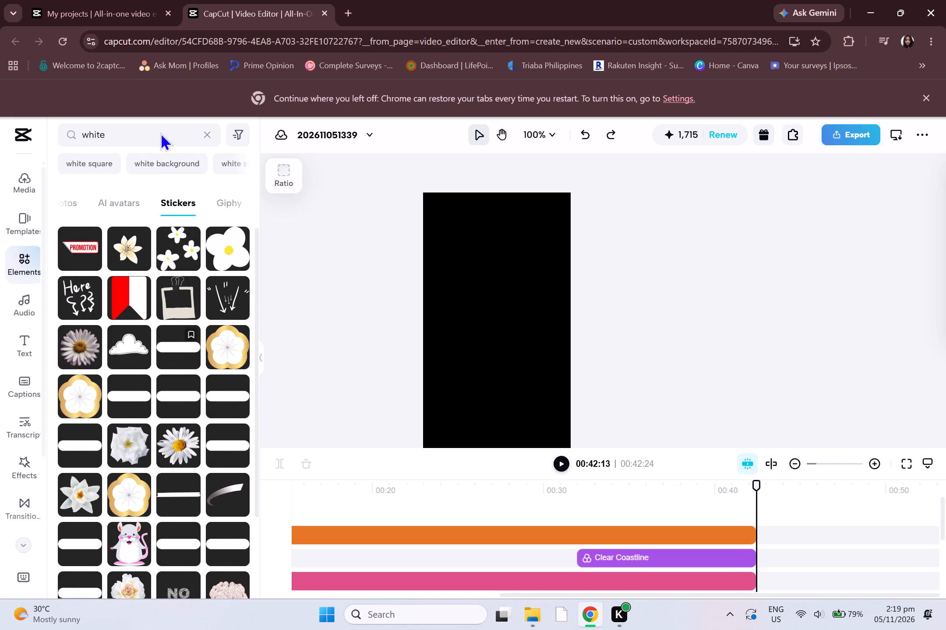
left_click(72, 200)
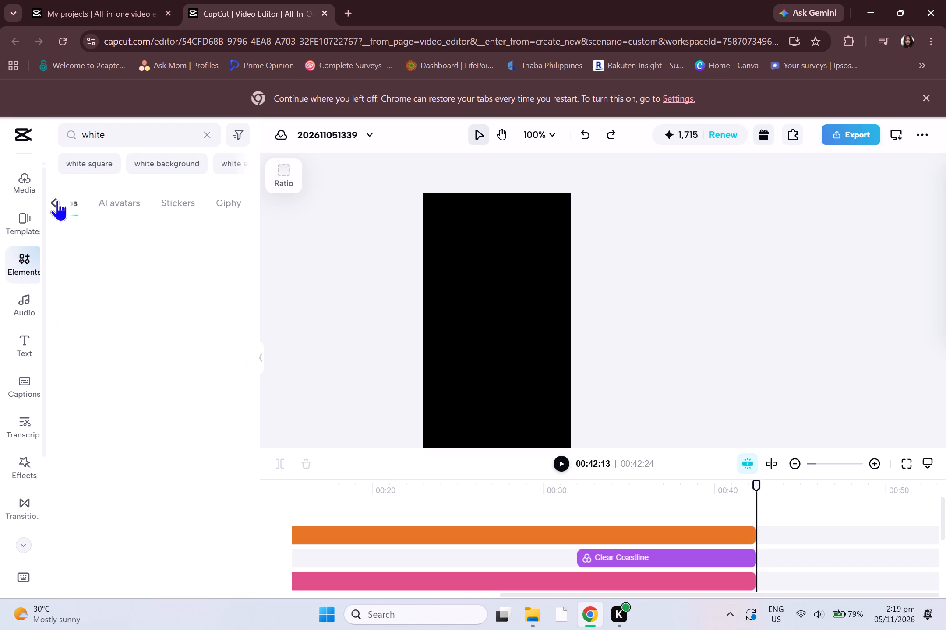
left_click(55, 200)
left_click(95, 203)
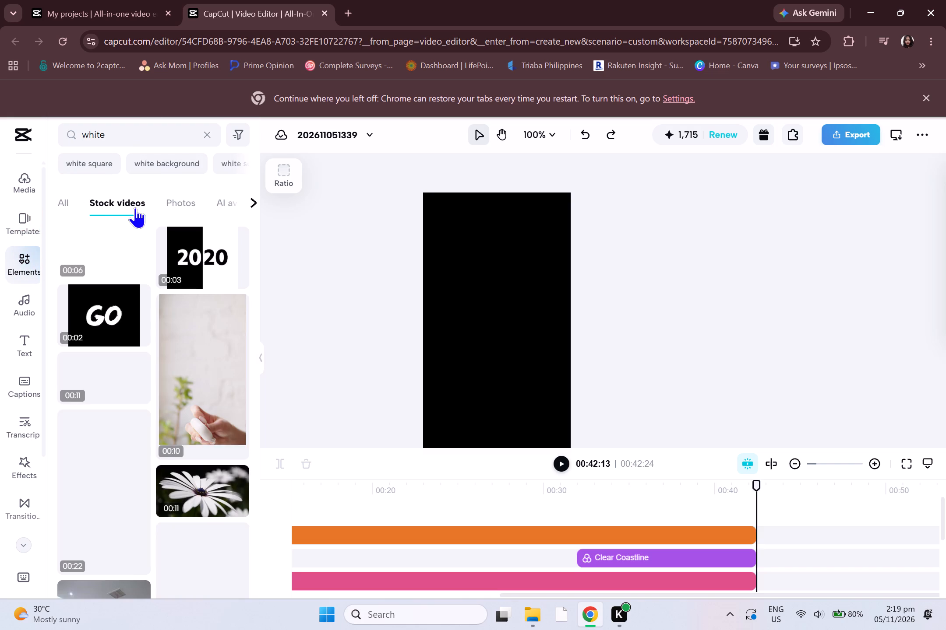
scroll(203, 309, "down", 4)
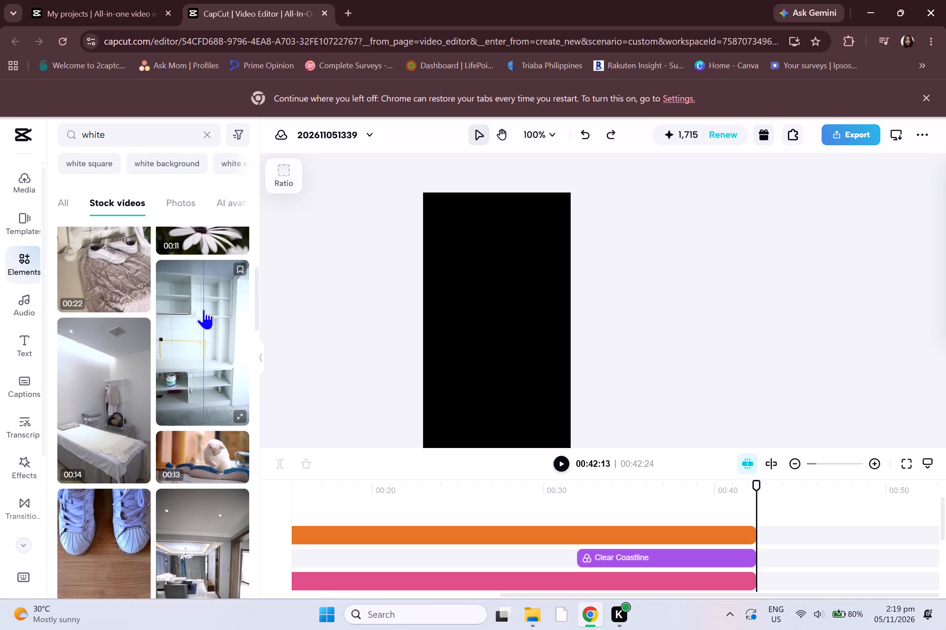
scroll(203, 309, "down", 5)
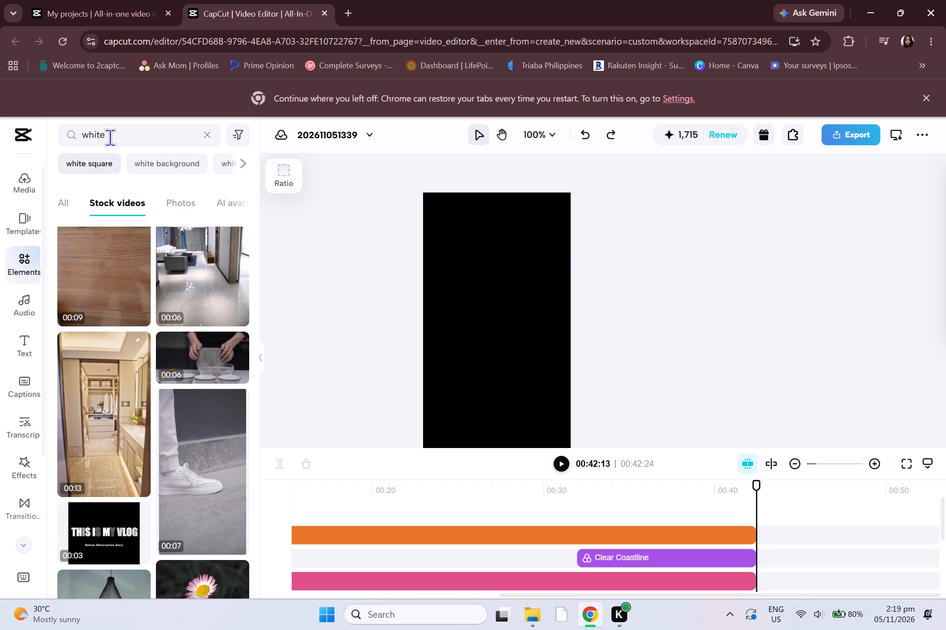
Enter "thanks for watching" as the elements search term and look through the stock videos, photos and all element types.
left_click(110, 137)
key("BackSpace")
key("BackSpace")
key("BackSpace")
key("BackSpace")
key("BackSpace")
key("BackSpace")
key("BackSpace")
key("BackSpace")
key("BackSpace")
key("BackSpace")
key("BackSpace")
key("BackSpace")
key("BackSpace")
key("BackSpace")
key("BackSpace")
key("BackSpace")
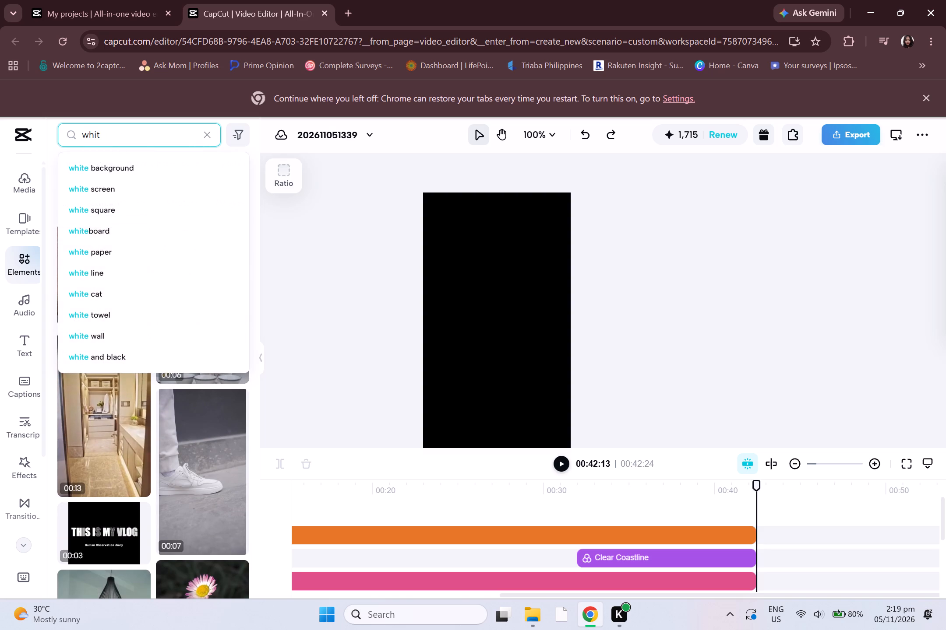
type("thanks for watching")
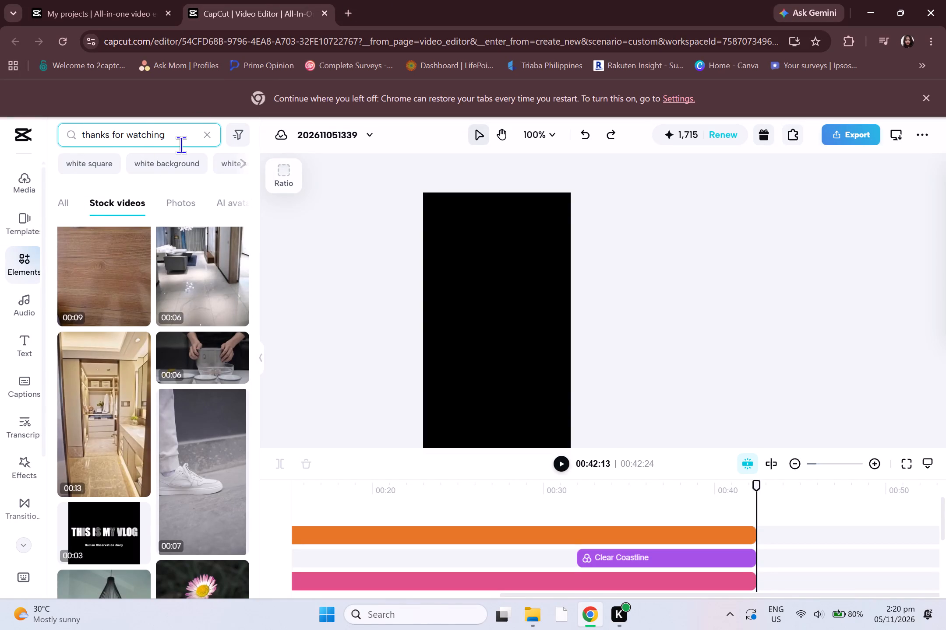
left_click(68, 134)
scroll(195, 320, "down", 6)
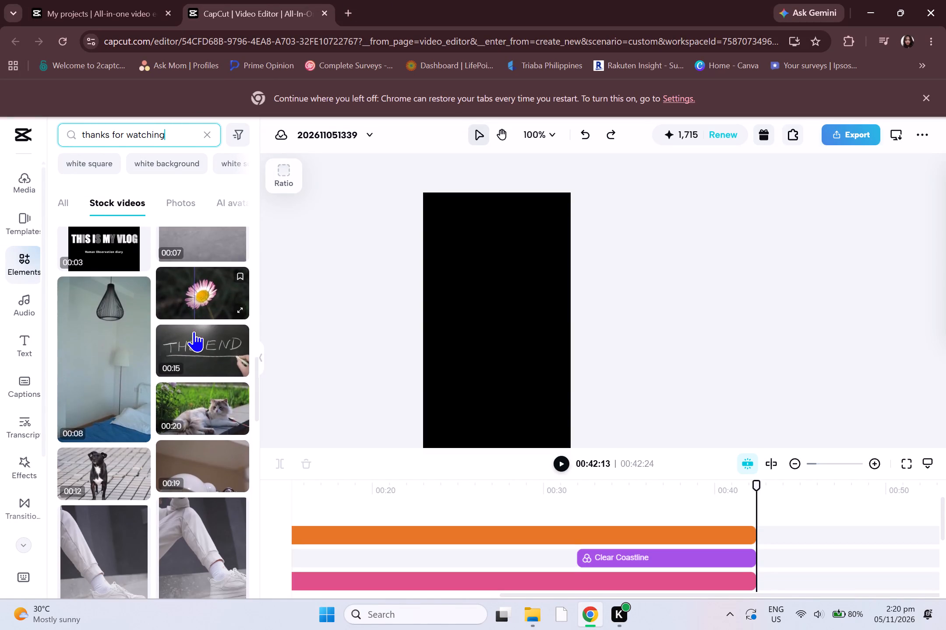
scroll(194, 331, "up", 4)
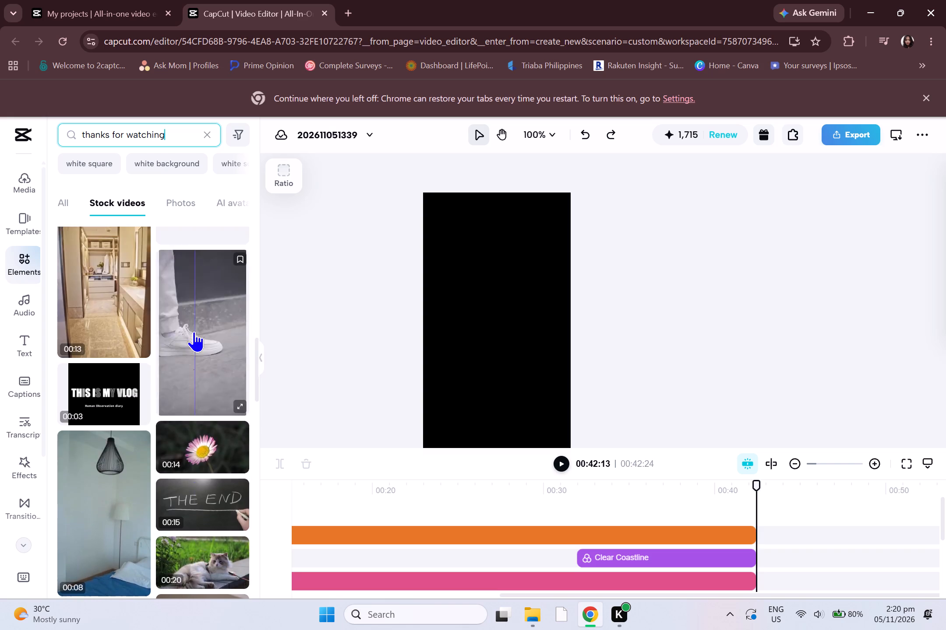
scroll(194, 331, "up", 18)
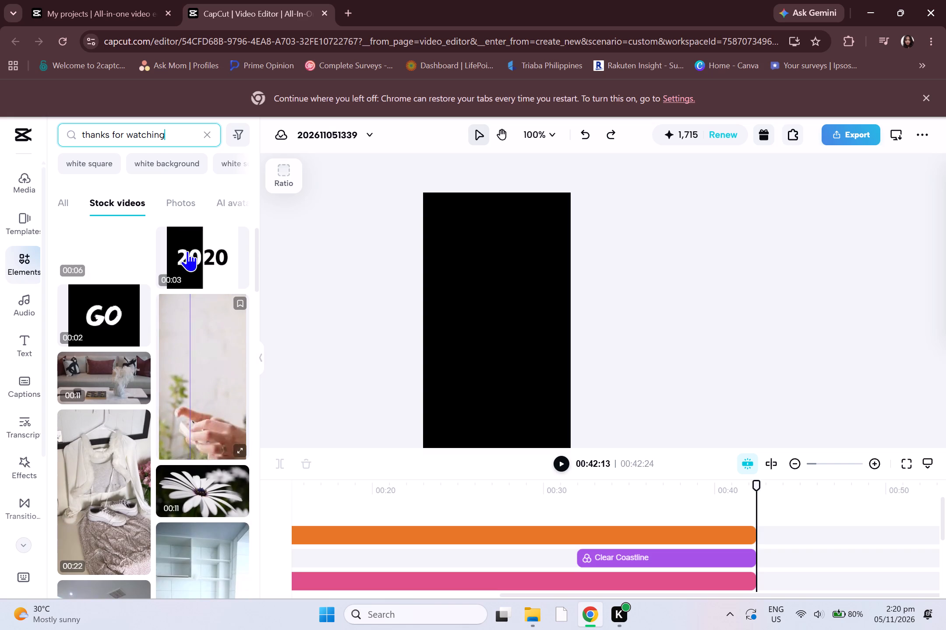
left_click(193, 203)
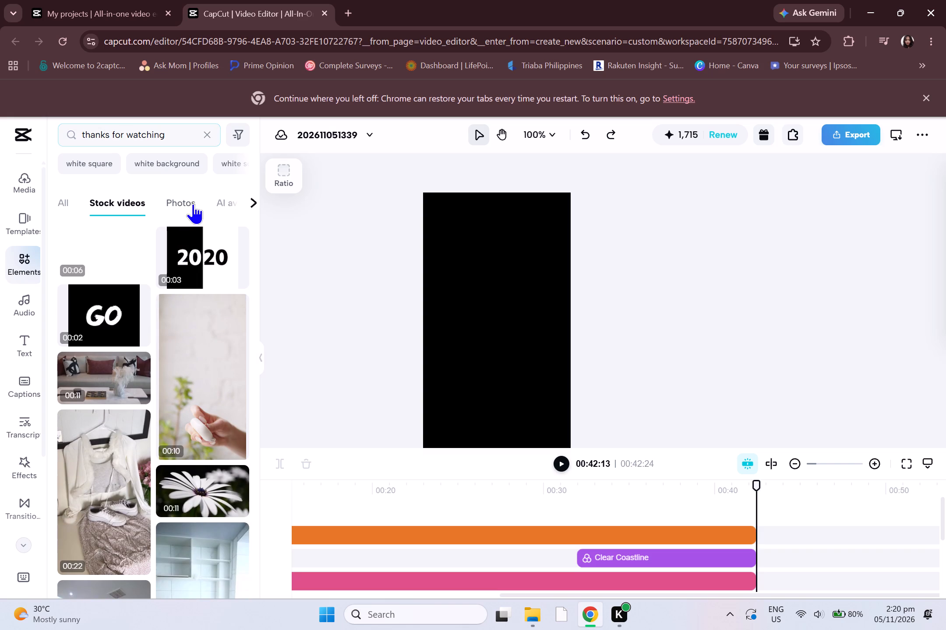
left_click(178, 140)
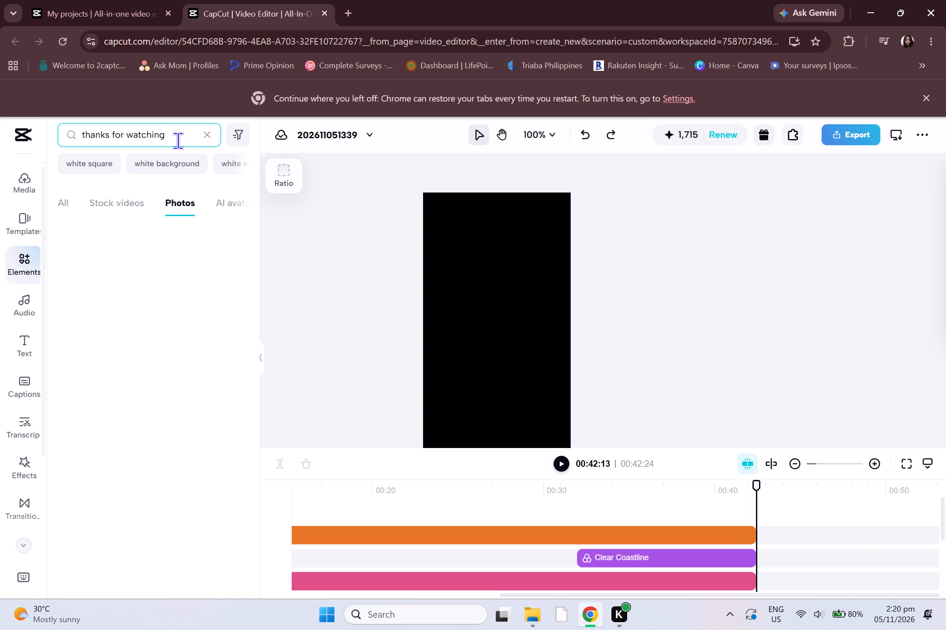
left_click(63, 201)
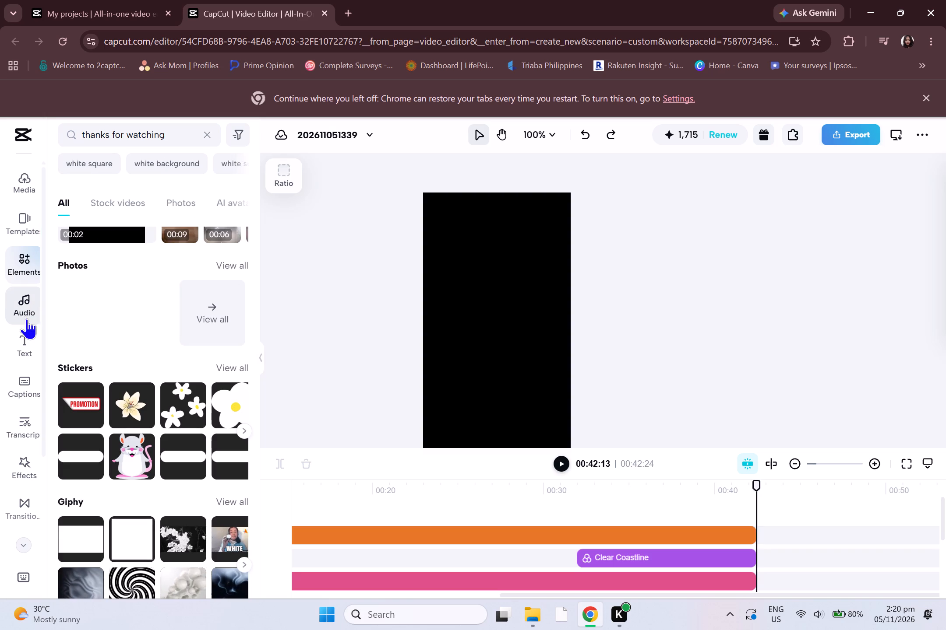
Browse the text templates and add the Pumpkin Spice "Coffee" template at the end of the video, at about 00:42.
left_click(14, 343)
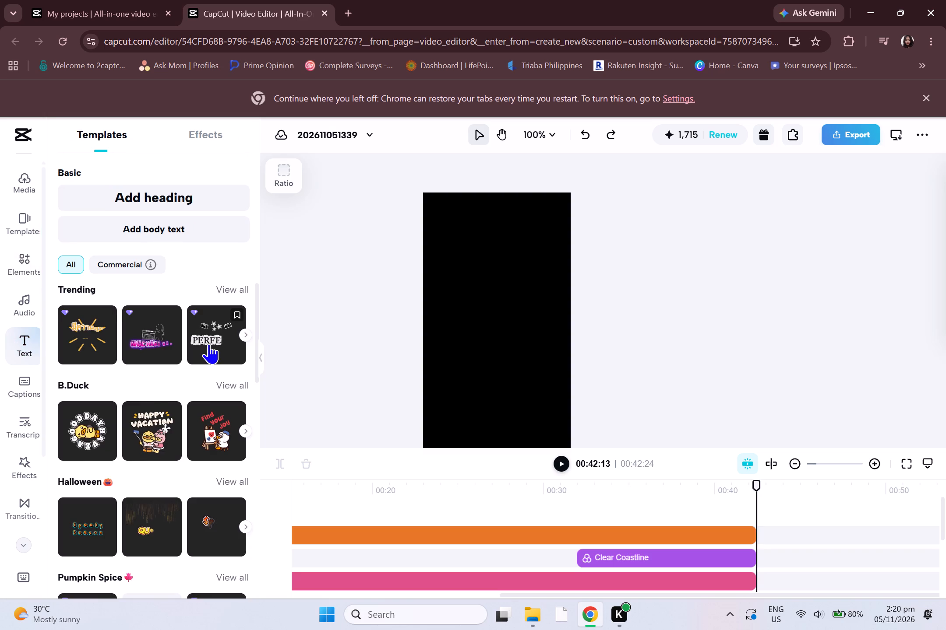
scroll(208, 343, "down", 6)
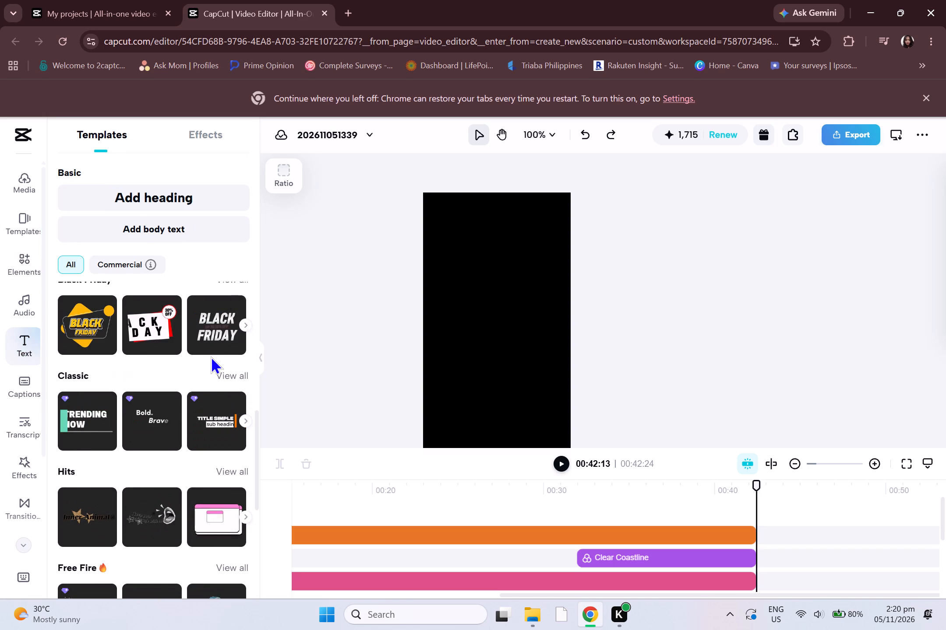
scroll(211, 356, "down", 4)
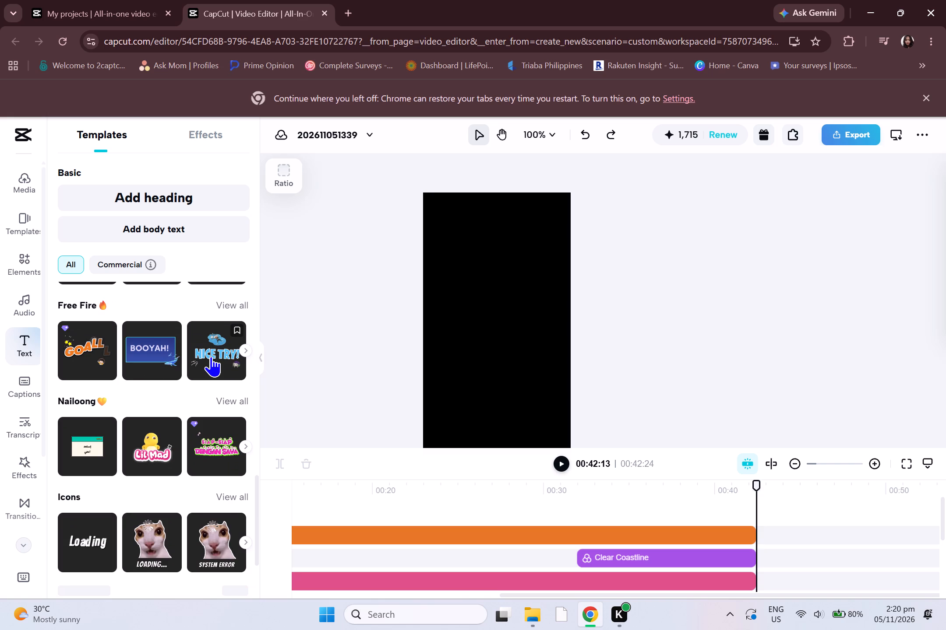
scroll(211, 356, "down", 2)
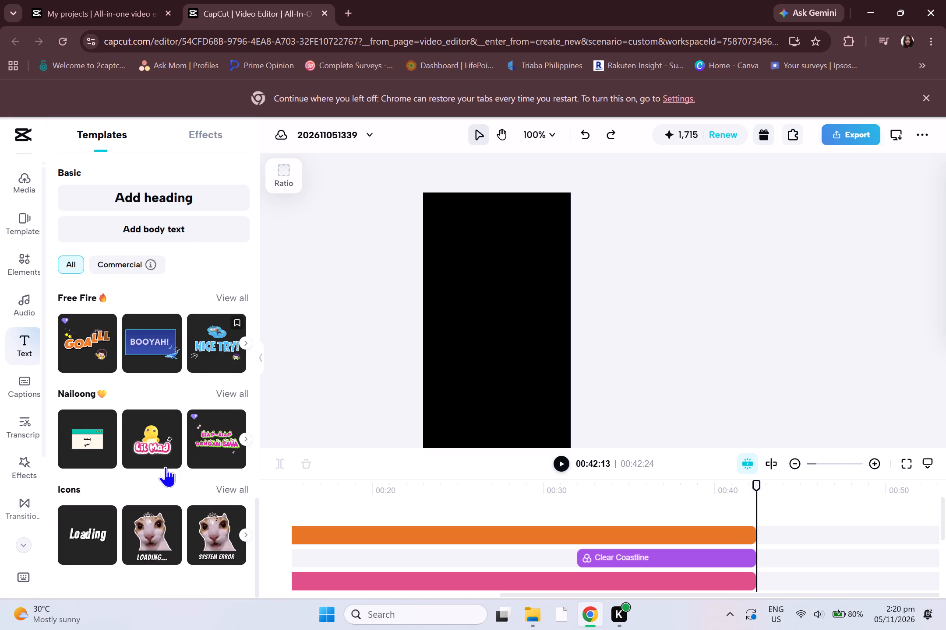
scroll(165, 466, "up", 12)
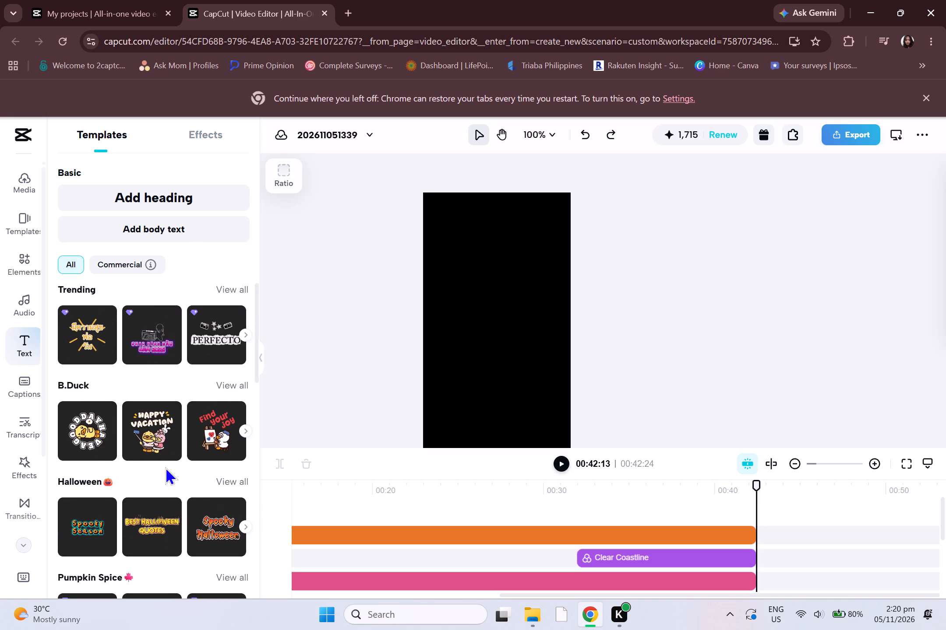
scroll(165, 467, "down", 1)
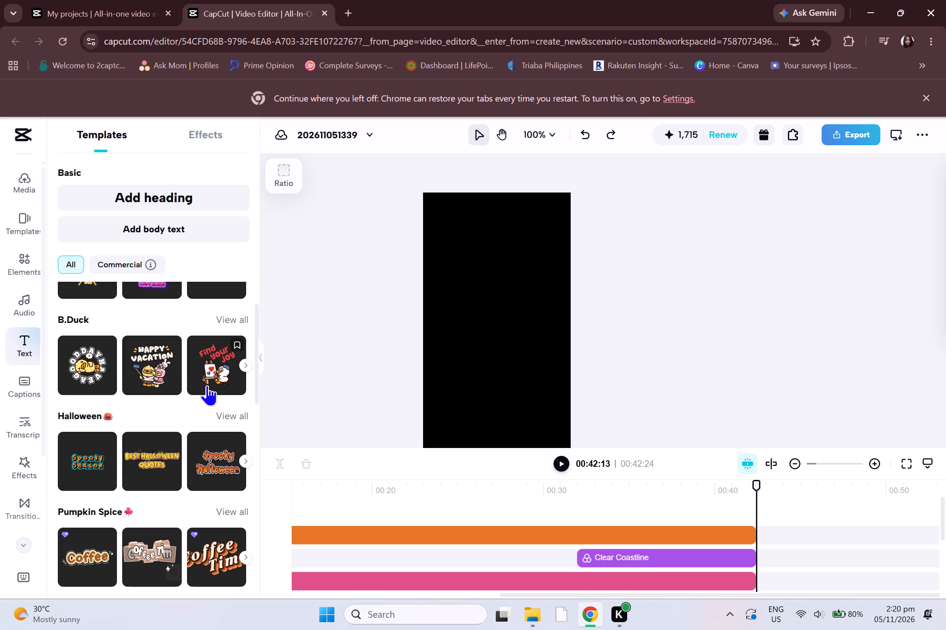
scroll(207, 385, "up", 4)
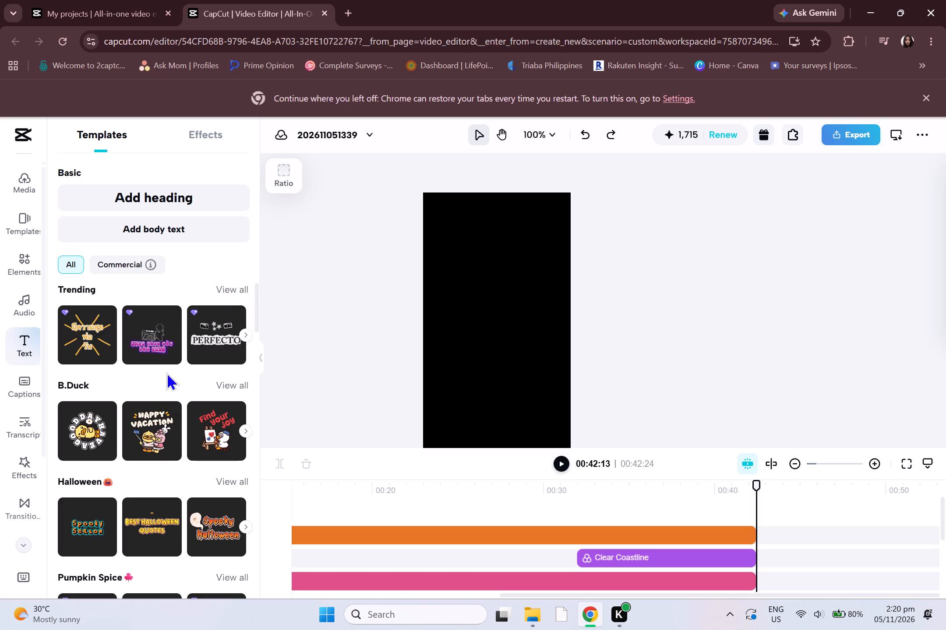
scroll(166, 372, "down", 1)
scroll(169, 470, "down", 1)
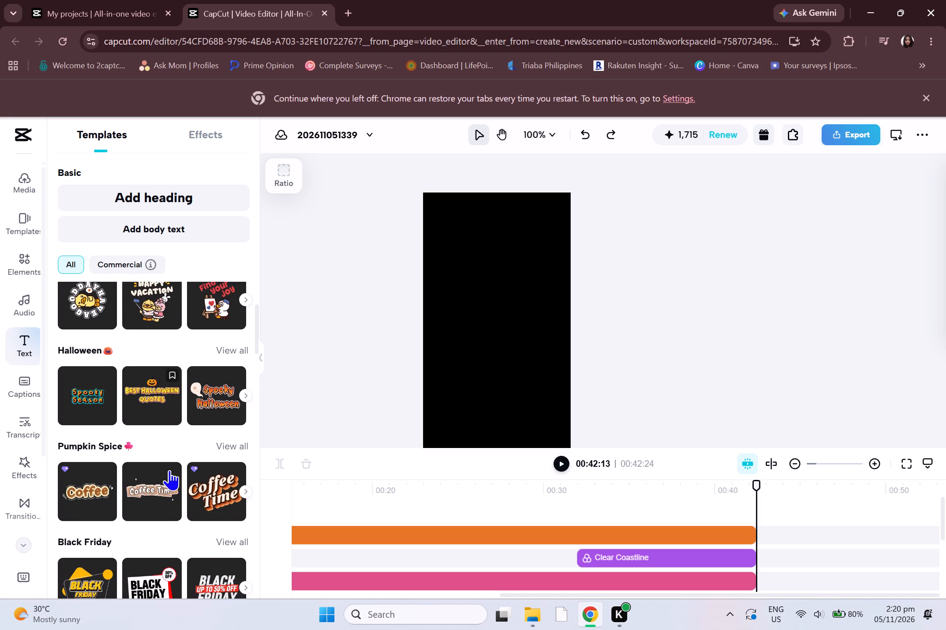
left_click(88, 500)
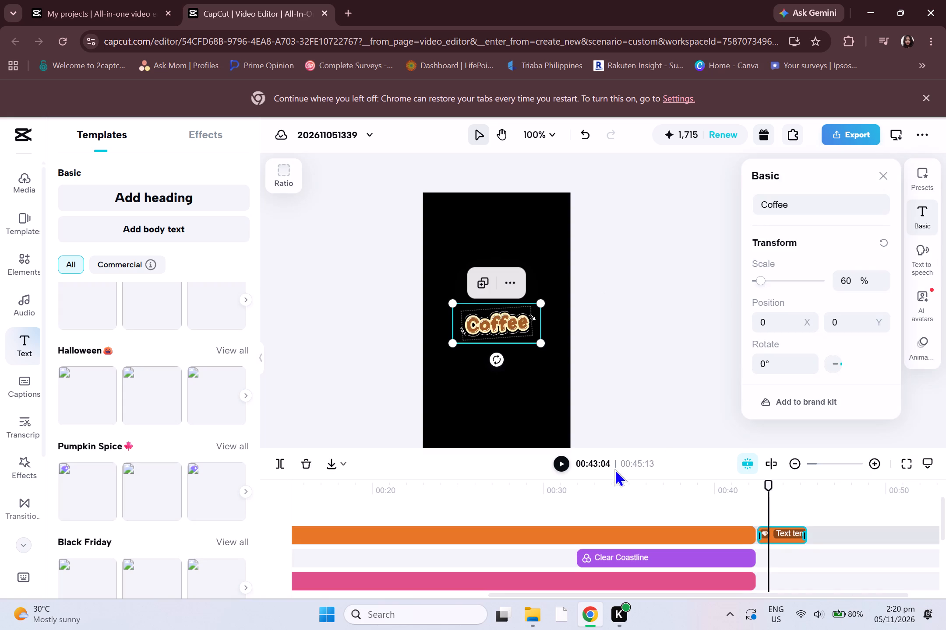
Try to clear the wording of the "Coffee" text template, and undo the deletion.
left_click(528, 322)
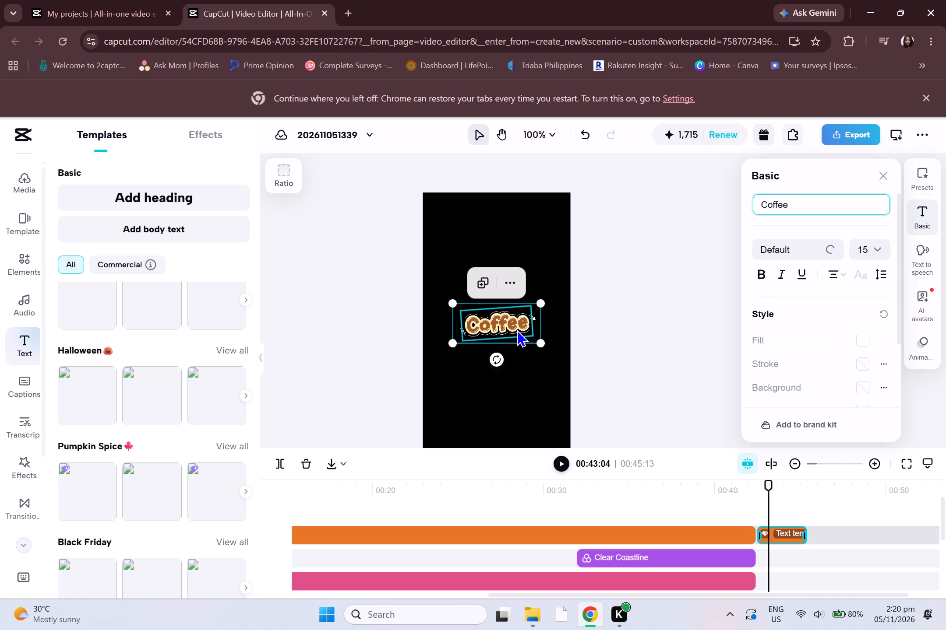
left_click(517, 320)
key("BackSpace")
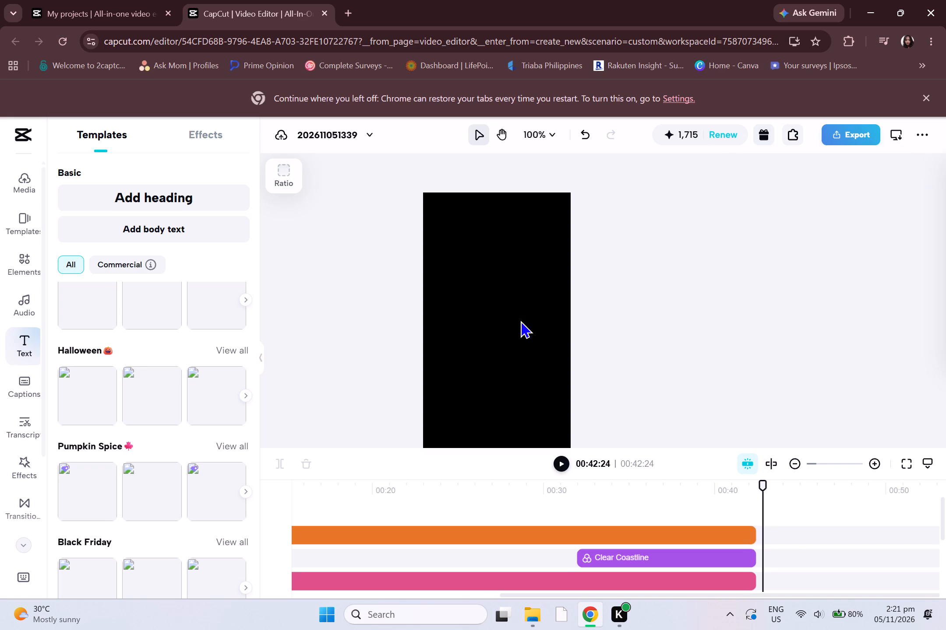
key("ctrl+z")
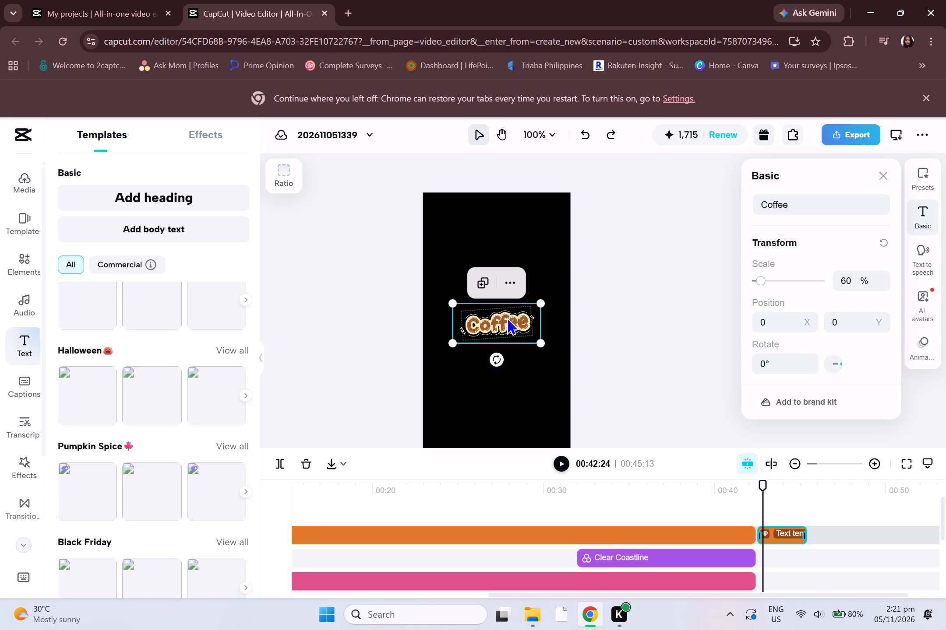
Enlarge the "Coffee" text template slightly from its lower corner.
left_click(507, 317)
left_click(499, 325)
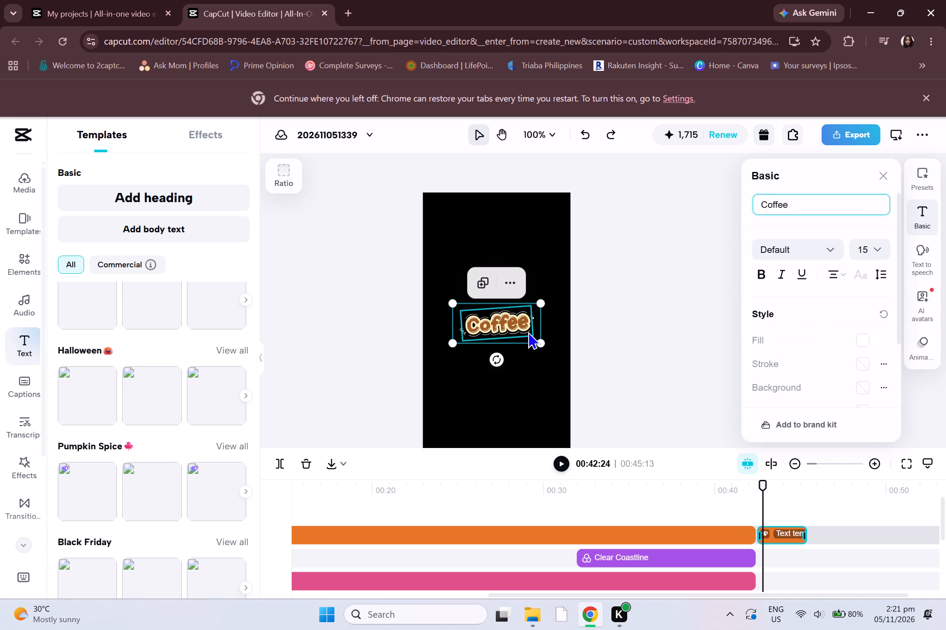
left_click_drag(540, 341, 555, 357)
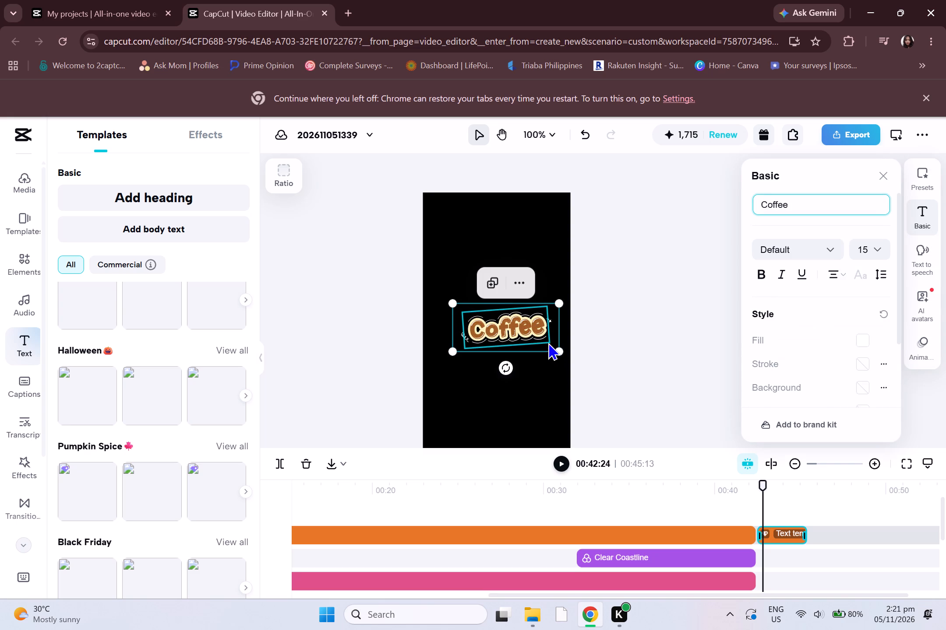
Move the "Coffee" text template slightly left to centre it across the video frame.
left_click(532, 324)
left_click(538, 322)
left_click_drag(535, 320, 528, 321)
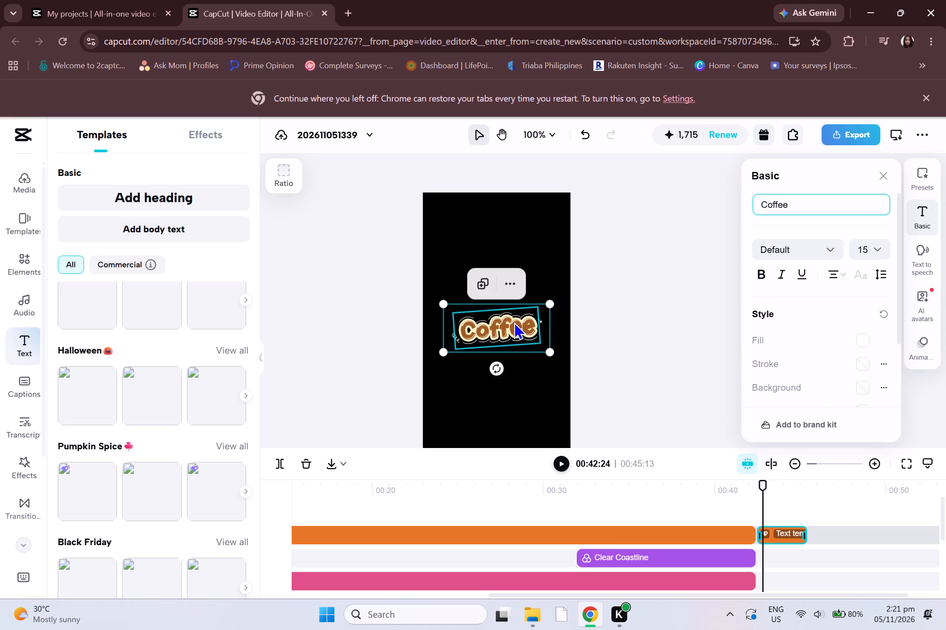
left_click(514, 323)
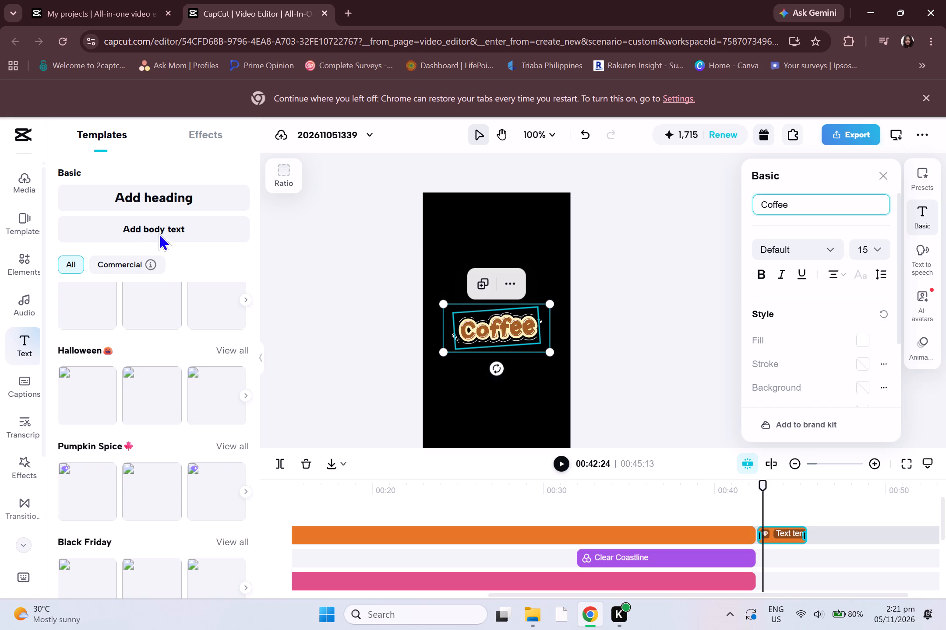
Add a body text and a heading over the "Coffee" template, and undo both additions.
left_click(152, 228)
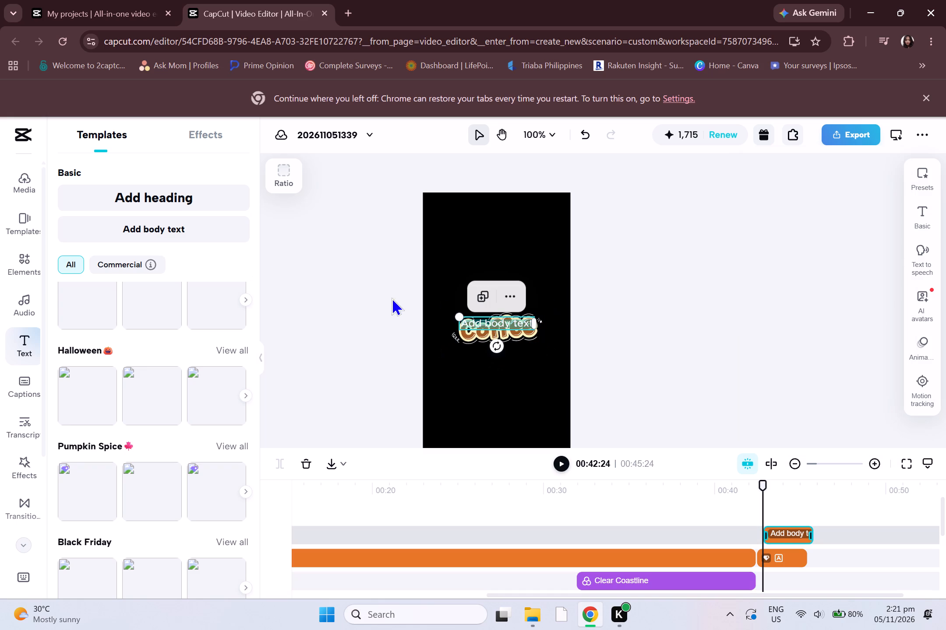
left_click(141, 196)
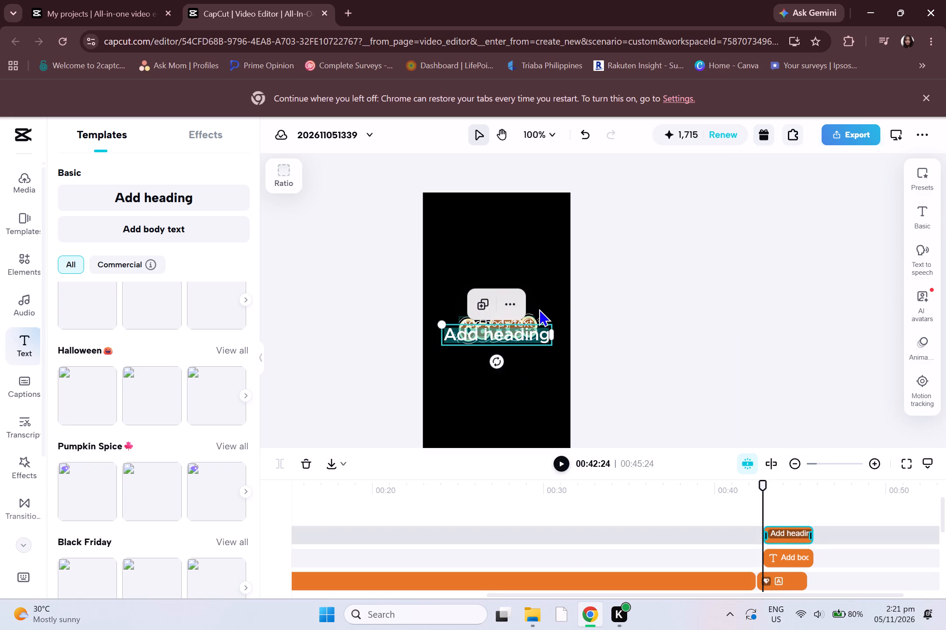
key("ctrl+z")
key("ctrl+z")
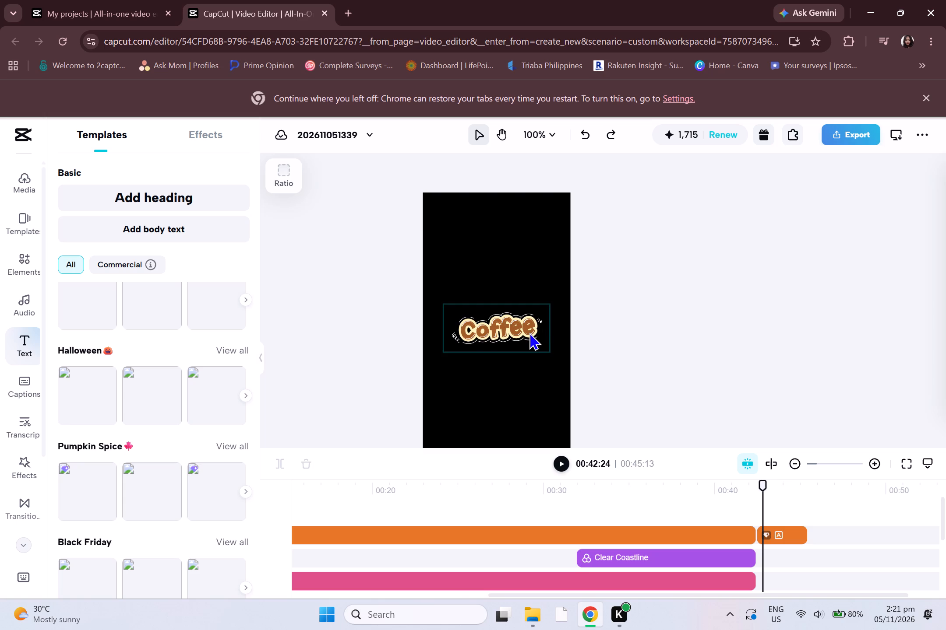
Undo the move, the enlargement and the insertion of the "Coffee" text template.
key("ctrl+z")
key("ctrl+z")
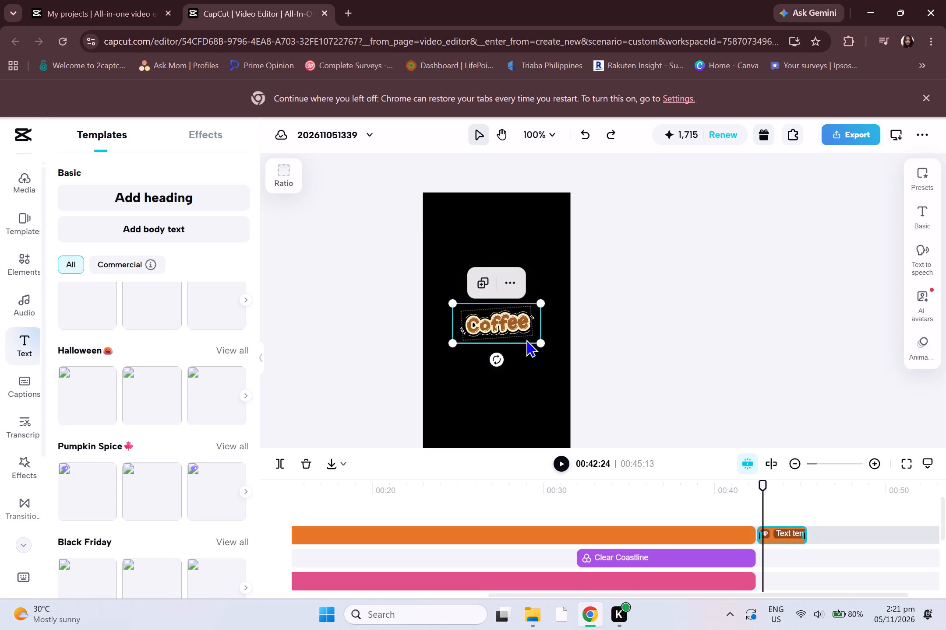
key("ctrl+z")
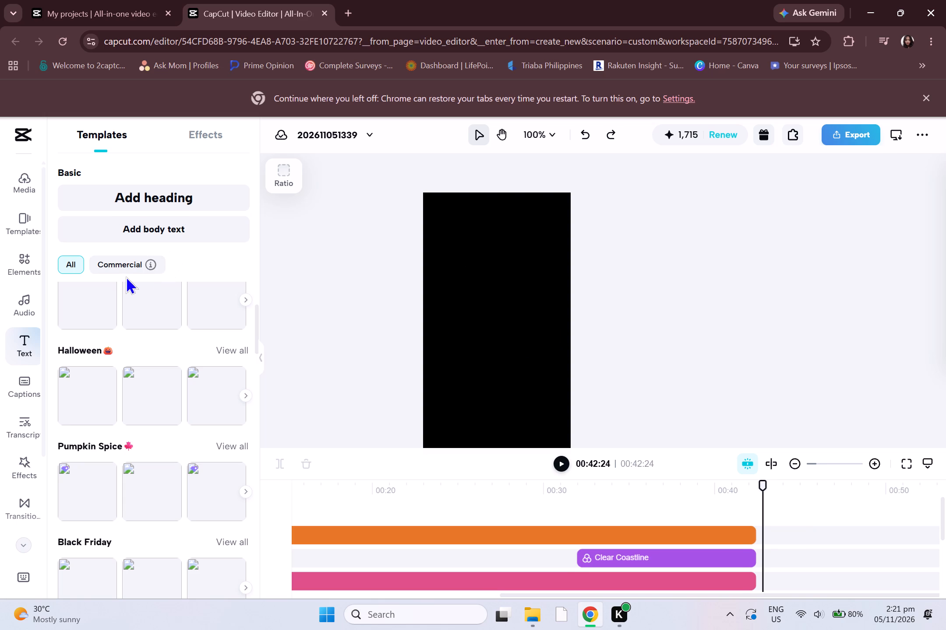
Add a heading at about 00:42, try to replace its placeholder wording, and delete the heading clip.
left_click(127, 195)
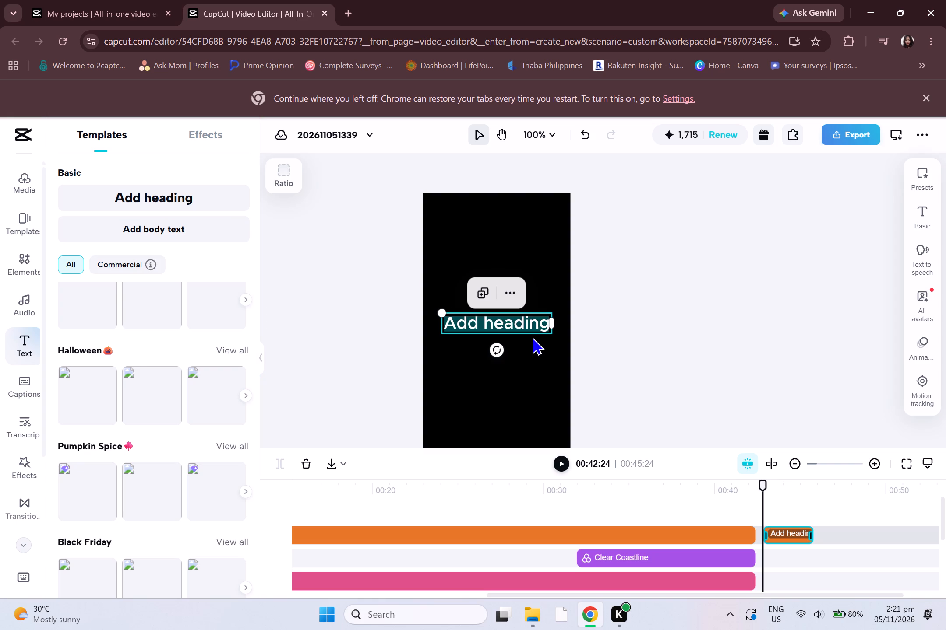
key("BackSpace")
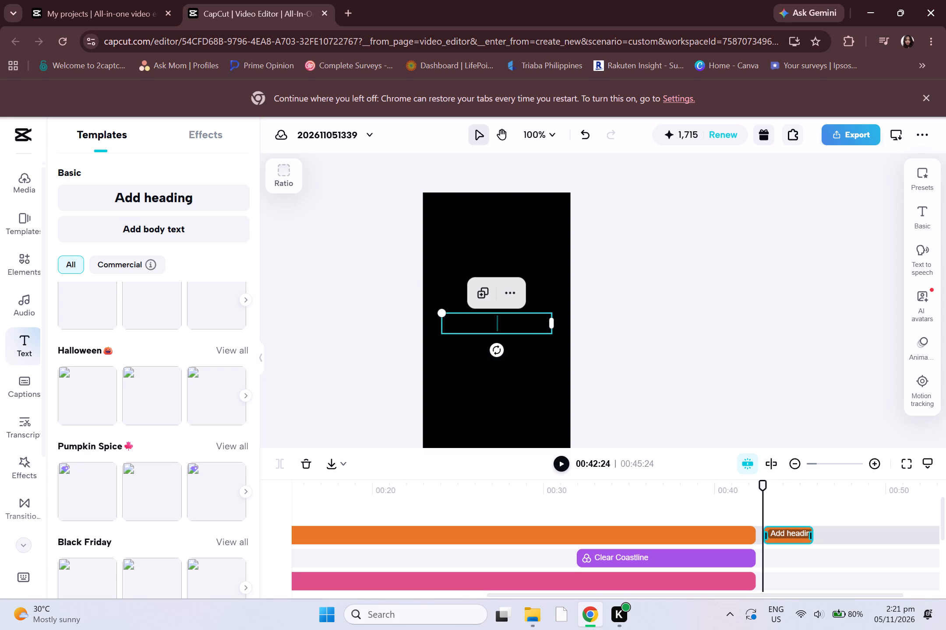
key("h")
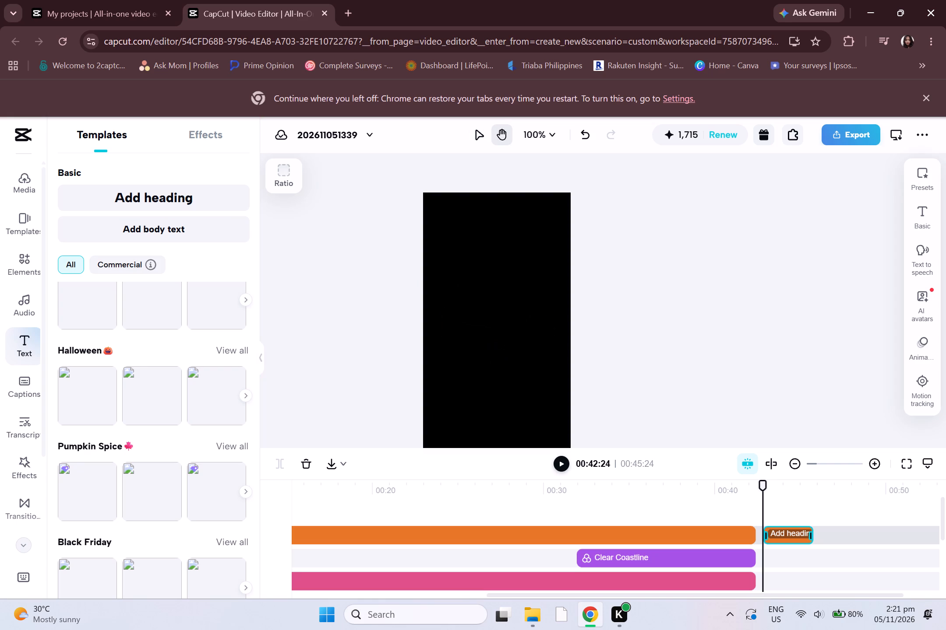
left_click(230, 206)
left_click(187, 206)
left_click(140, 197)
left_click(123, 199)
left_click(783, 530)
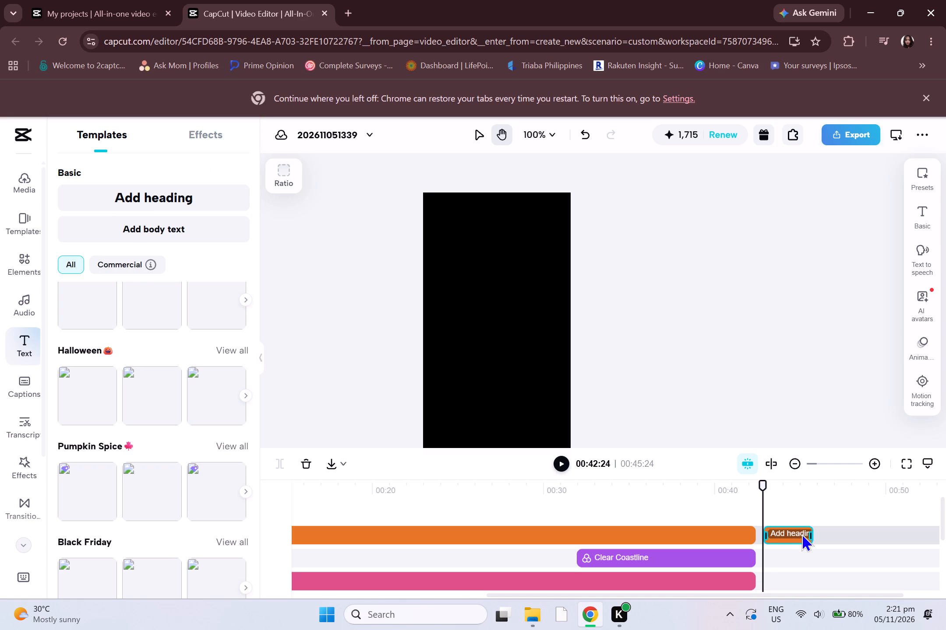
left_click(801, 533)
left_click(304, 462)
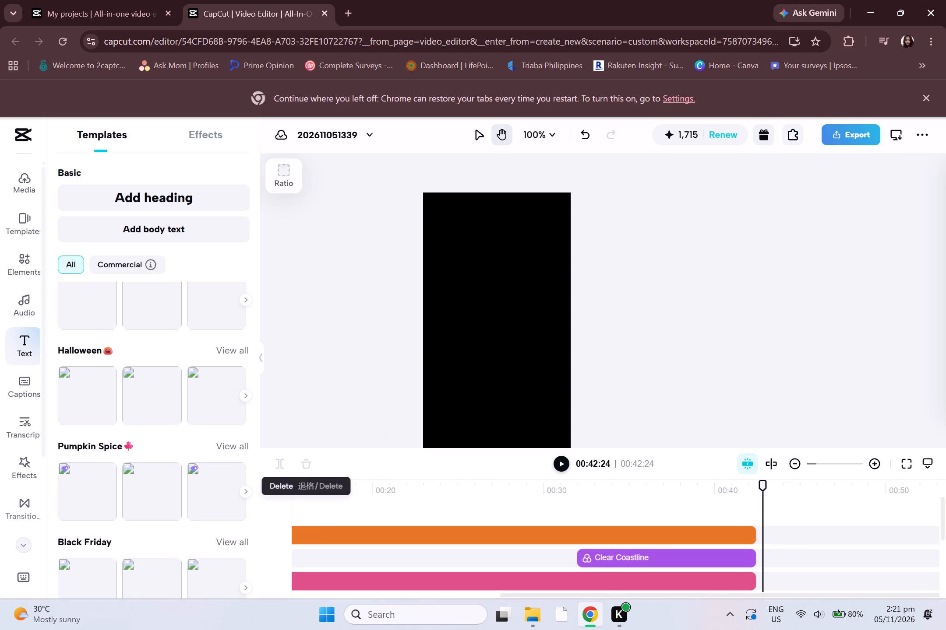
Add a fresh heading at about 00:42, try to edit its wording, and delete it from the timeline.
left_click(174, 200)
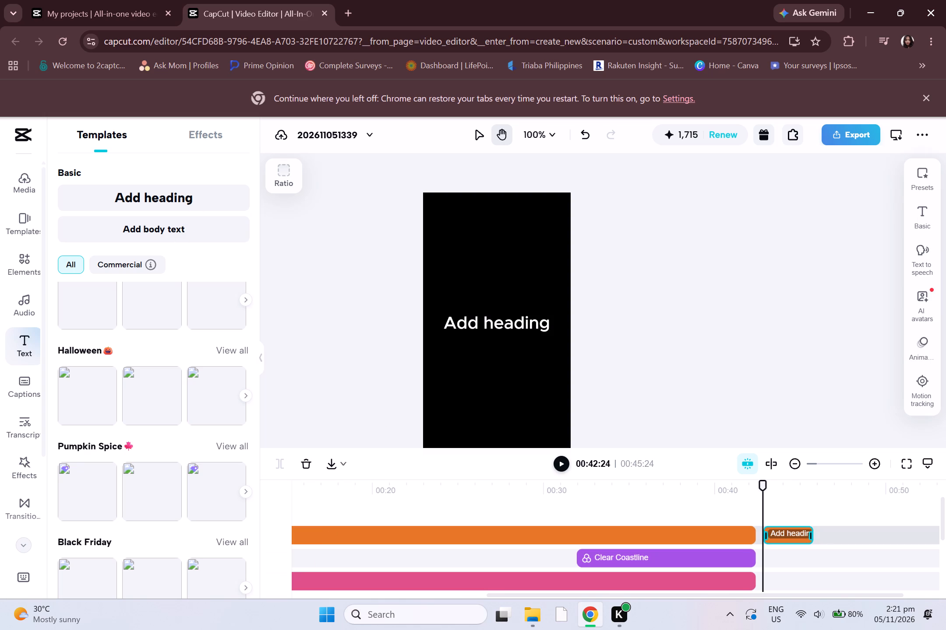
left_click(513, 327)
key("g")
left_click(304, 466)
Collapse the text library and scrub back to about 00:33 to view the sunset clip.
left_click(258, 360)
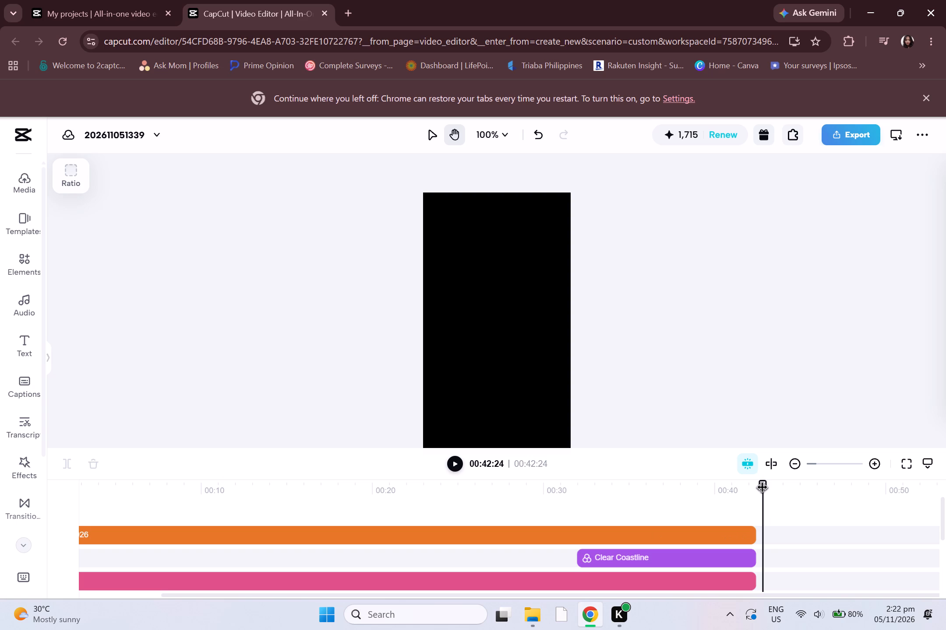
left_click_drag(762, 490, 636, 517)
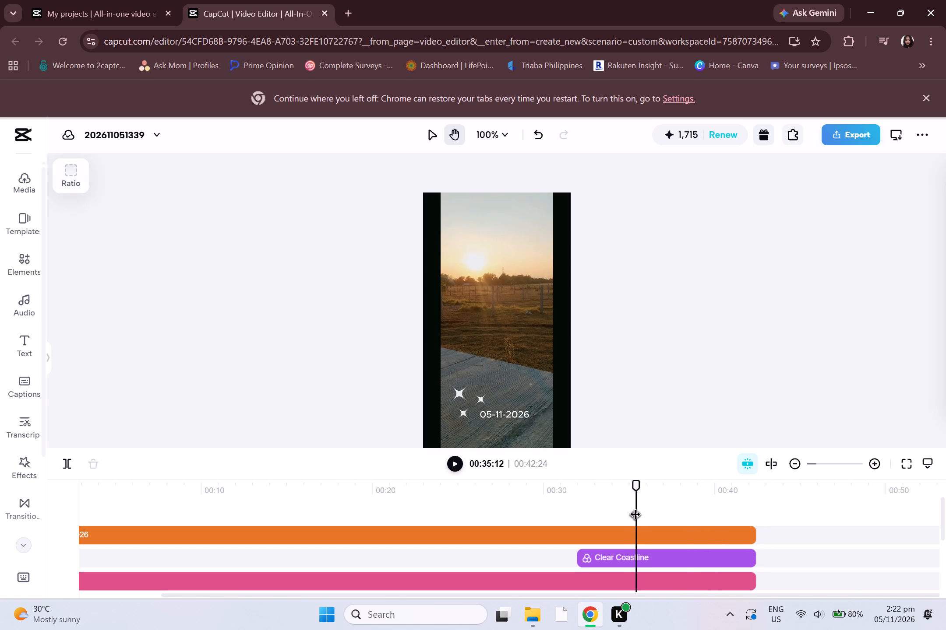
left_click_drag(634, 489, 607, 500)
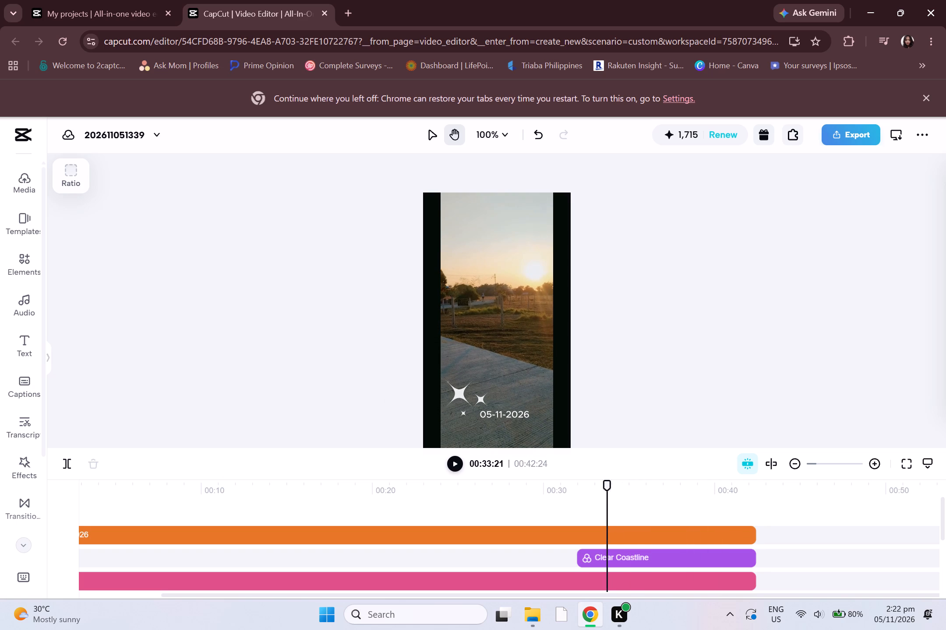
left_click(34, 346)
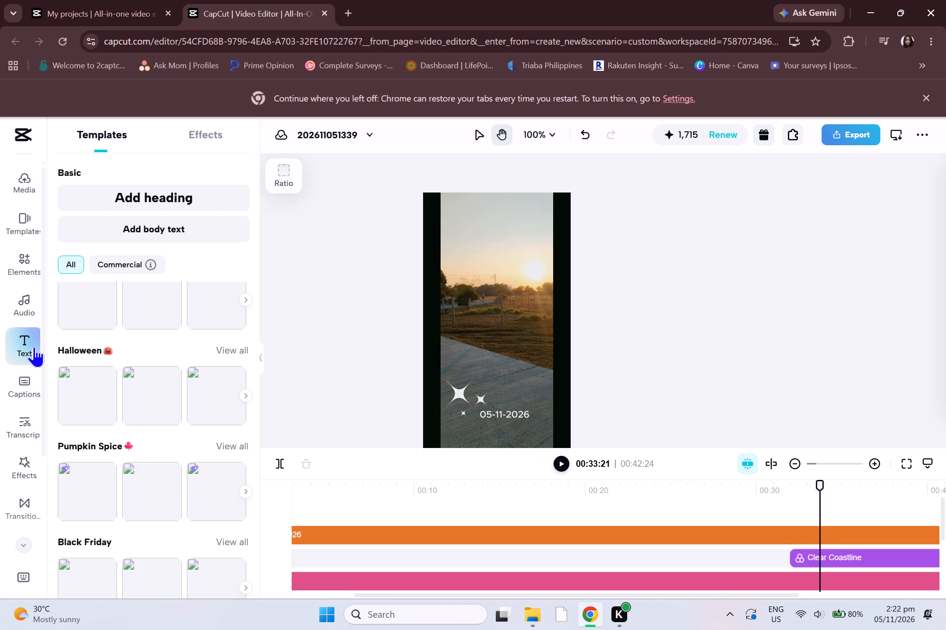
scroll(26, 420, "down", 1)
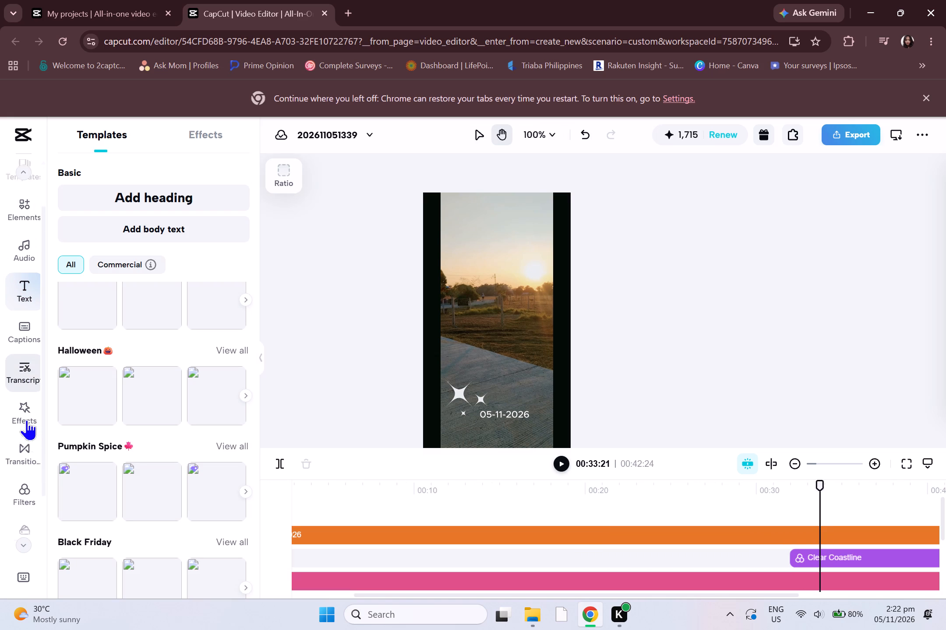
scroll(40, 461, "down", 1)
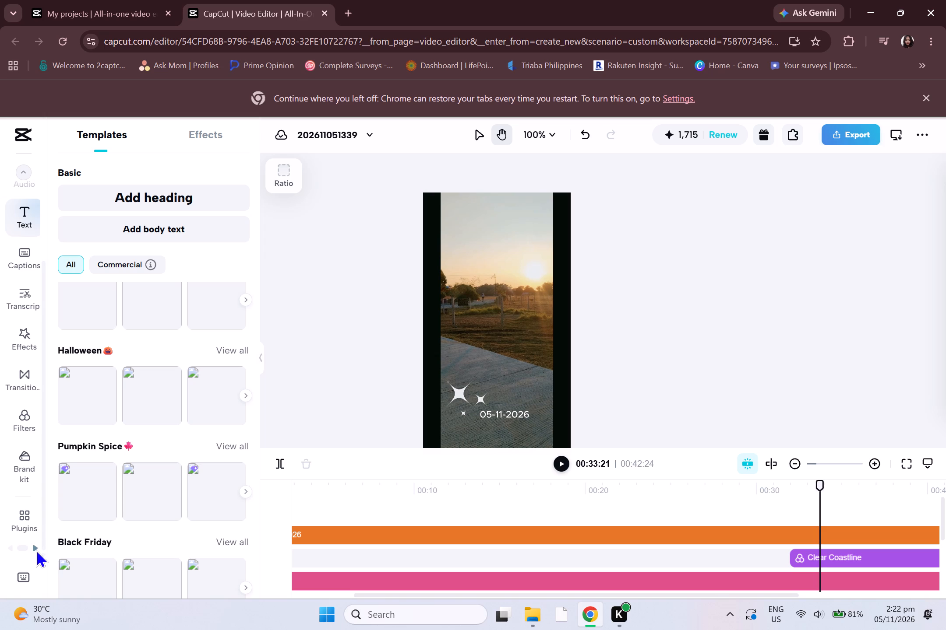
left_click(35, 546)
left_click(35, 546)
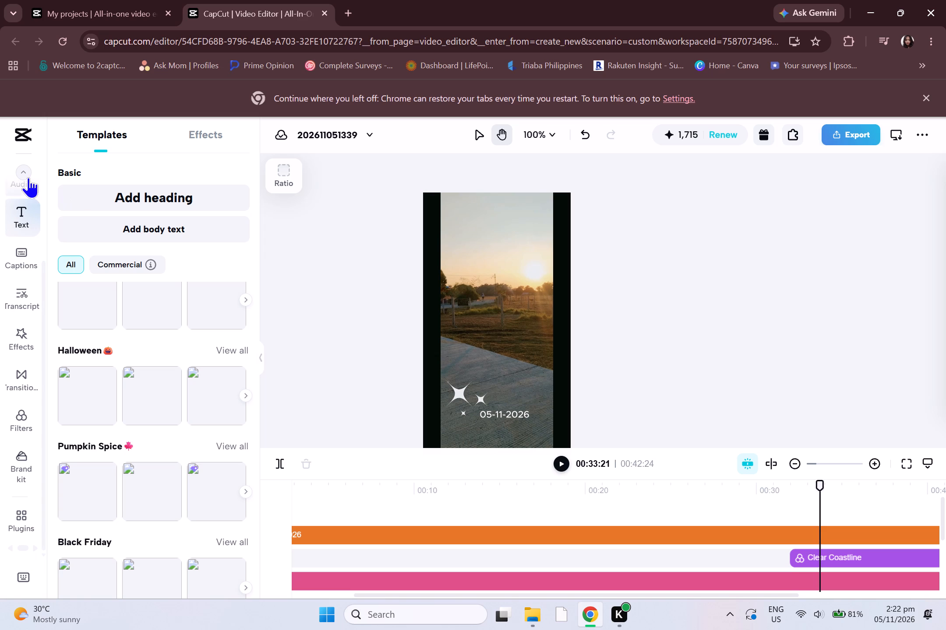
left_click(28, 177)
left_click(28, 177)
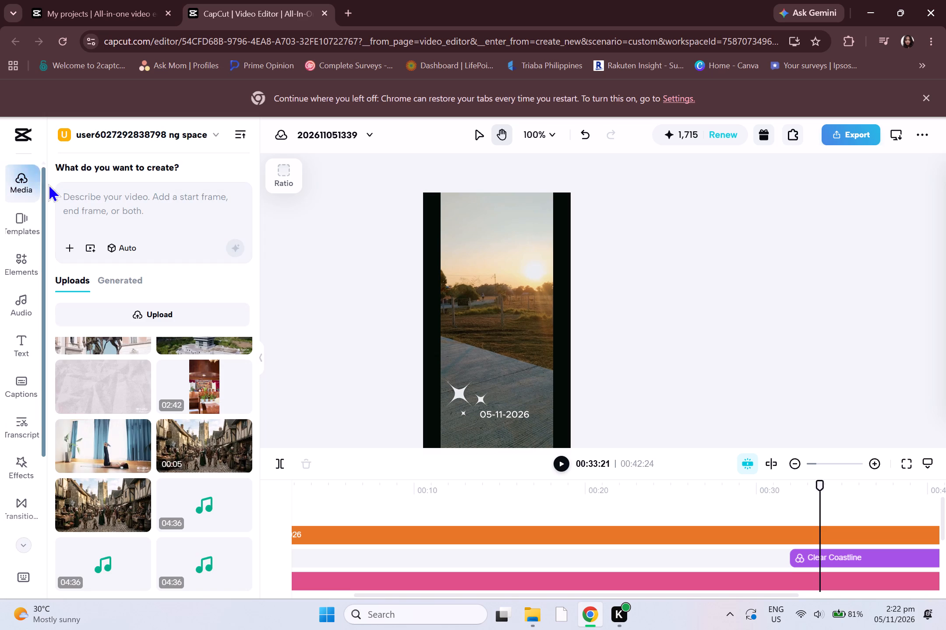
Search the template library for "have a nice day".
left_click(26, 222)
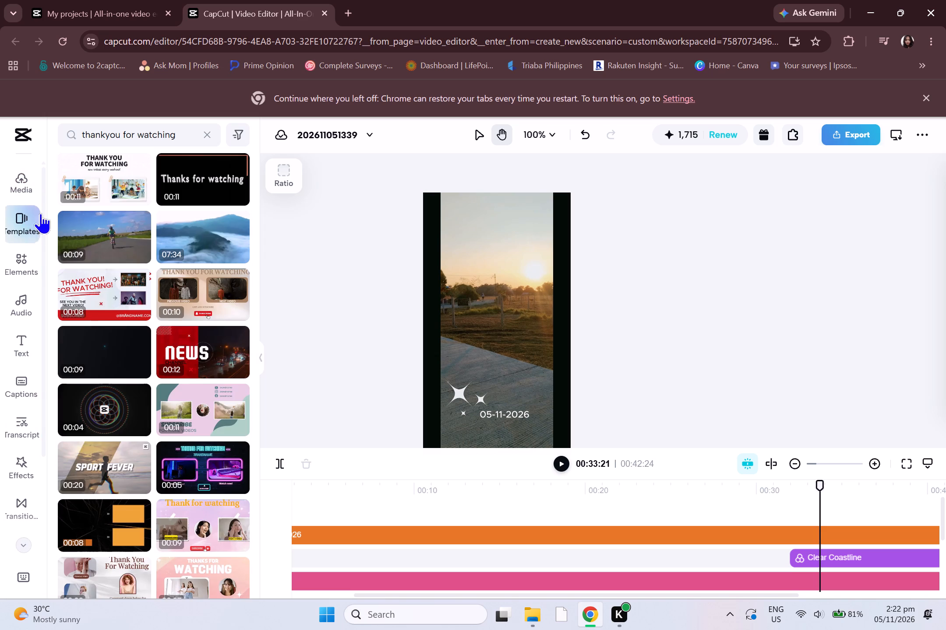
left_click(179, 139)
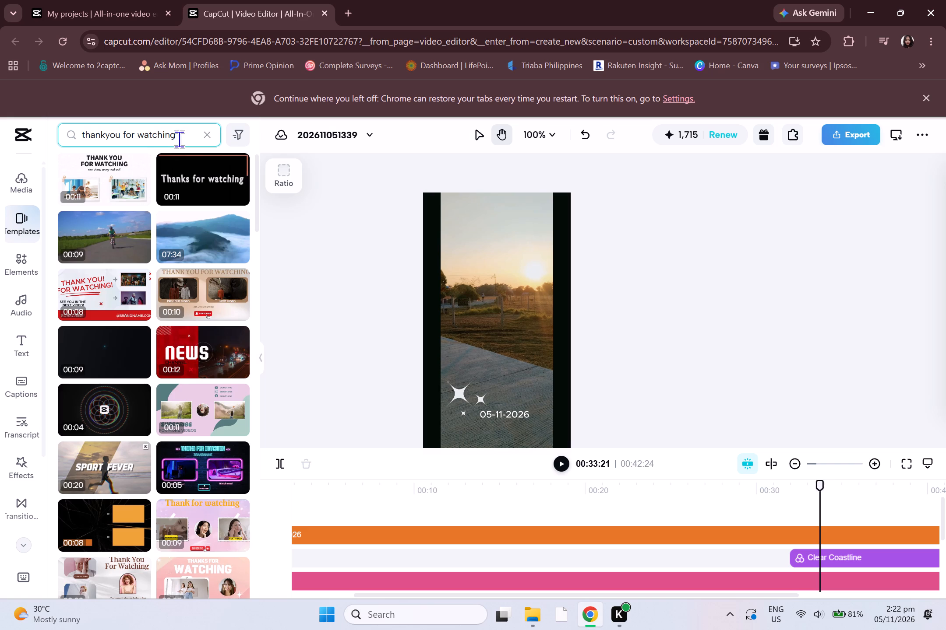
key("BackSpace")
key("BackSpace")
key("BackSpace")
key("BackSpace")
key("BackSpace")
key("BackSpace")
key("BackSpace")
key("BackSpace")
key("BackSpace")
key("BackSpace")
key("BackSpace")
key("BackSpace")
key("BackSpace")
key("BackSpace")
key("BackSpace")
key("BackSpace")
key("BackSpace")
key("BackSpace")
key("BackSpace")
key("BackSpace")
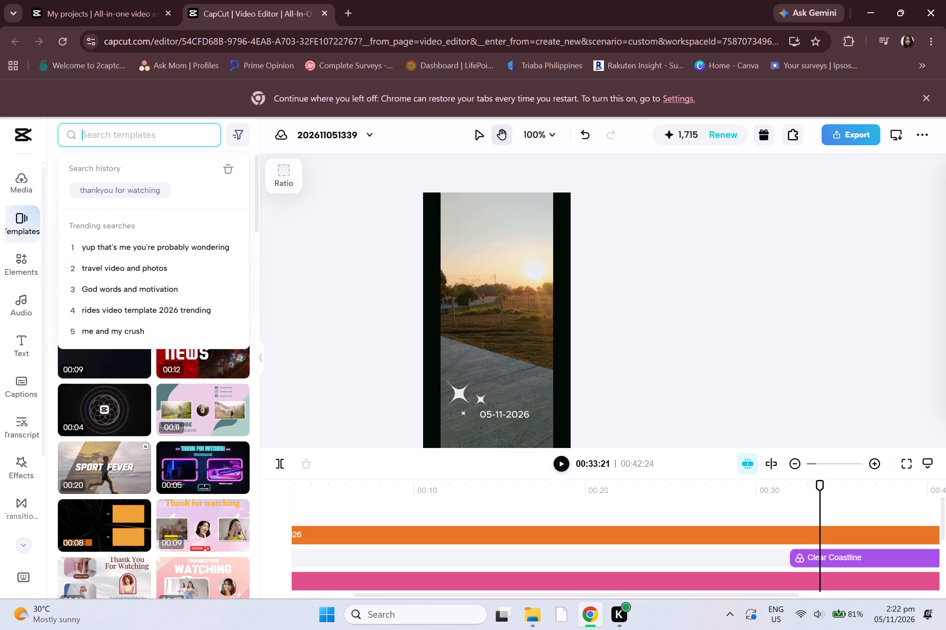
type("have a nice day")
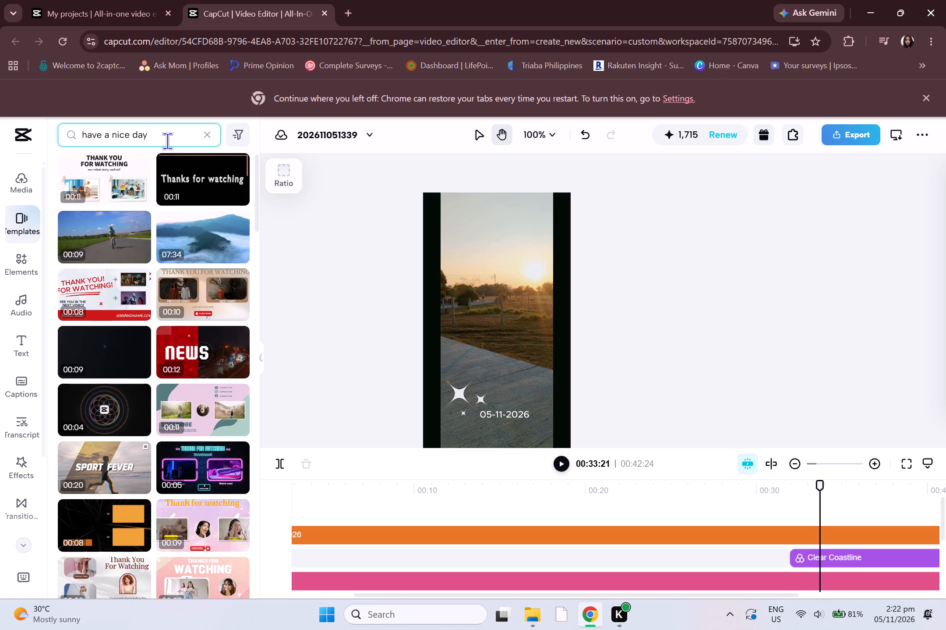
key("Return")
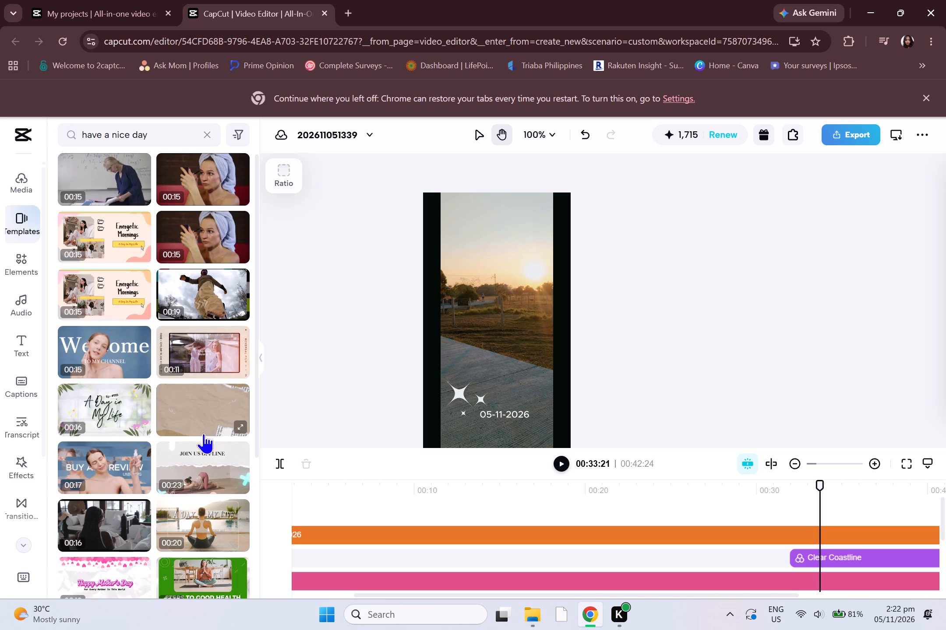
Look through the "have a nice day" templates and the available template filters for a suitable closing clip.
scroll(212, 421, "down", 2)
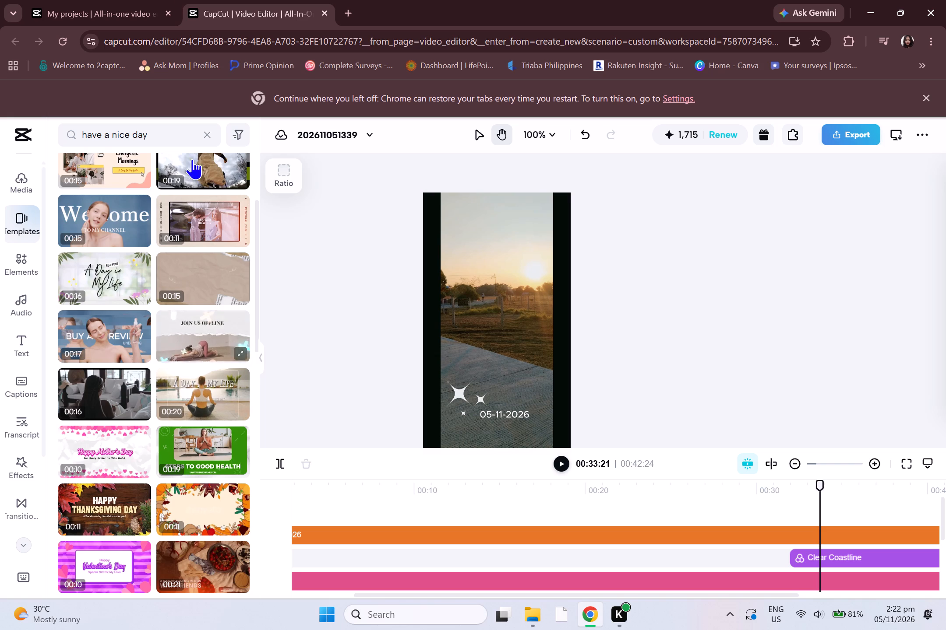
scroll(225, 356, "down", 5)
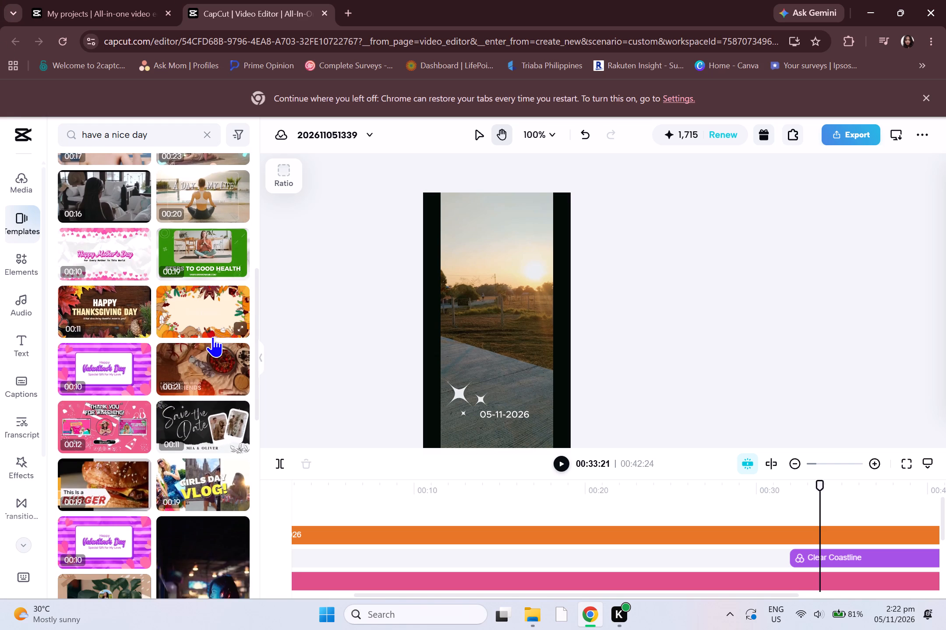
scroll(204, 338, "up", 5)
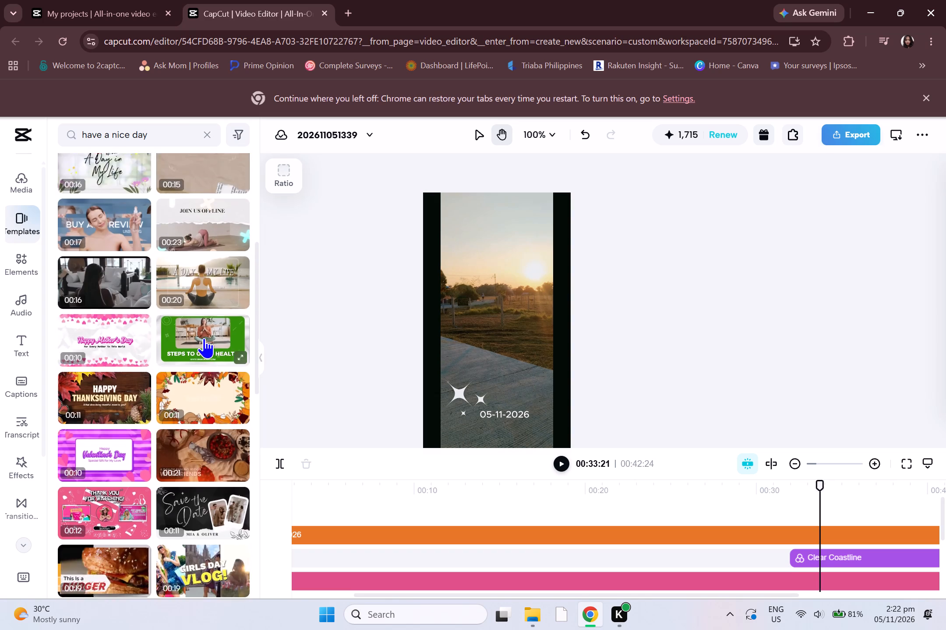
scroll(204, 338, "up", 5)
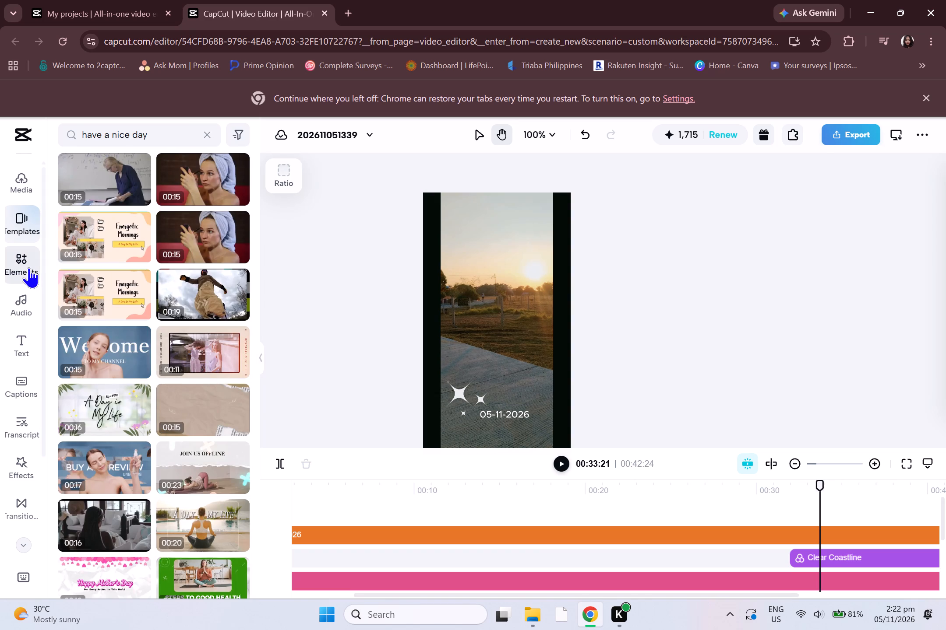
left_click(28, 267)
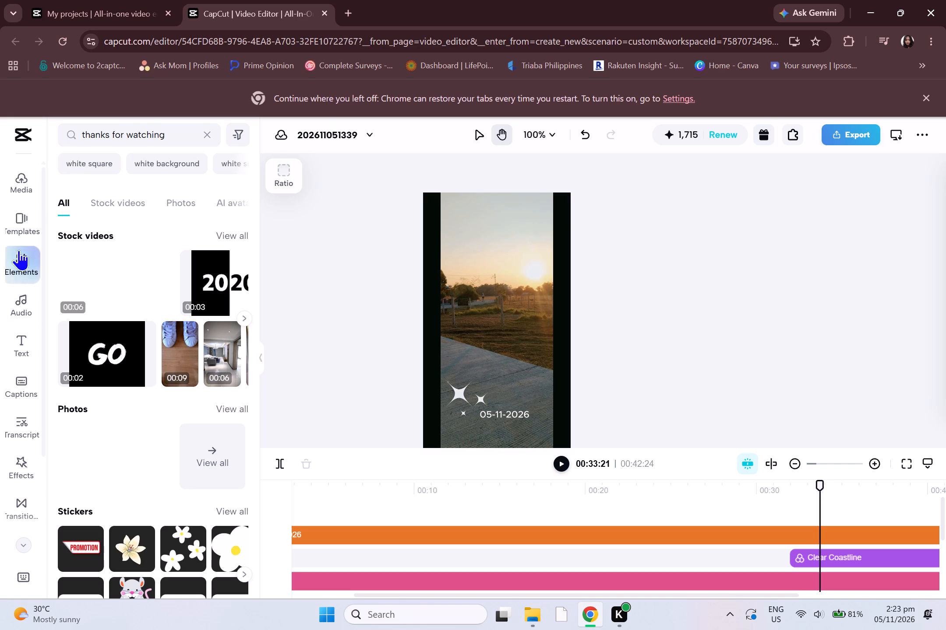
left_click(17, 225)
scroll(182, 326, "down", 3)
scroll(179, 318, "up", 2)
scroll(68, 147, "up", 16)
left_click(235, 137)
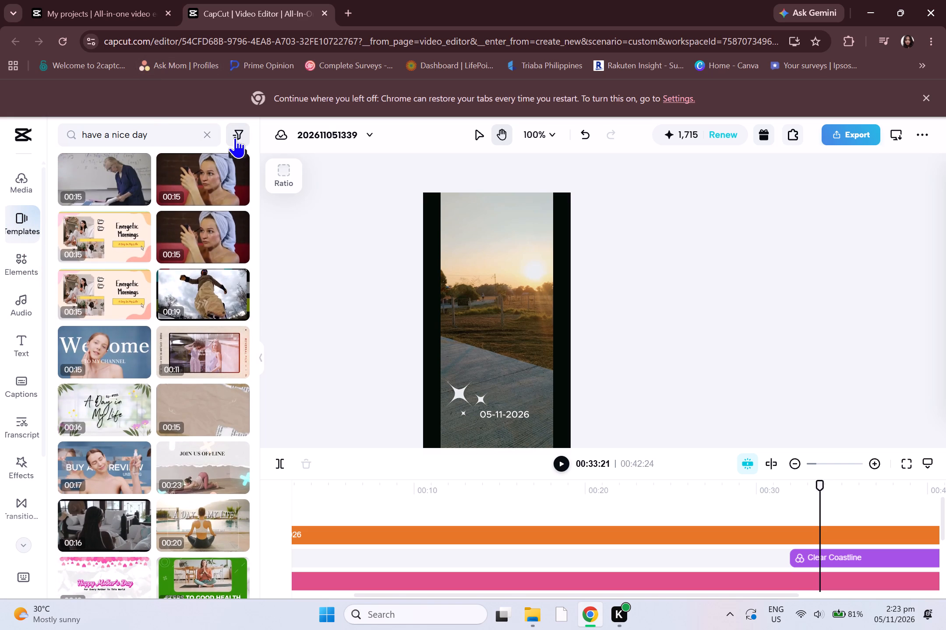
left_click(131, 168)
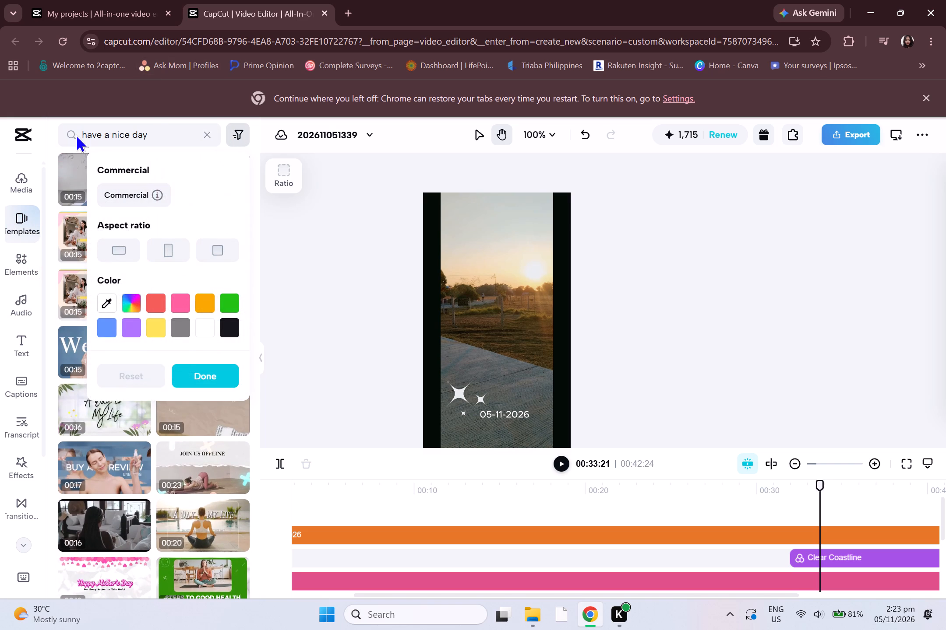
left_click(70, 130)
scroll(172, 229, "up", 3)
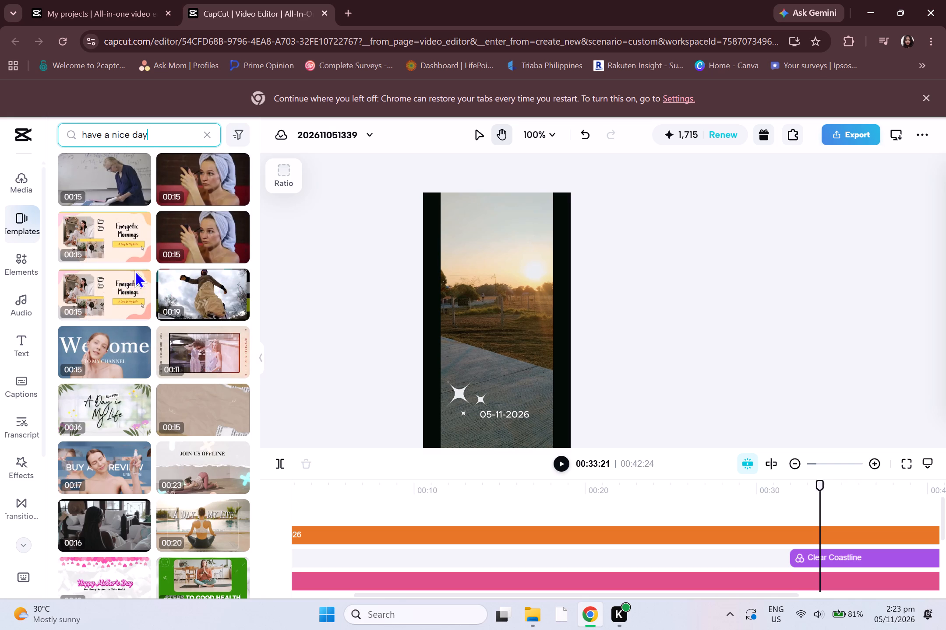
scroll(180, 441, "down", 9)
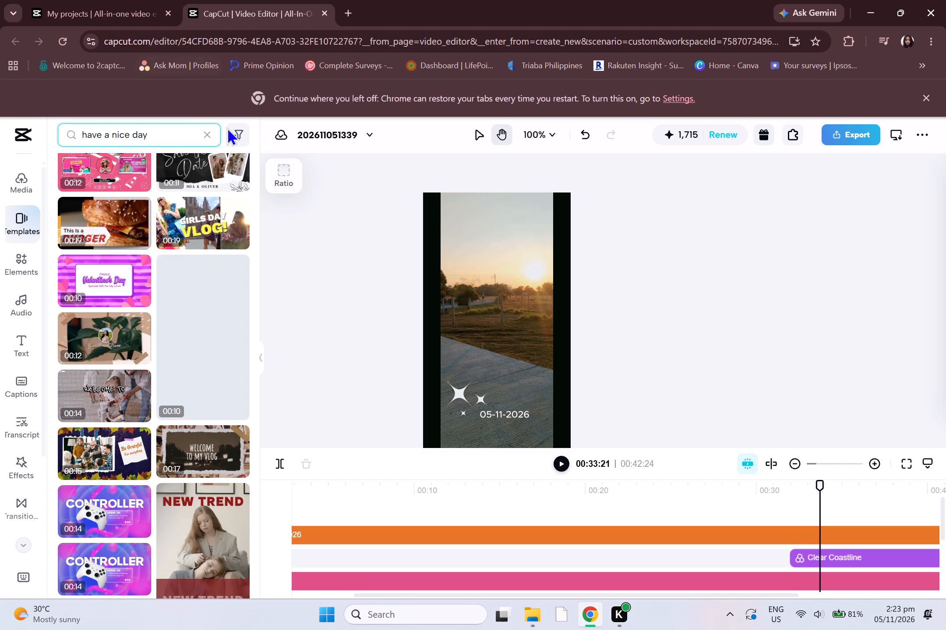
Clear the template search and insert the blue 7-second "Thanks for watching" template from the Outro category.
left_click(204, 130)
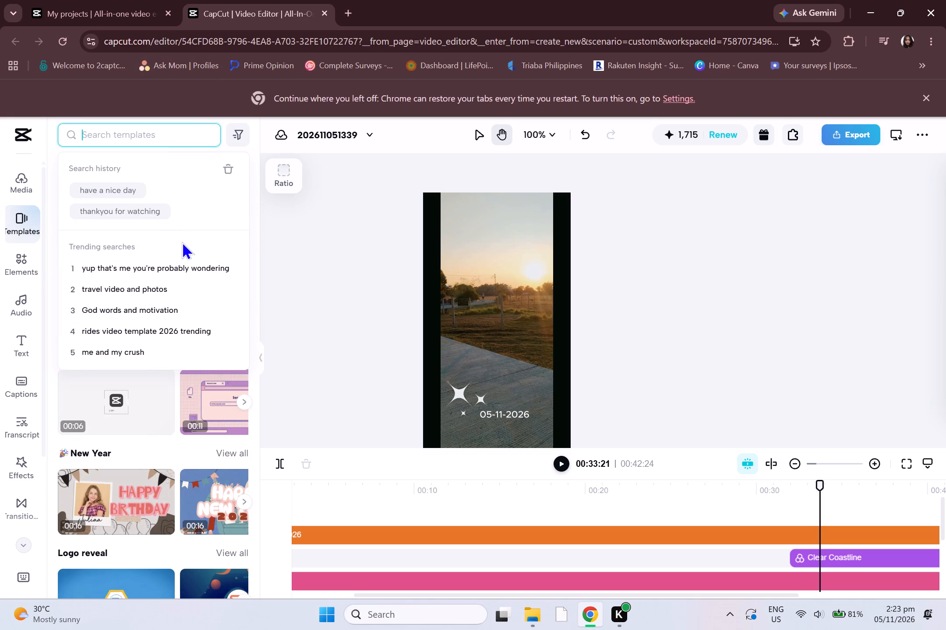
scroll(150, 229, "down", 2)
scroll(204, 456, "down", 2)
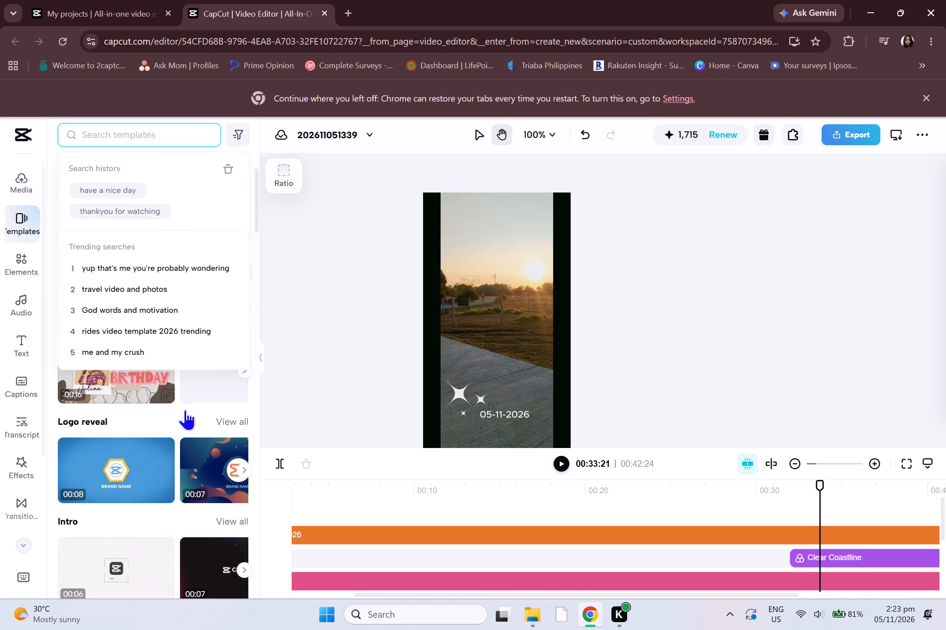
scroll(185, 409, "down", 4)
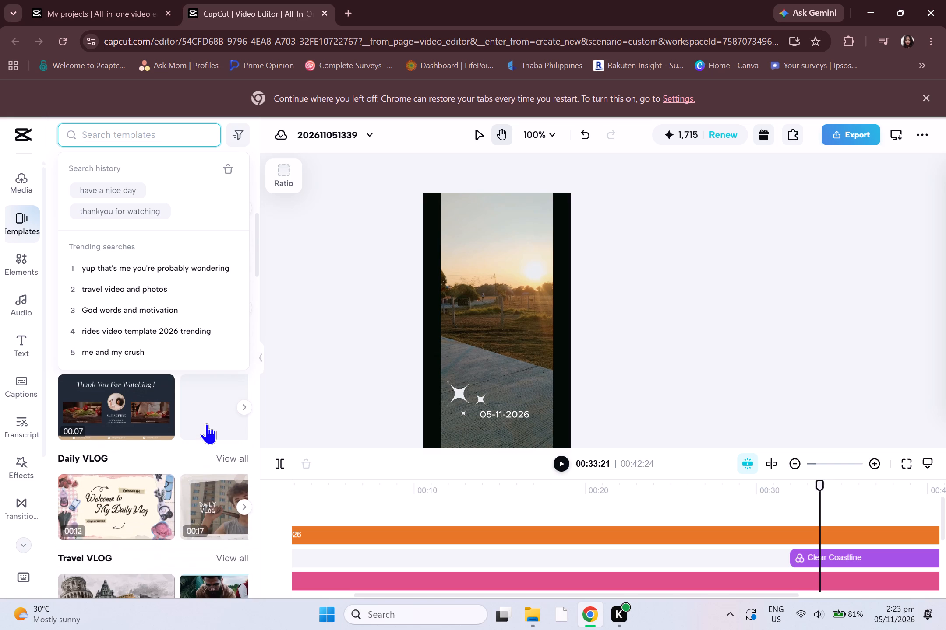
left_click(239, 410)
left_click(239, 410)
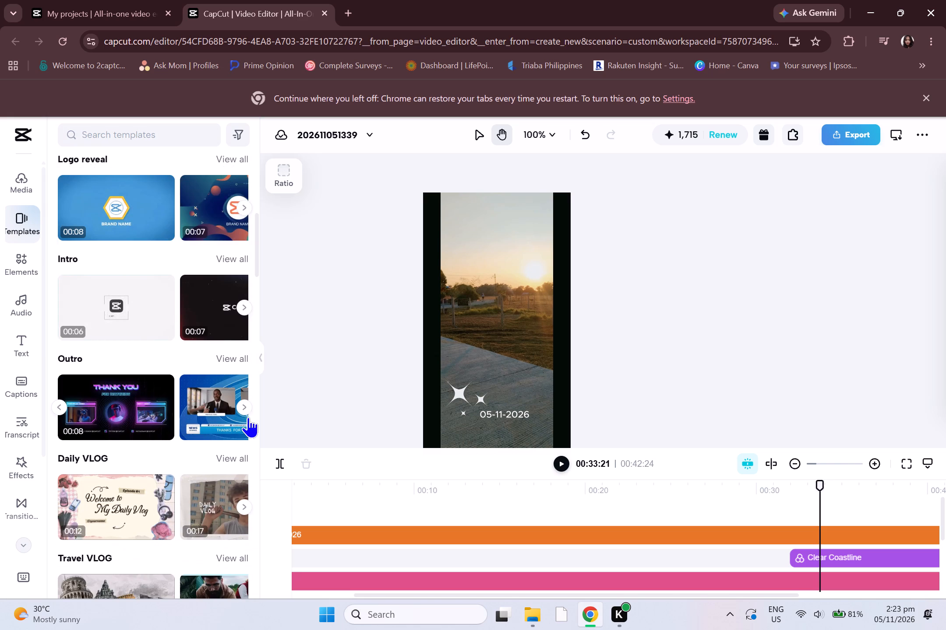
left_click(248, 417)
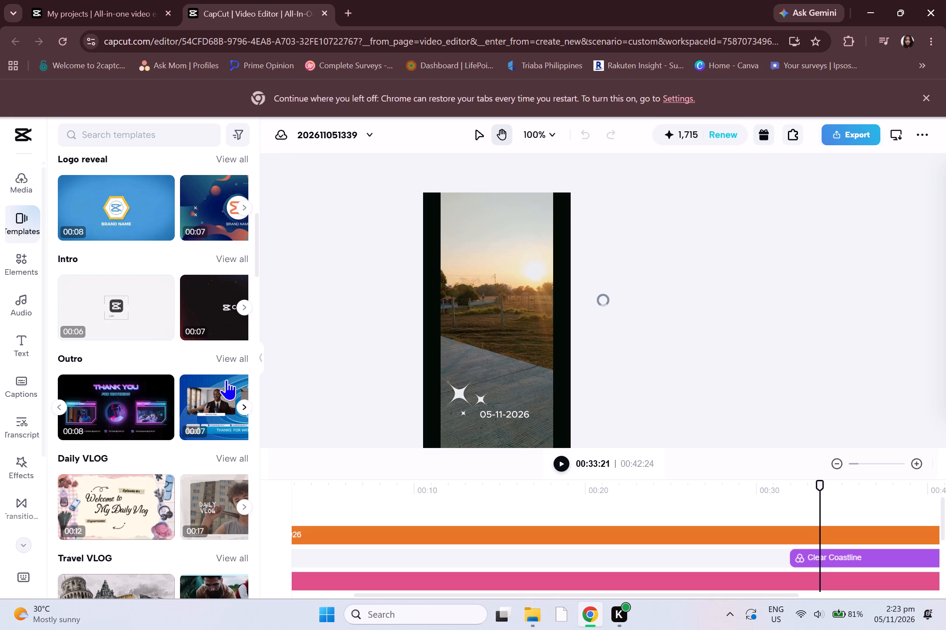
Browse the full Outro collection, the Intro row and the VLOG, Gaming and Fitness categories for another closing template.
left_click(224, 359)
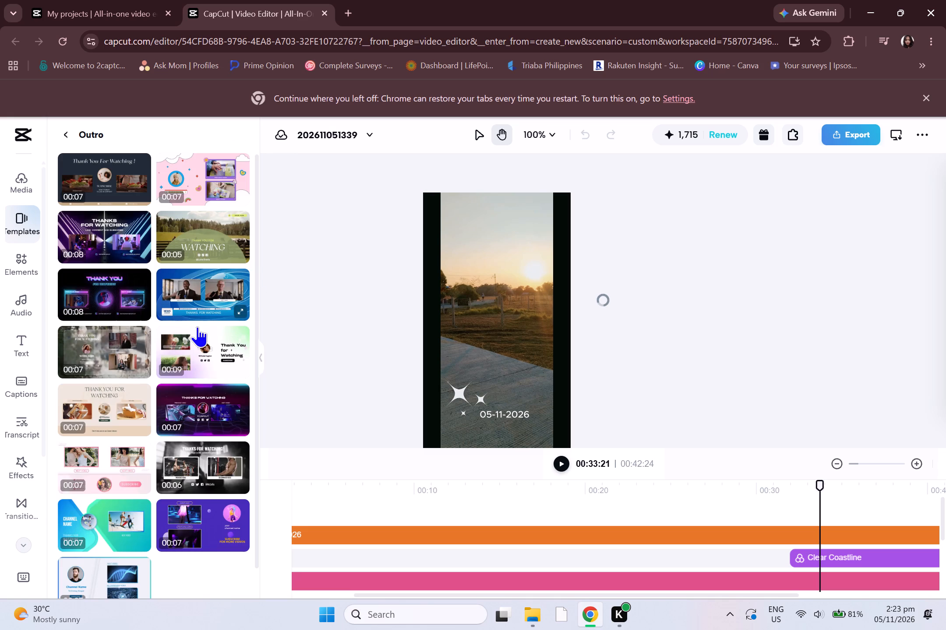
scroll(197, 332, "down", 2)
scroll(219, 359, "up", 2)
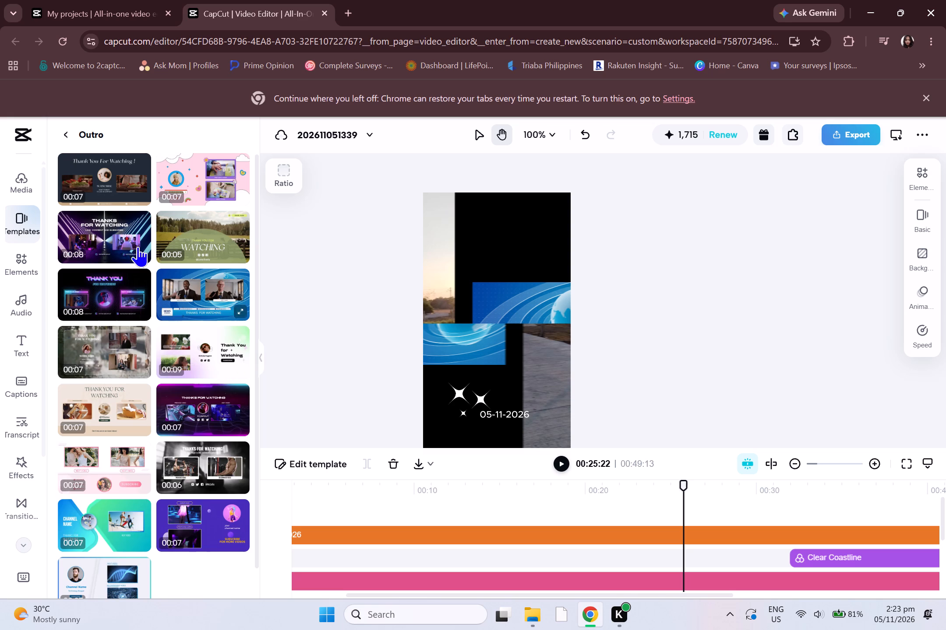
left_click(64, 133)
scroll(145, 425, "down", 1)
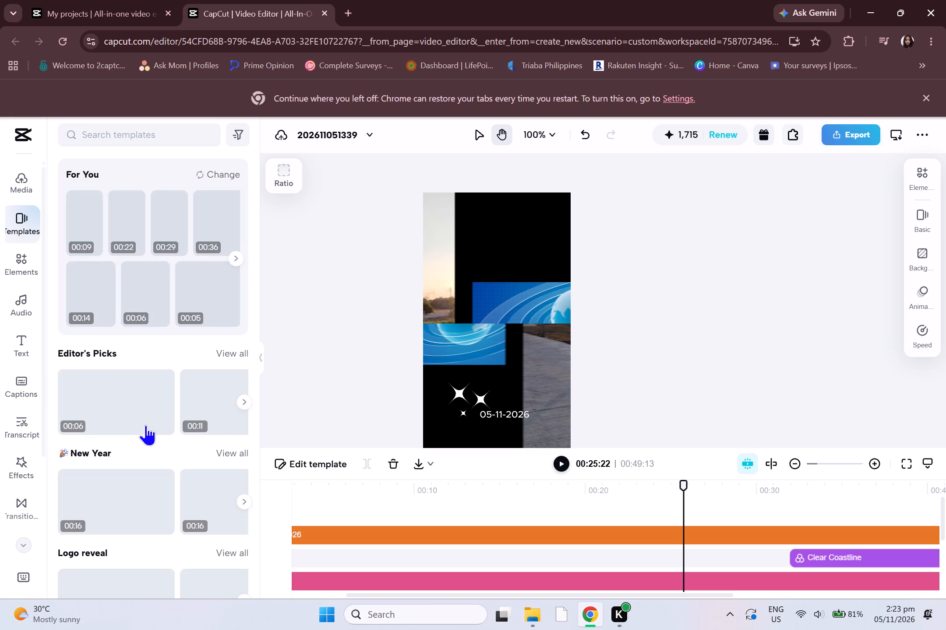
scroll(156, 425, "down", 4)
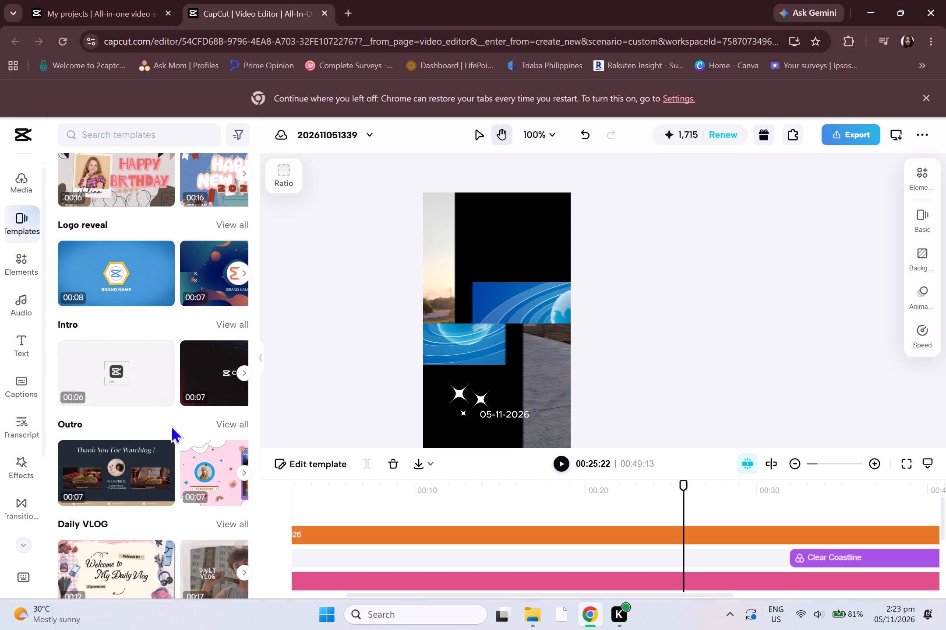
left_click(245, 373)
left_click(245, 373)
left_click(245, 373)
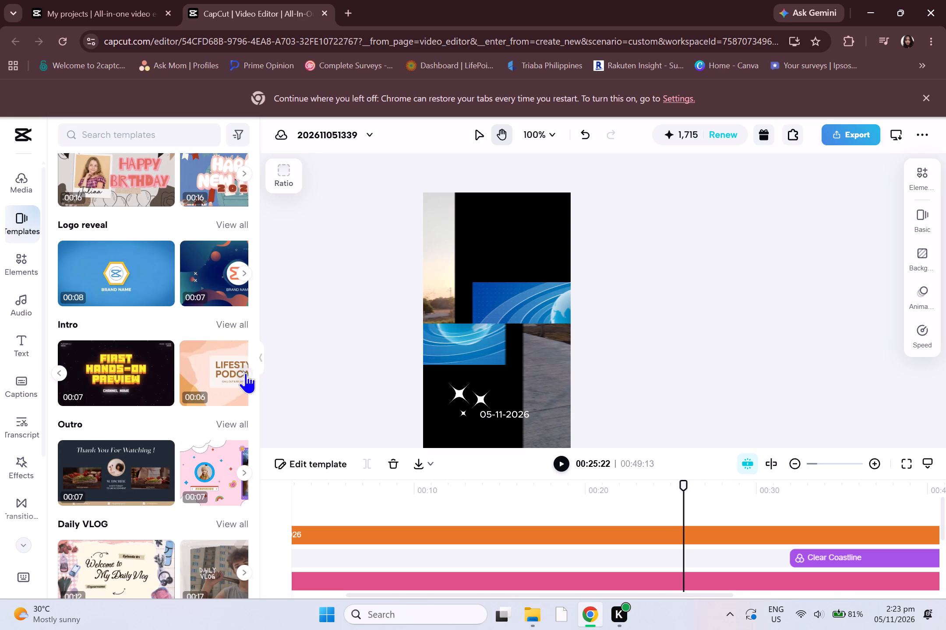
left_click(245, 375)
left_click(245, 375)
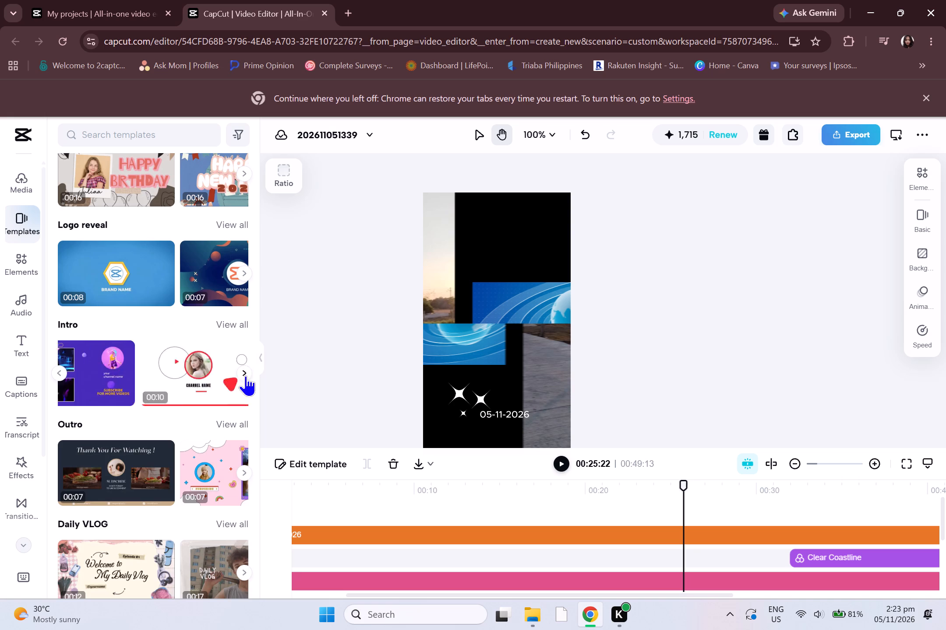
scroll(168, 483, "down", 4)
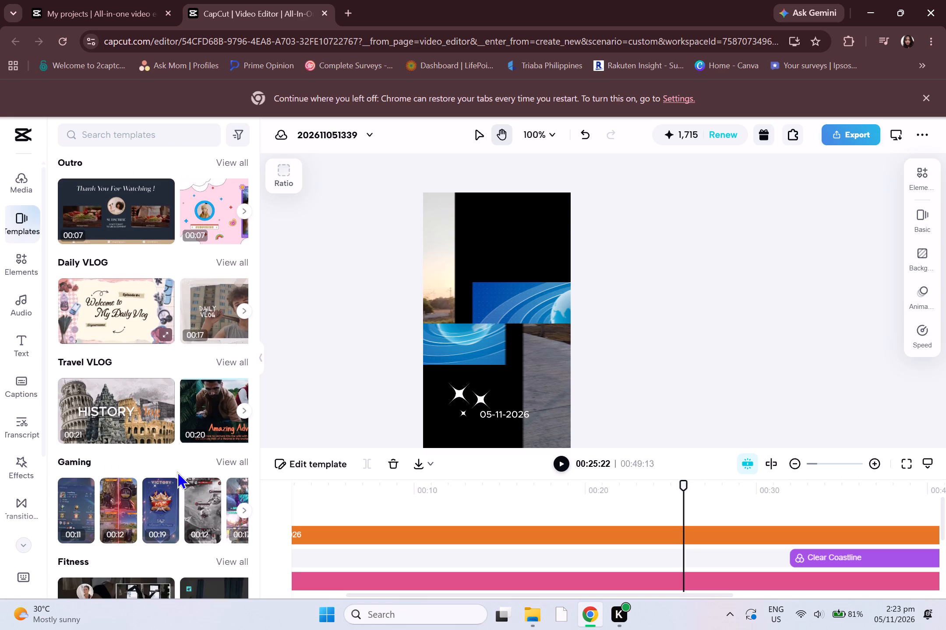
scroll(177, 471, "down", 4)
scroll(181, 468, "up", 1)
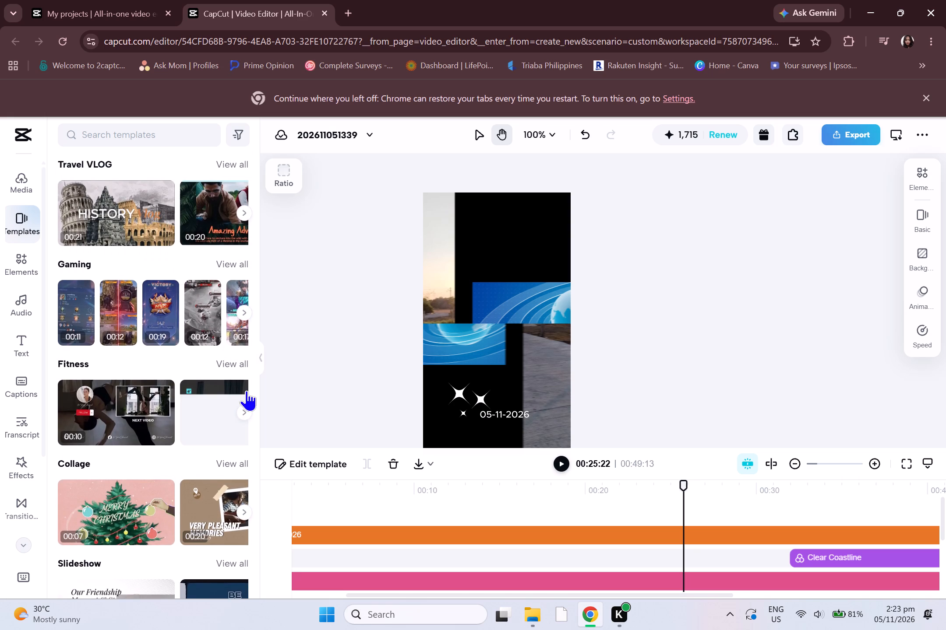
Insert two copies of the dark 10-second thanks-for-watching template from the Fitness category.
left_click(214, 408)
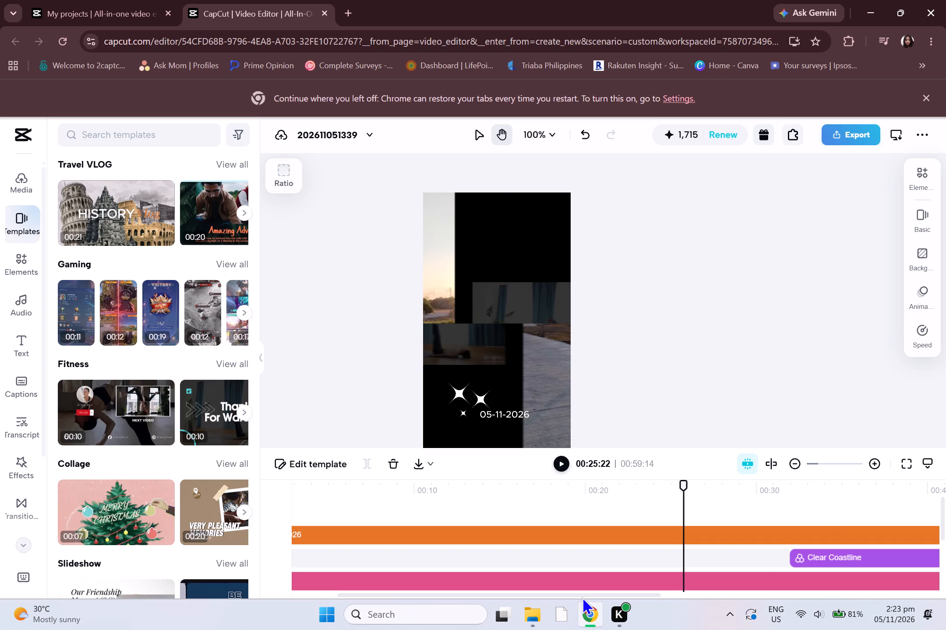
left_click_drag(575, 593, 727, 589)
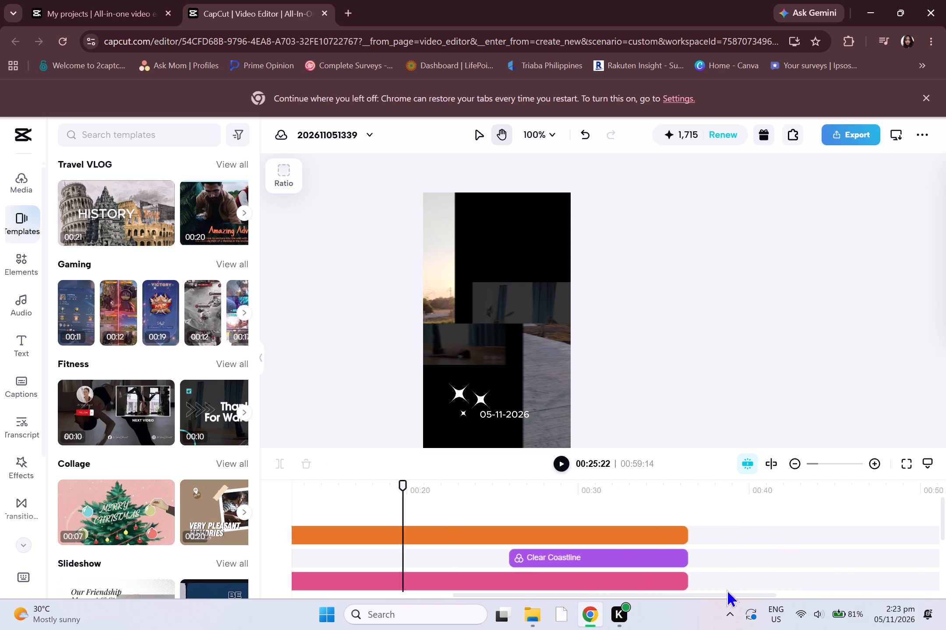
left_click_drag(727, 589, 660, 585)
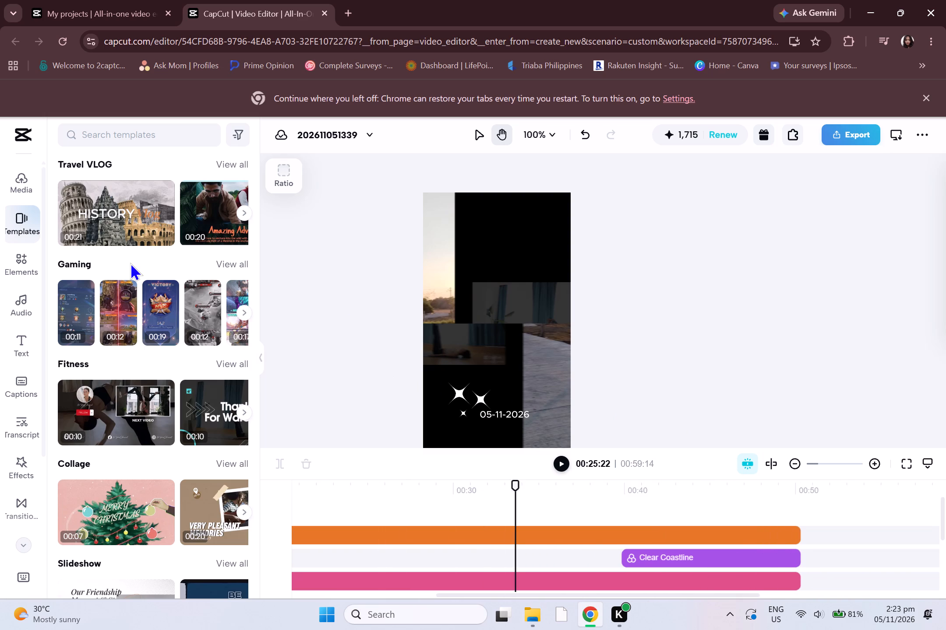
left_click(211, 414)
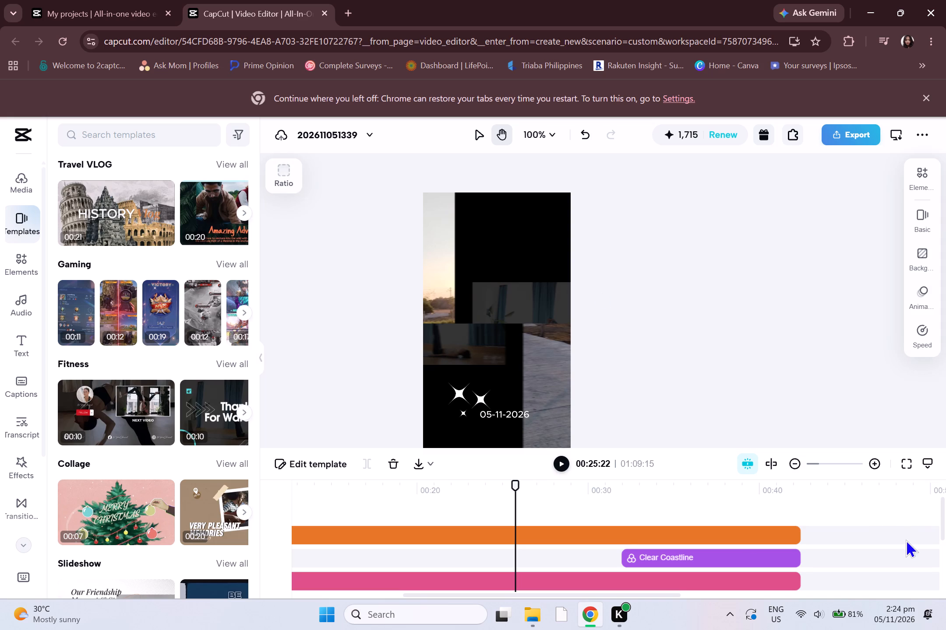
Scrub back through the video to about 00:20 and check the timeline from its beginning.
left_click_drag(512, 483, 252, 494)
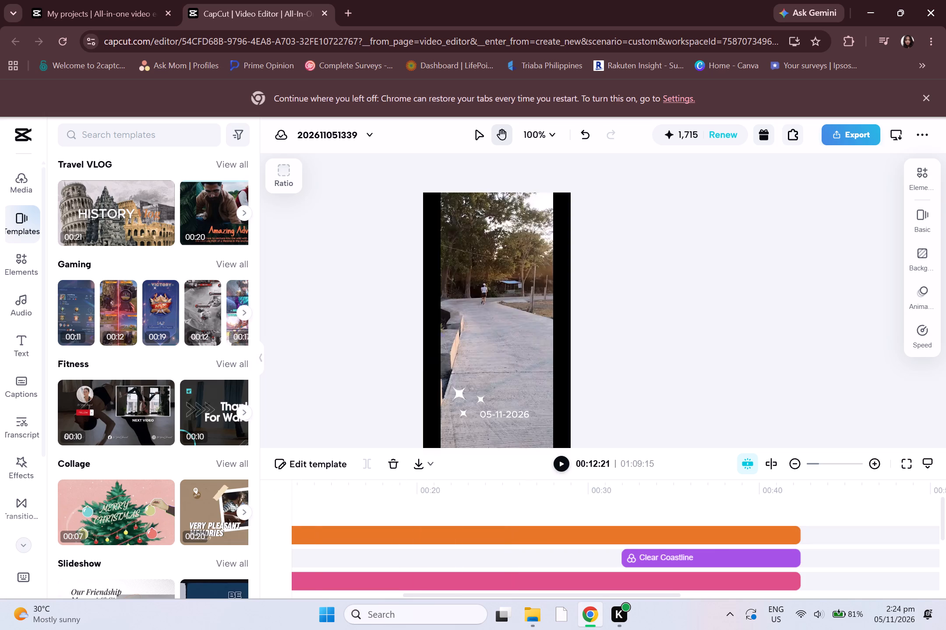
left_click_drag(252, 494, 245, 504)
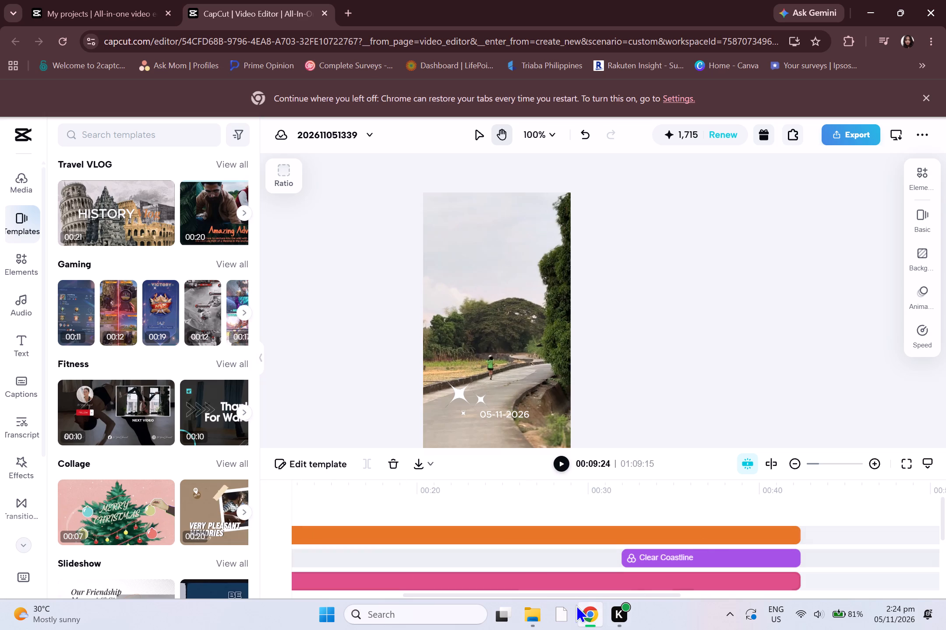
left_click_drag(526, 591, 417, 594)
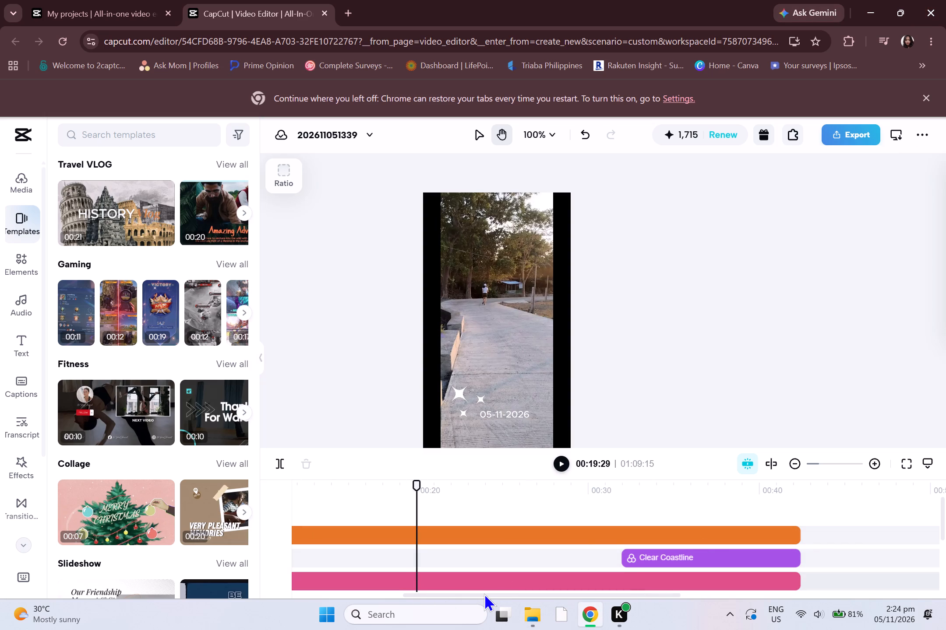
left_click_drag(484, 593, 337, 587)
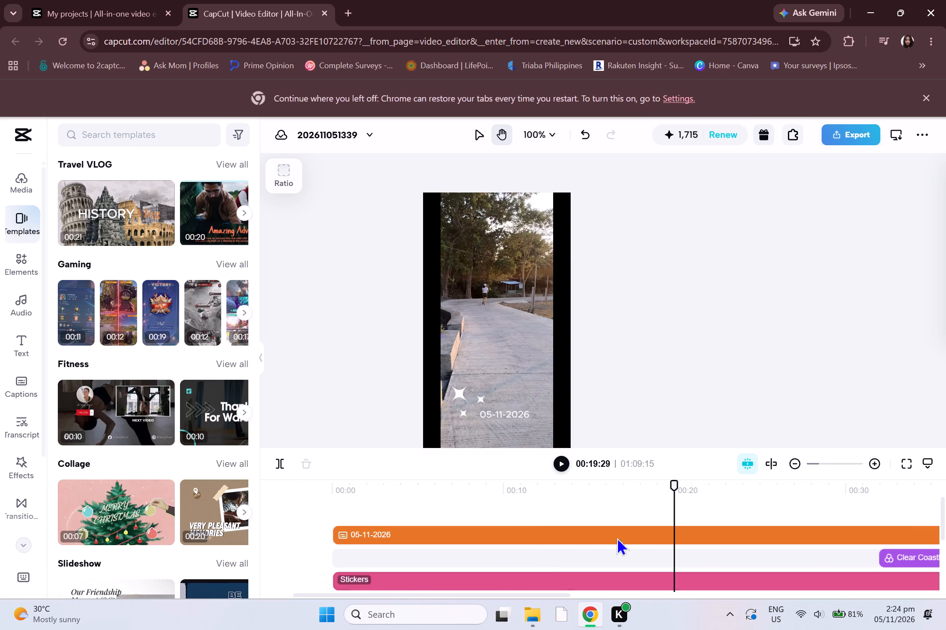
Play the video from the beginning and check the closing template clips on the timeline.
left_click_drag(673, 484, 333, 547)
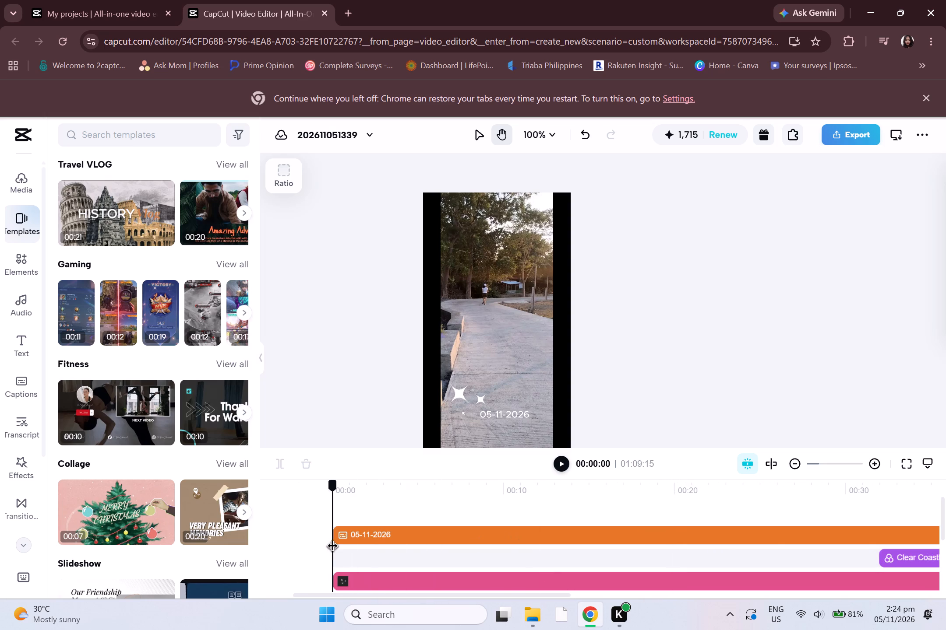
left_click_drag(333, 547, 332, 548)
left_click(562, 464)
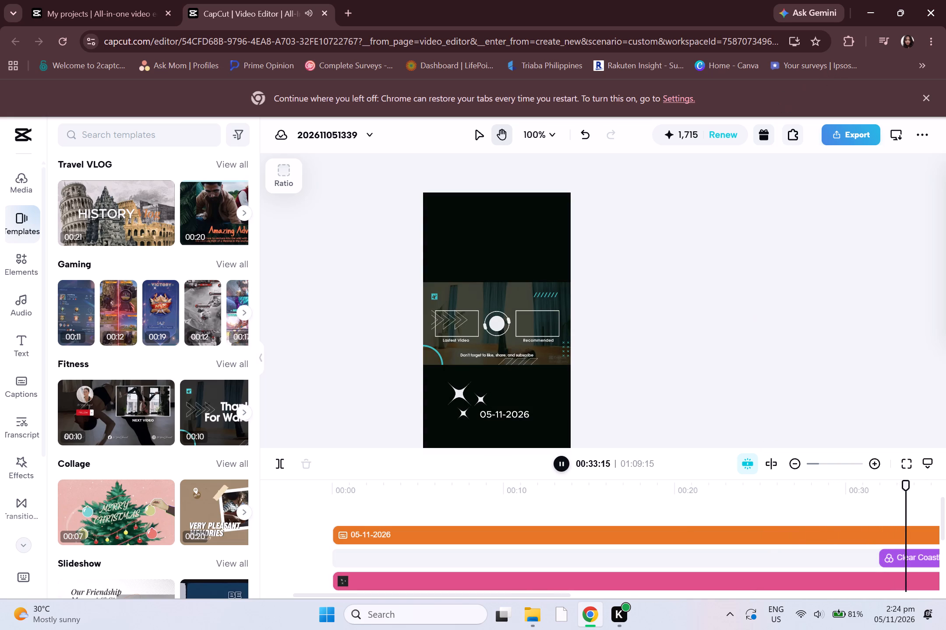
scroll(756, 361, "down", 1)
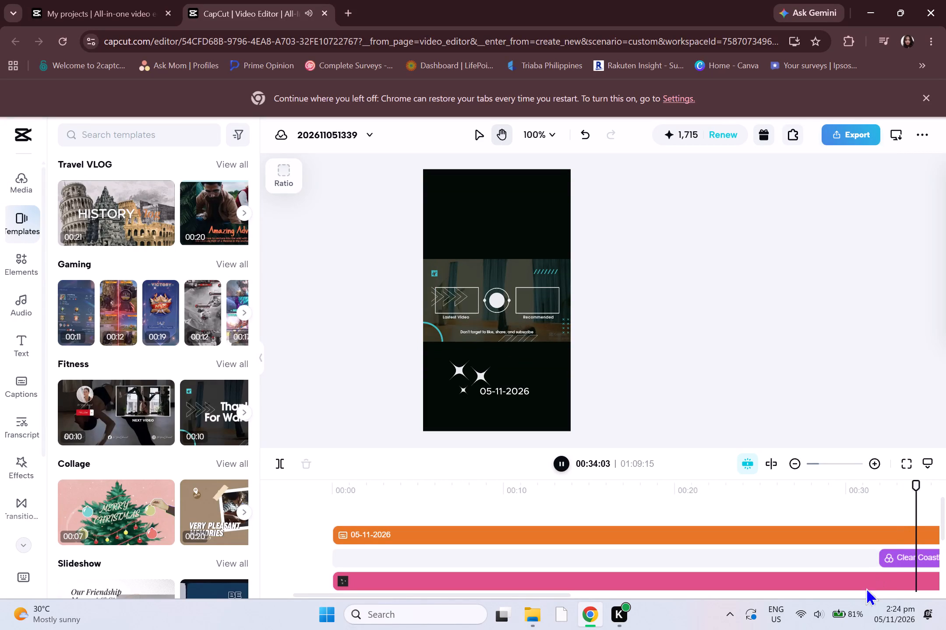
left_click_drag(445, 591, 452, 591)
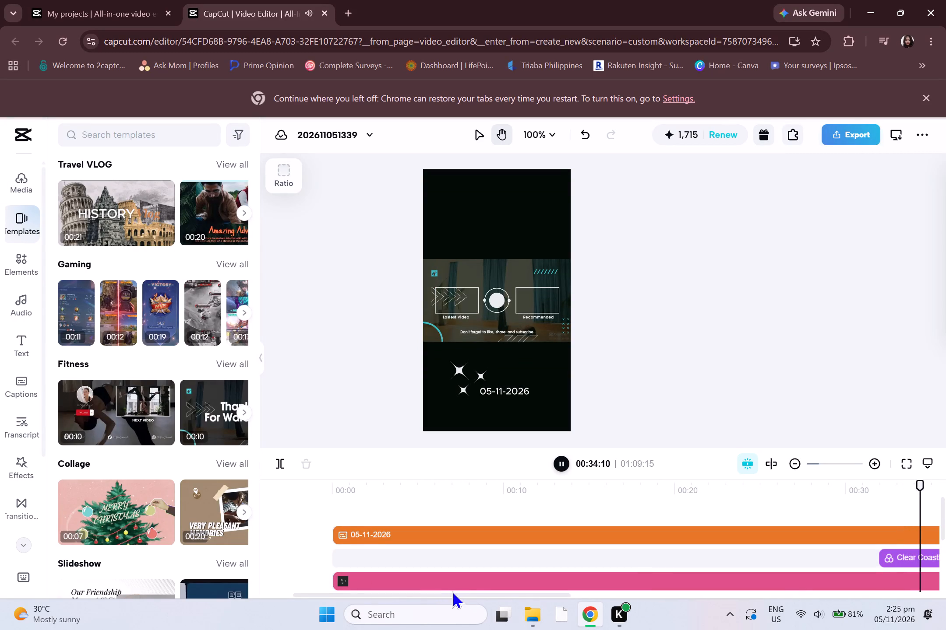
left_click_drag(452, 591, 512, 597)
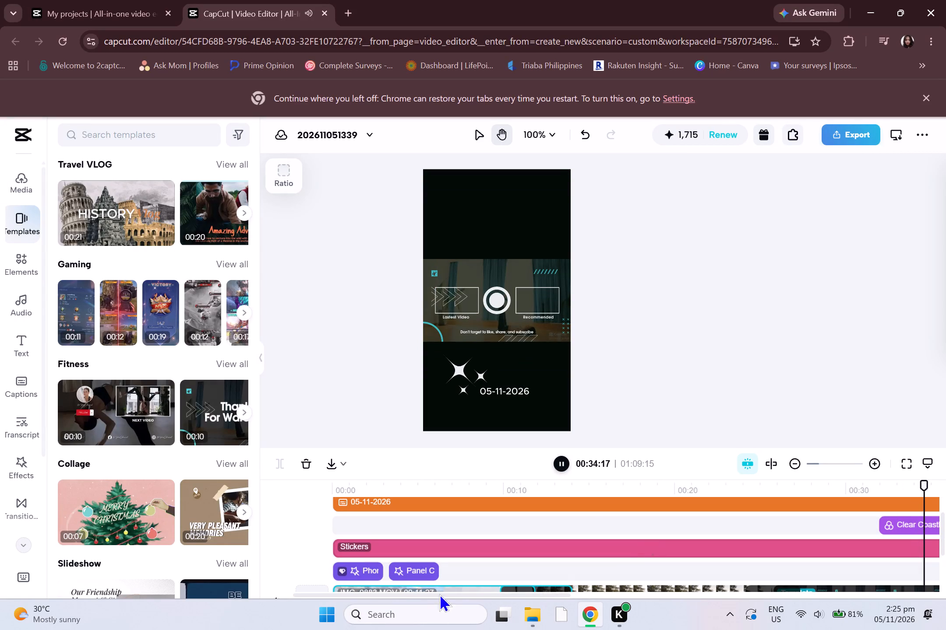
scroll(587, 455, "down", 6)
scroll(723, 550, "down", 4)
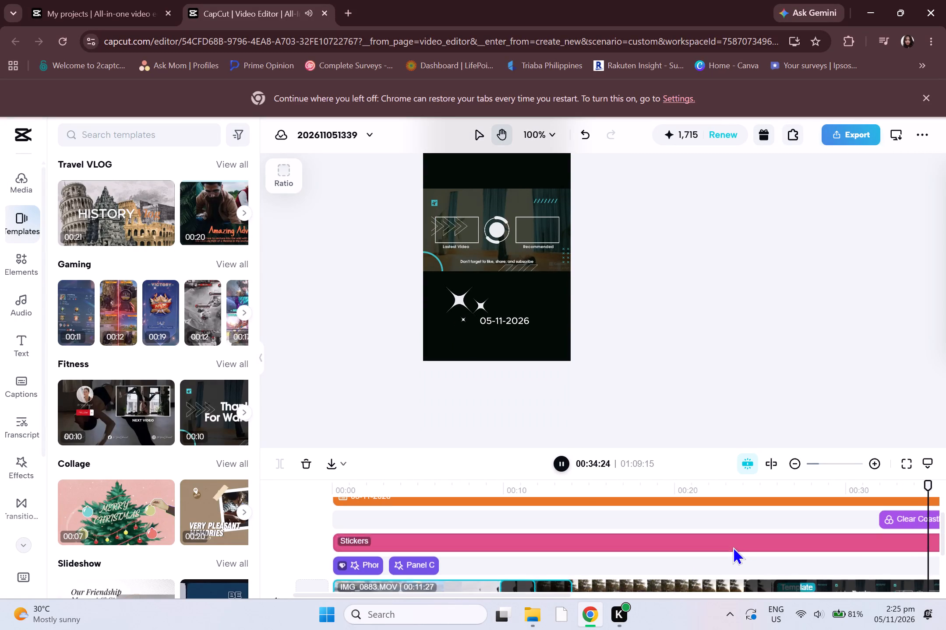
scroll(733, 546, "down", 2)
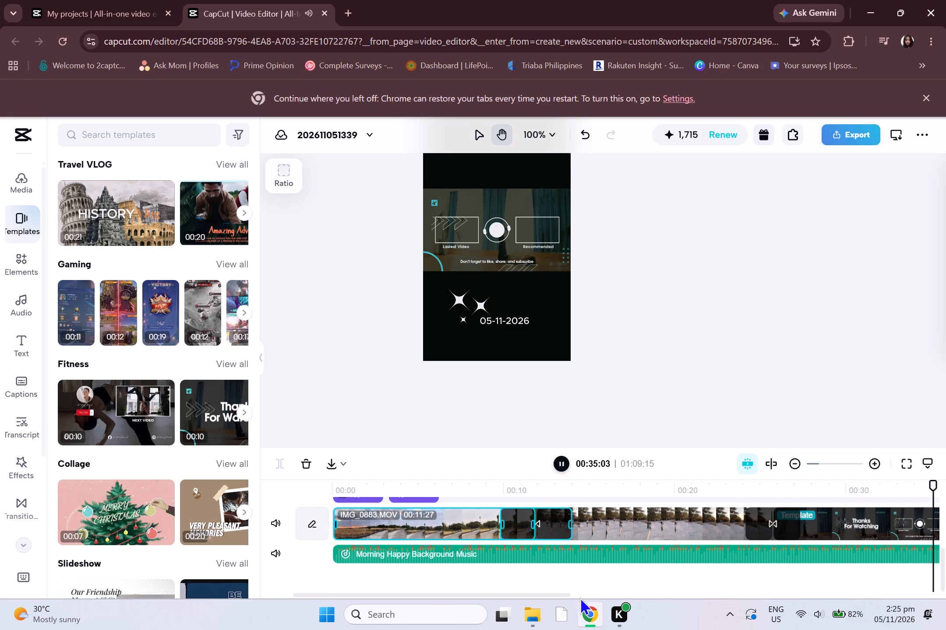
left_click_drag(534, 593, 641, 601)
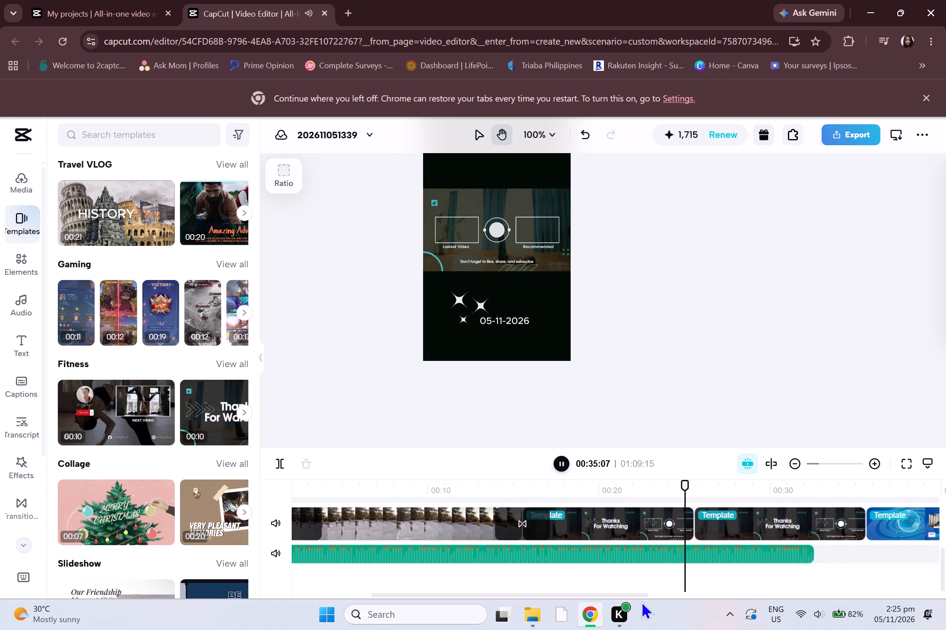
left_click_drag(641, 601, 801, 596)
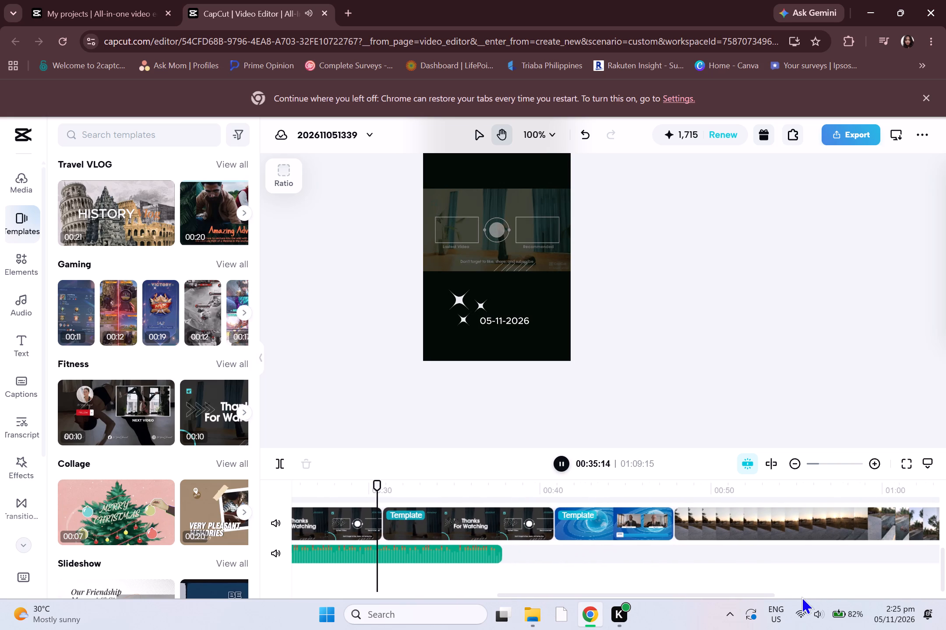
left_click_drag(801, 596, 777, 601)
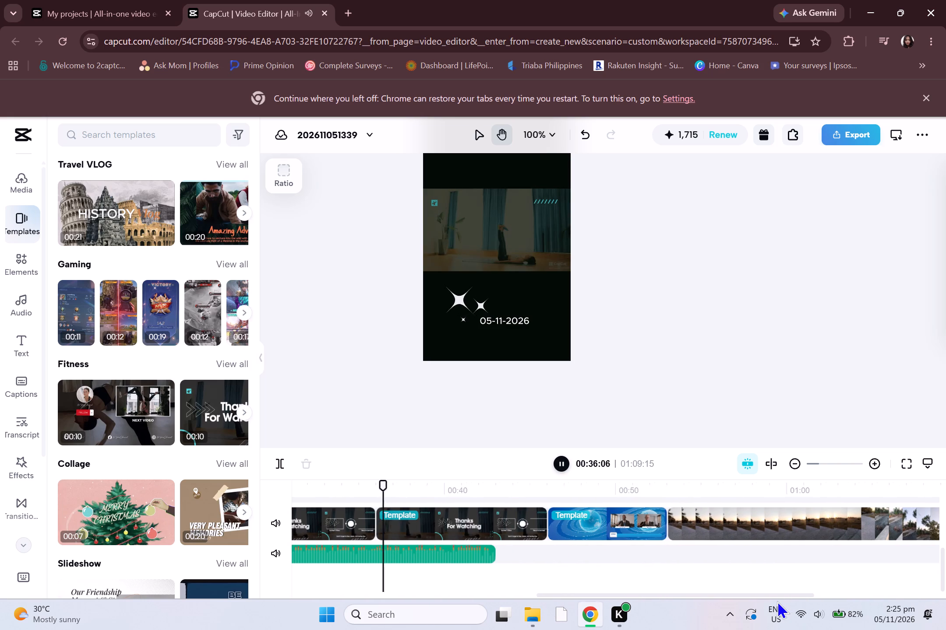
left_click_drag(777, 601, 738, 605)
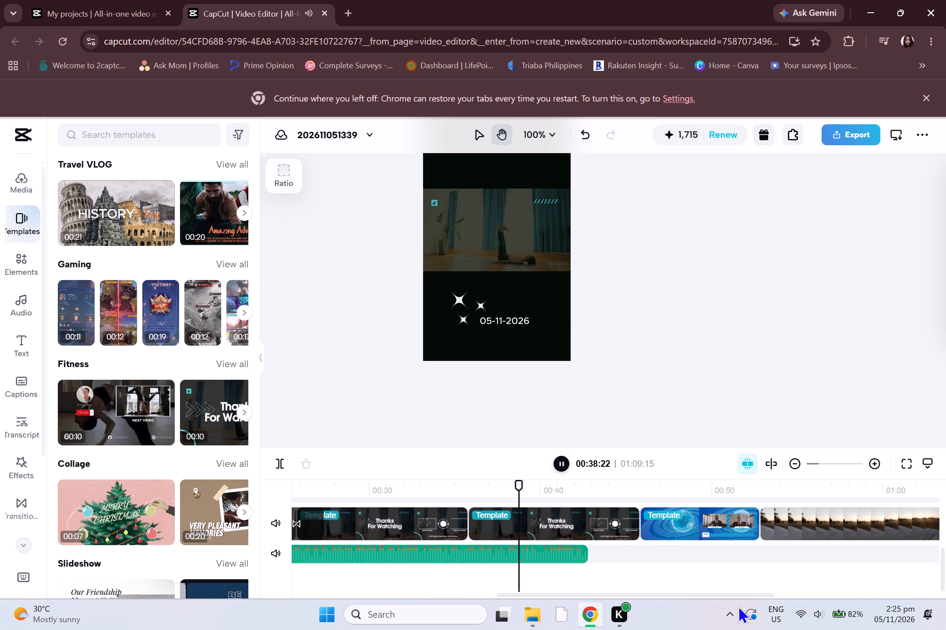
left_click_drag(738, 605, 668, 604)
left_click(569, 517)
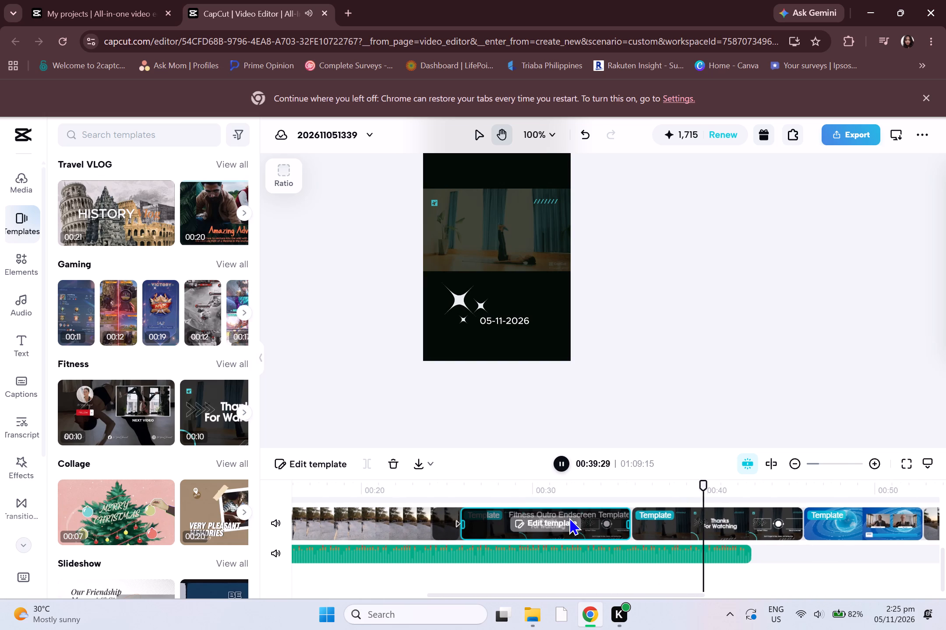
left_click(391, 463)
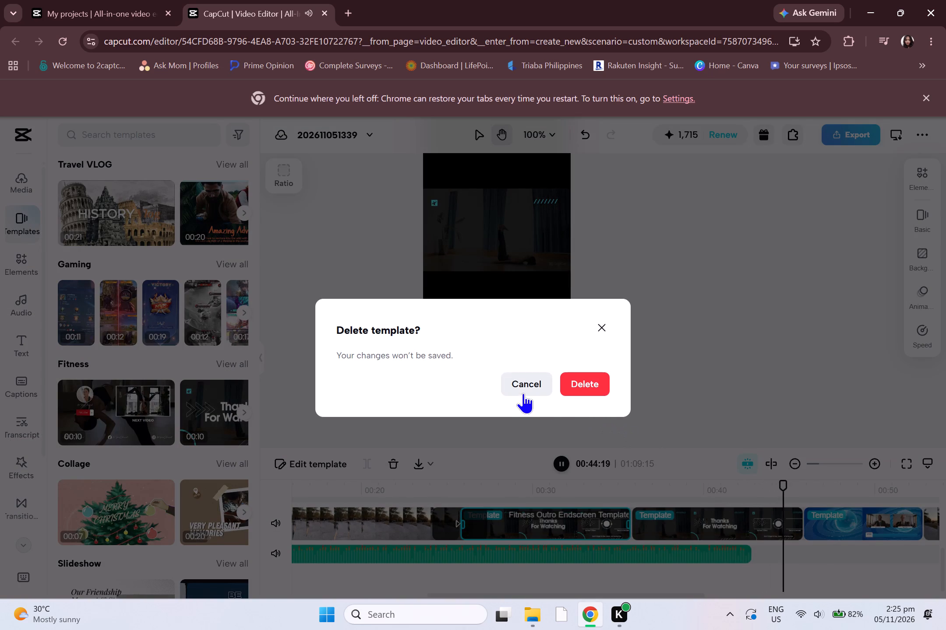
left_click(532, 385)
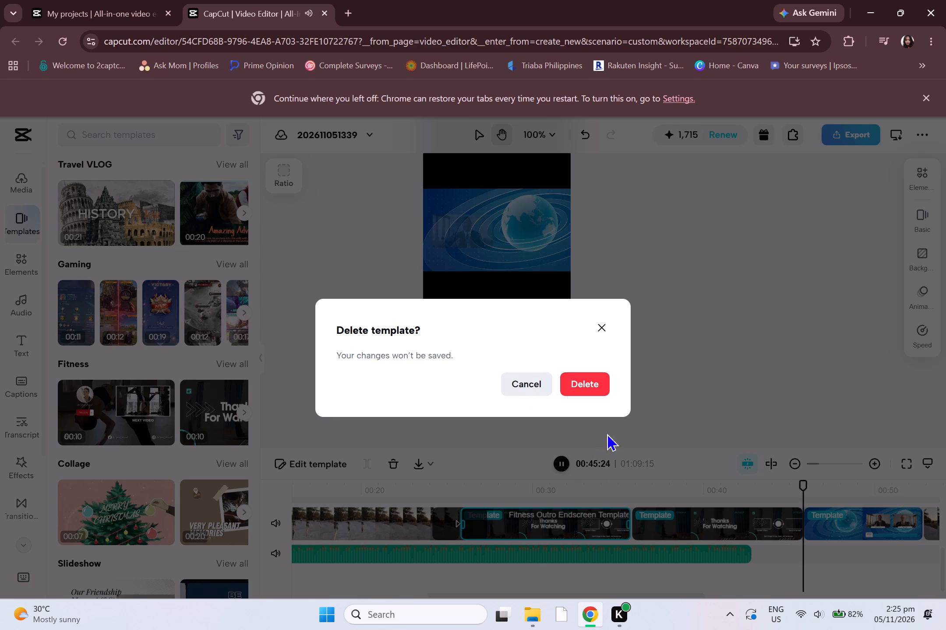
Delete the second copy of the dark Fitness Outro Endscreen template from the timeline.
left_click(694, 522)
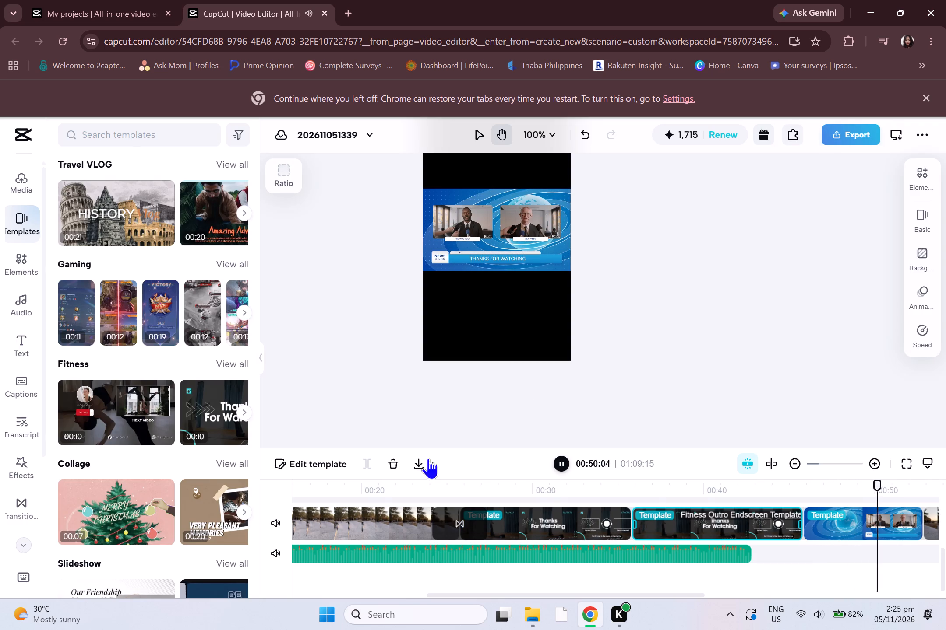
left_click(385, 463)
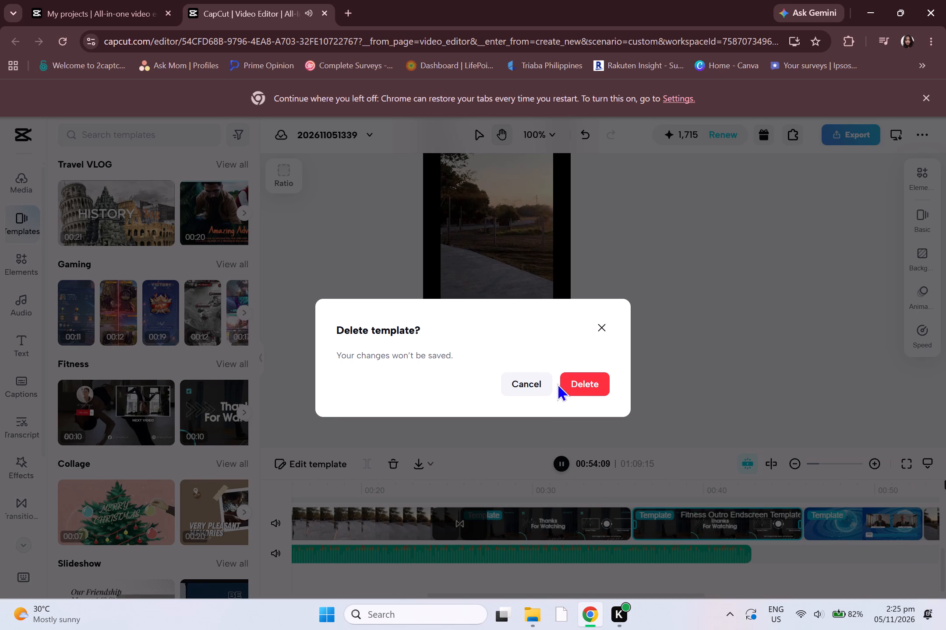
left_click(573, 383)
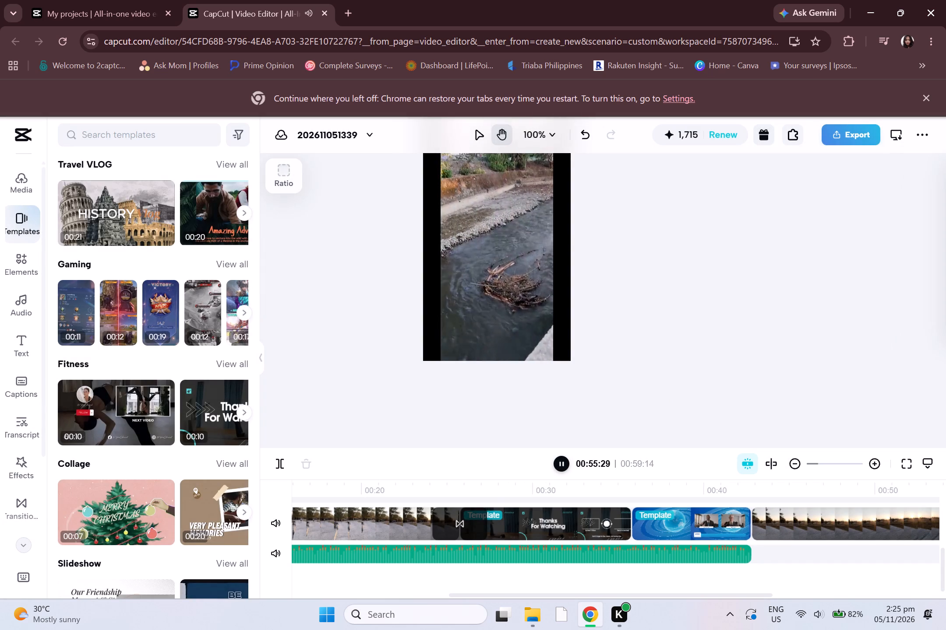
Delete the blue 3D Earth News thanks-for-watching template from the timeline.
left_click(719, 527)
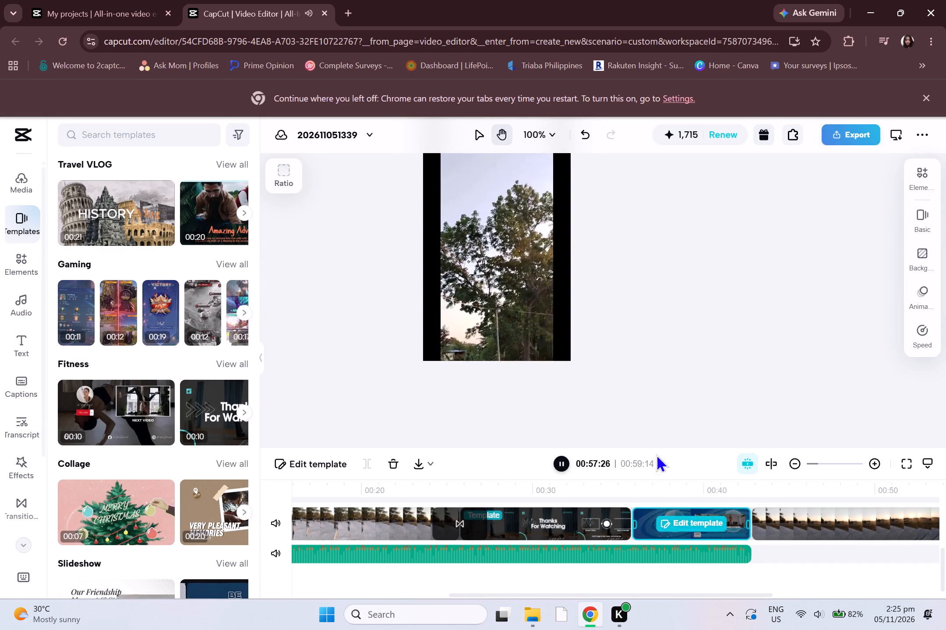
left_click(388, 465)
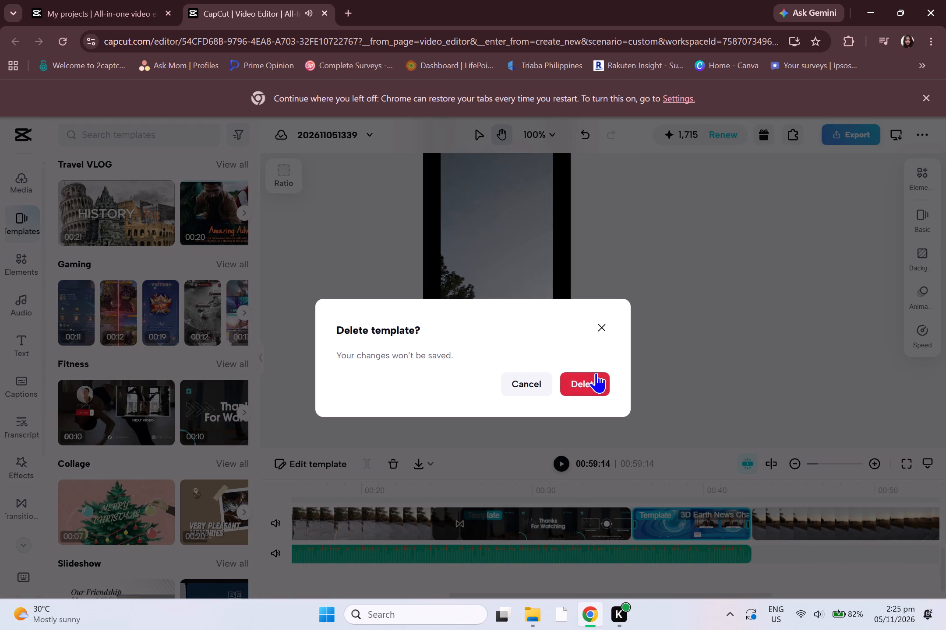
left_click(596, 380)
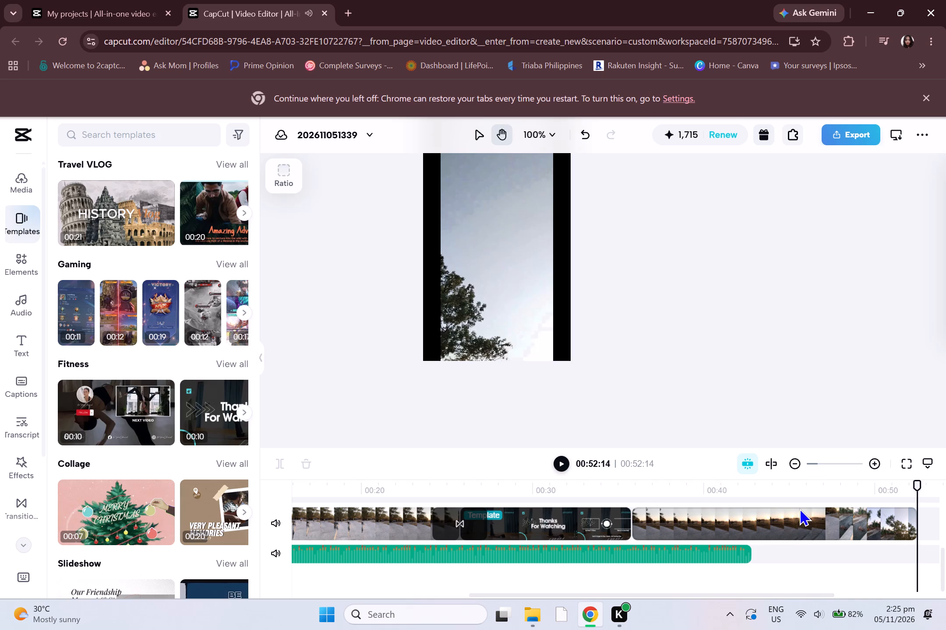
Move the remaining dark Fitness Outro Endscreen template behind the last video clip, at the end of the timeline.
left_click_drag(546, 520, 832, 570)
scroll(678, 479, "down", 2)
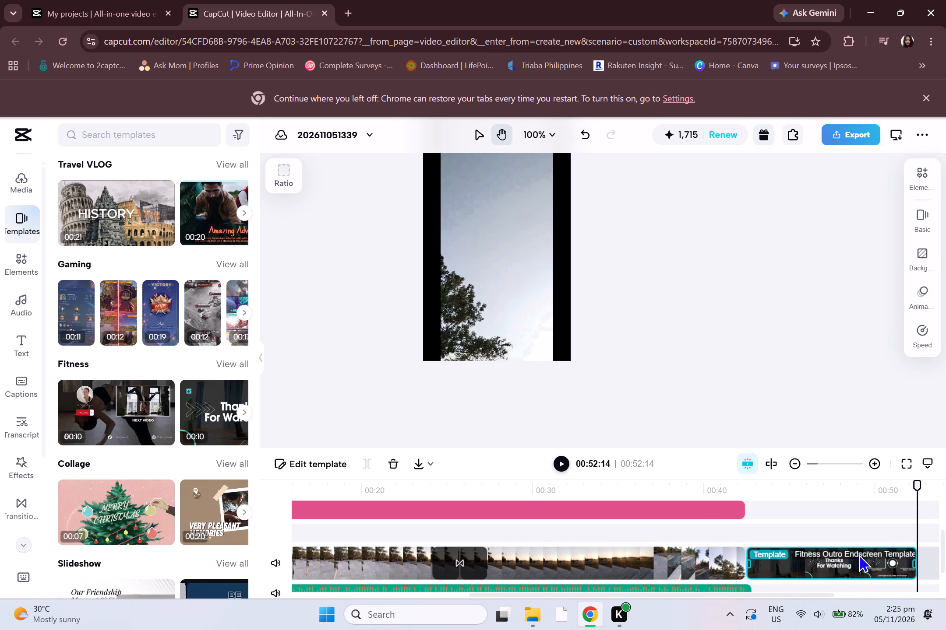
Trim the end of the Fitness Outro Endscreen template so the video ends at about 00:48:20.
left_click(870, 563)
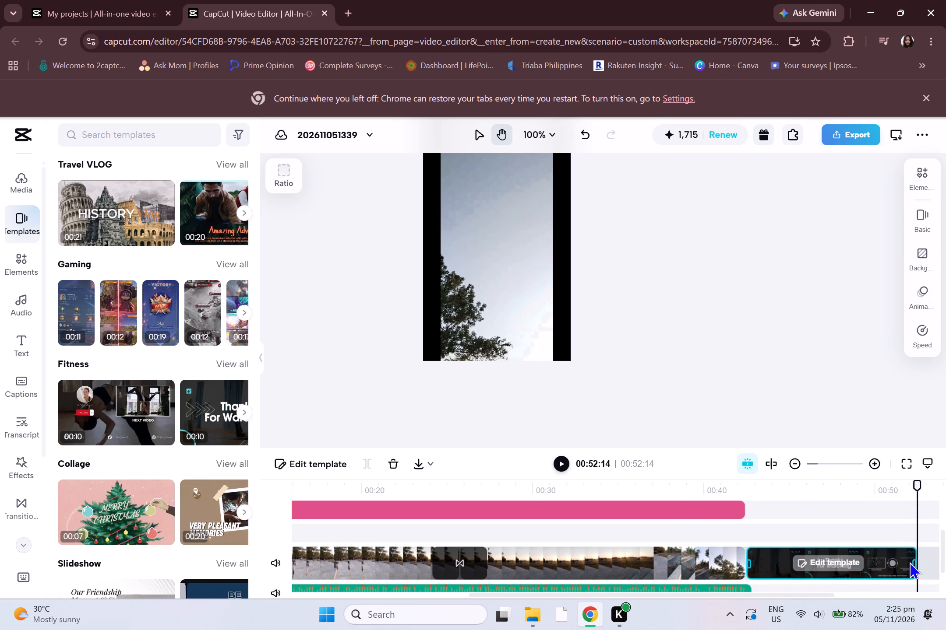
left_click(915, 561)
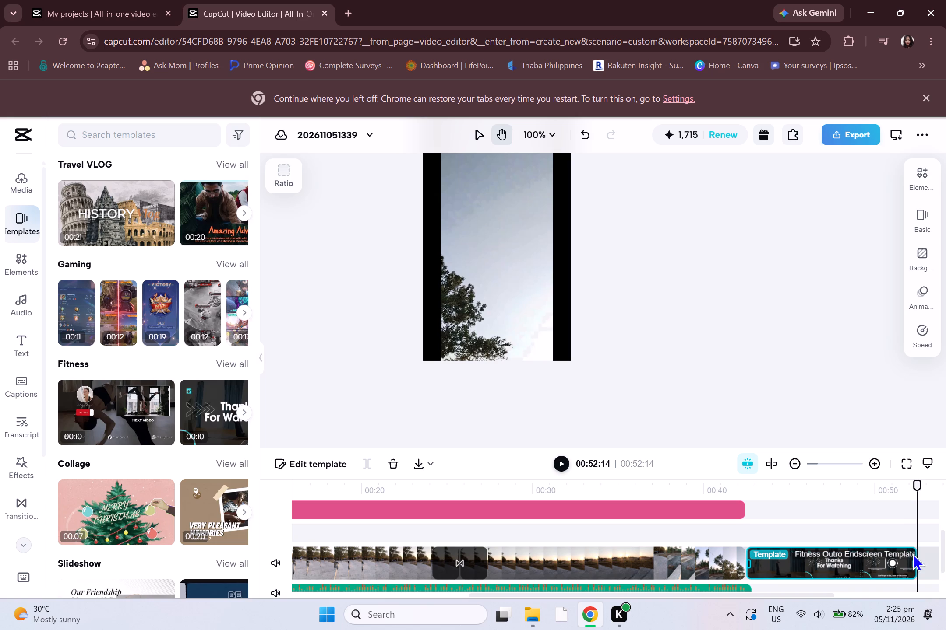
left_click_drag(913, 563, 852, 581)
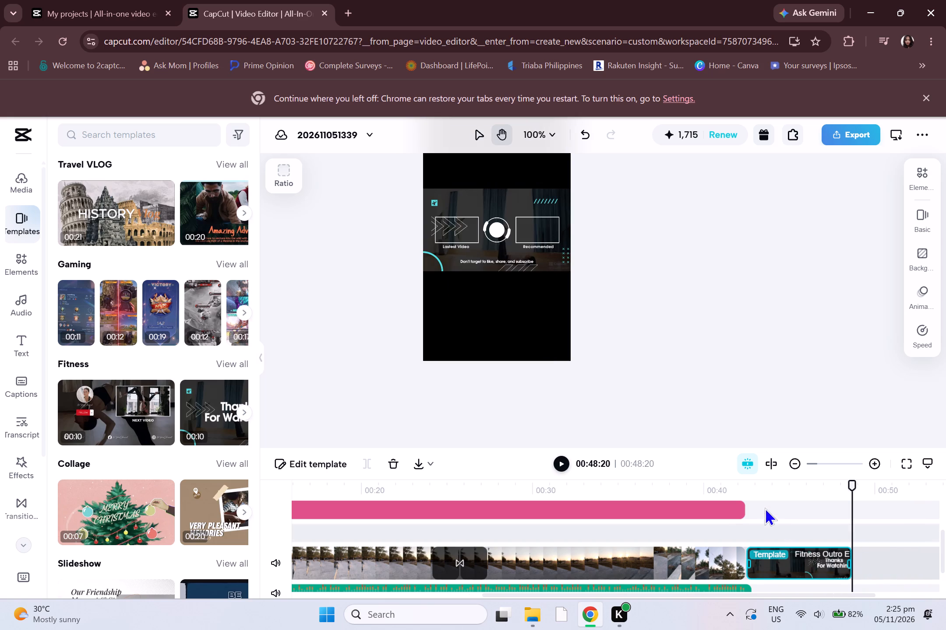
Preview the whole edited video in full screen from the beginning.
scroll(755, 479, "down", 1)
left_click(902, 467)
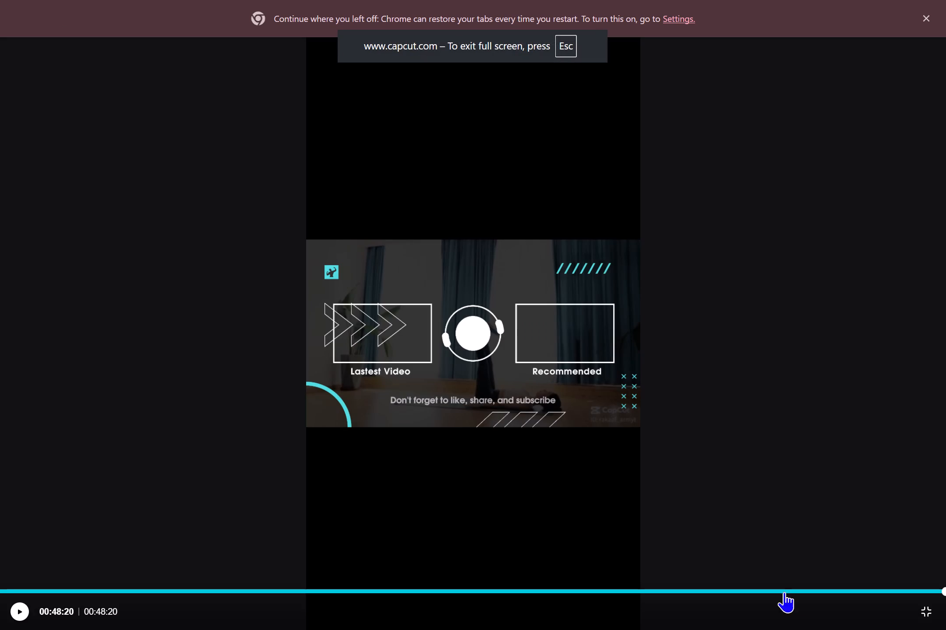
left_click_drag(945, 594, 0, 620)
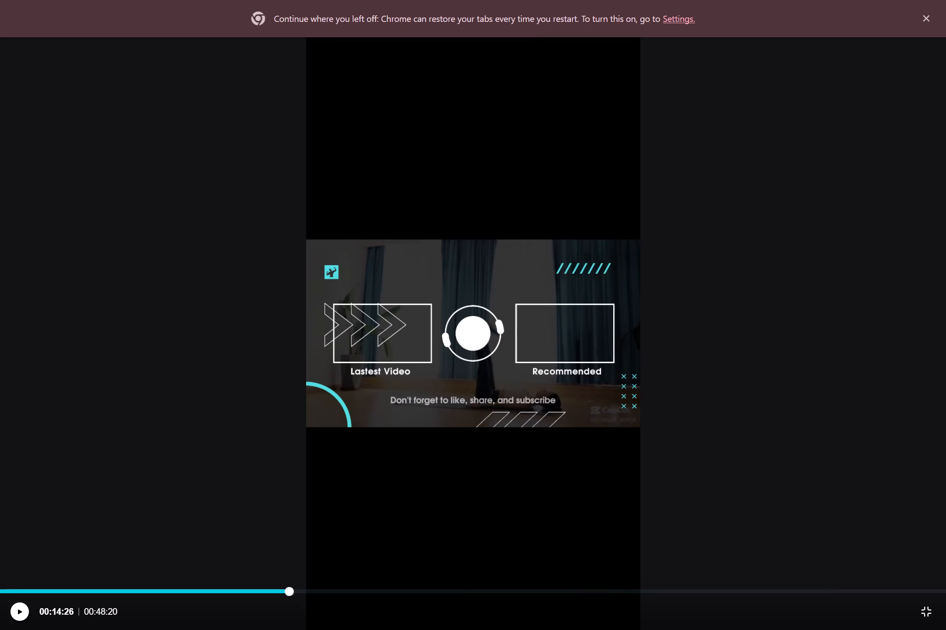
left_click_drag(0, 620, 0, 617)
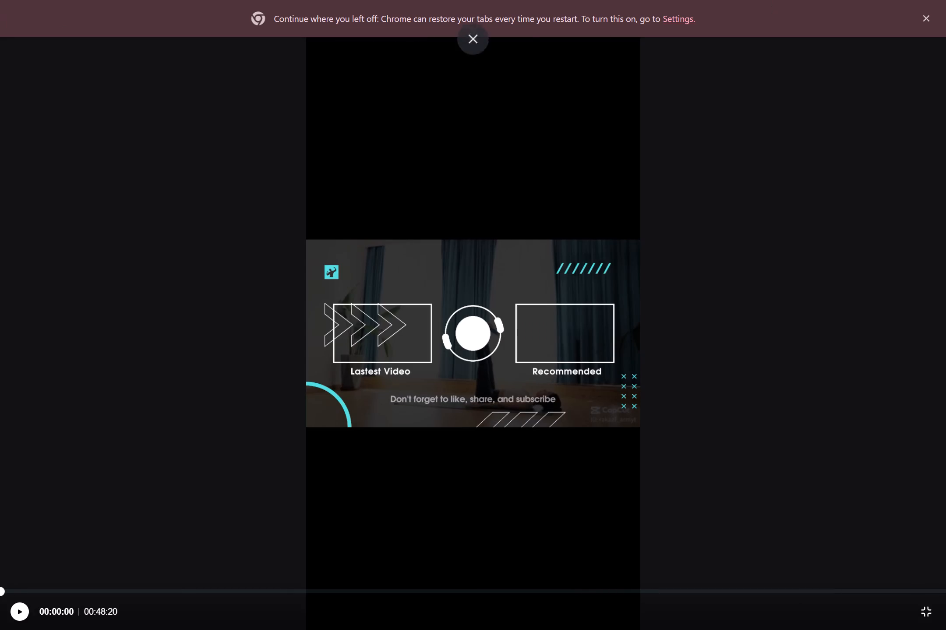
left_click(25, 619)
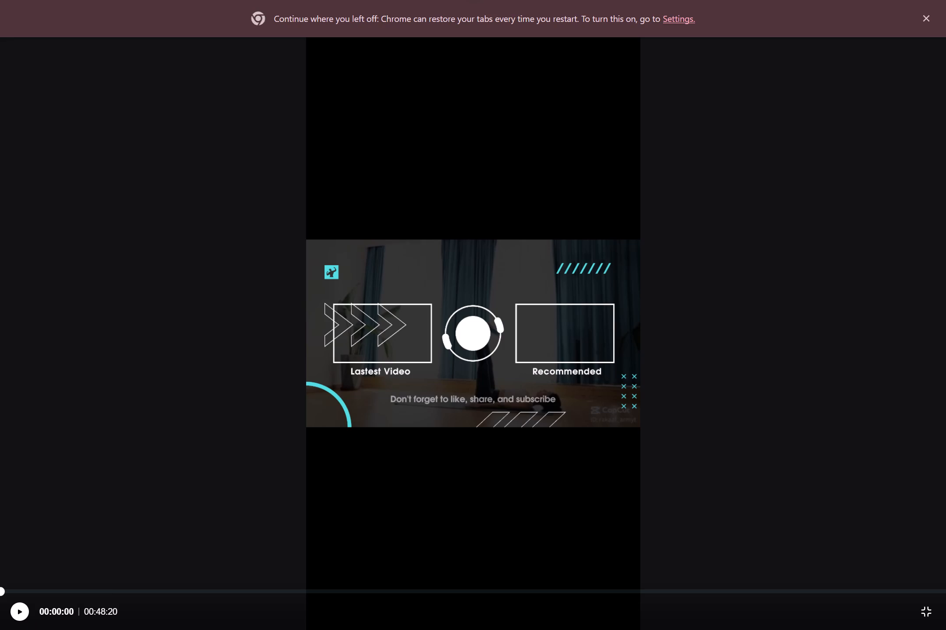
left_click(26, 620)
key("space")
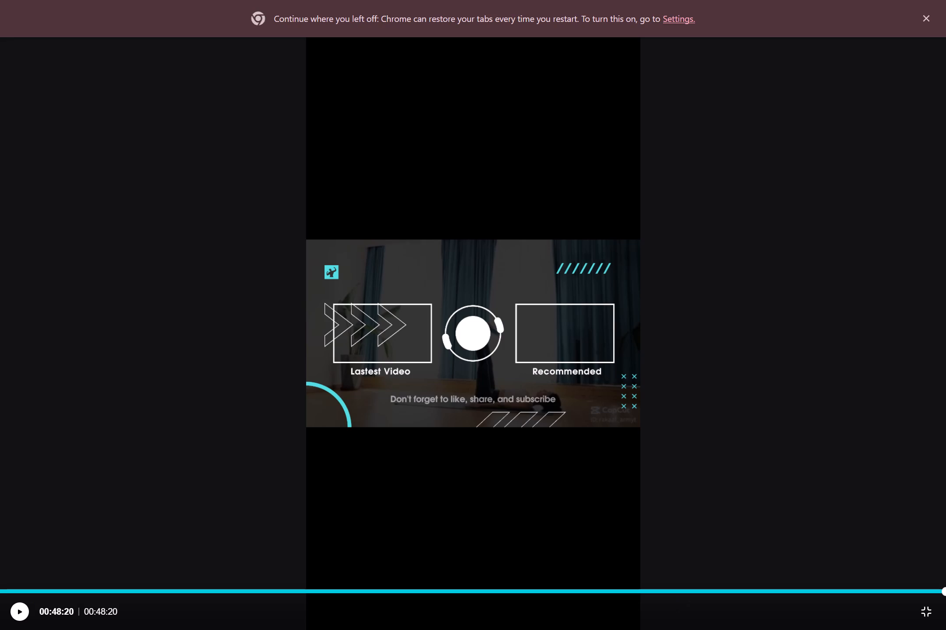
left_click(931, 629)
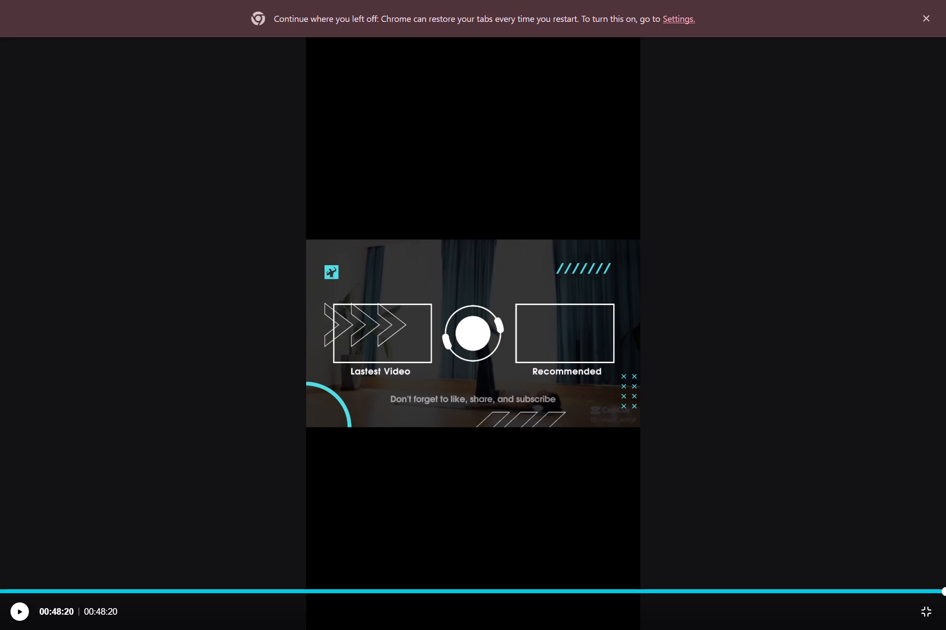
left_click(928, 623)
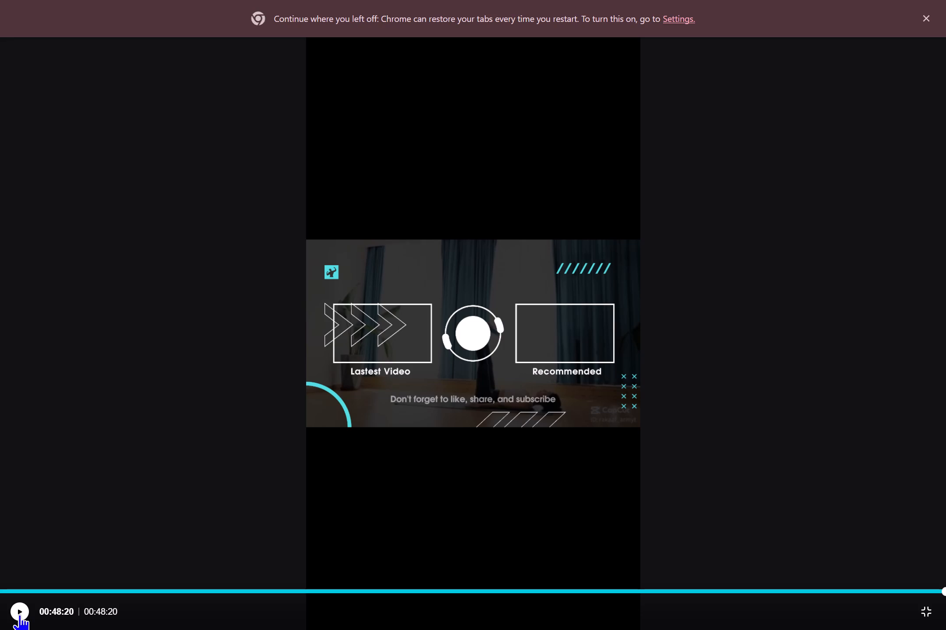
left_click(19, 614)
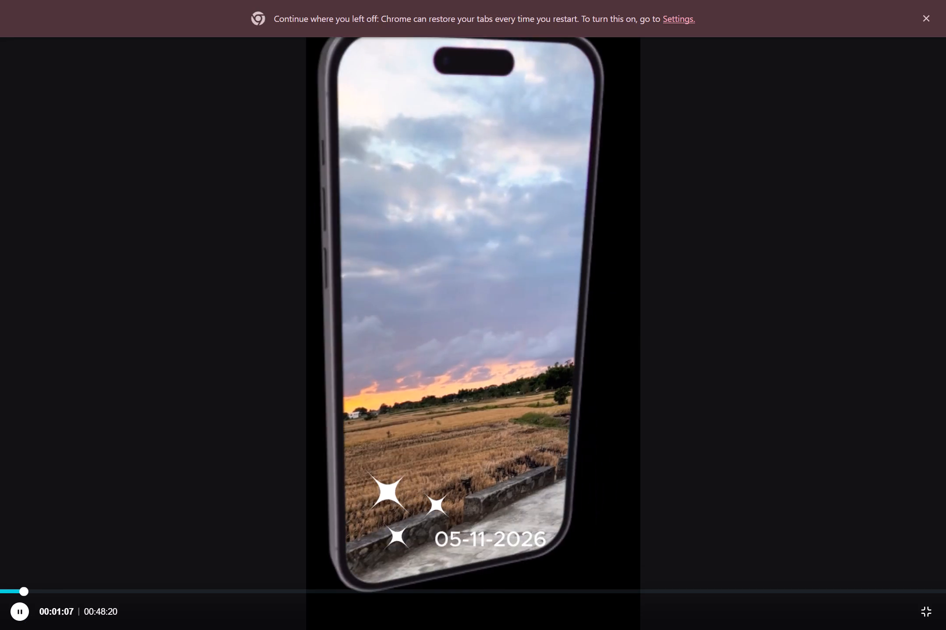
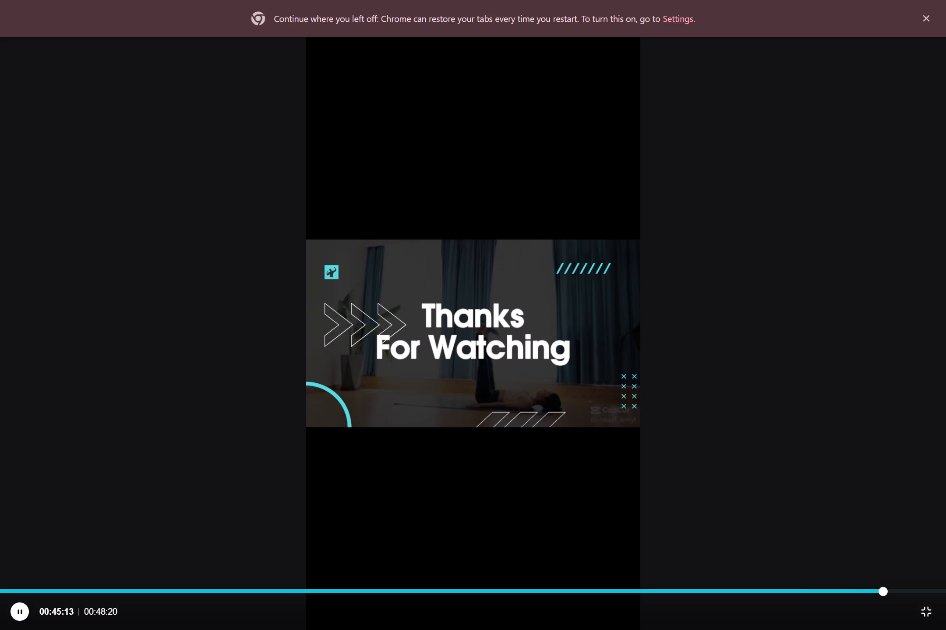
Leave the full-screen preview and watch the rest of the closing template in the editor.
left_click(926, 620)
scroll(537, 284, "down", 2)
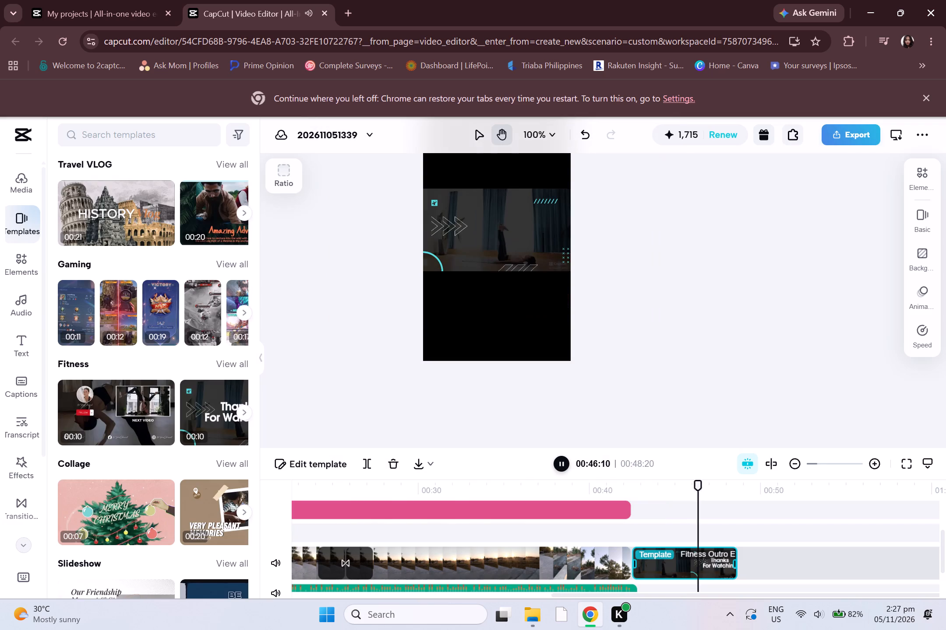
scroll(675, 379, "up", 3)
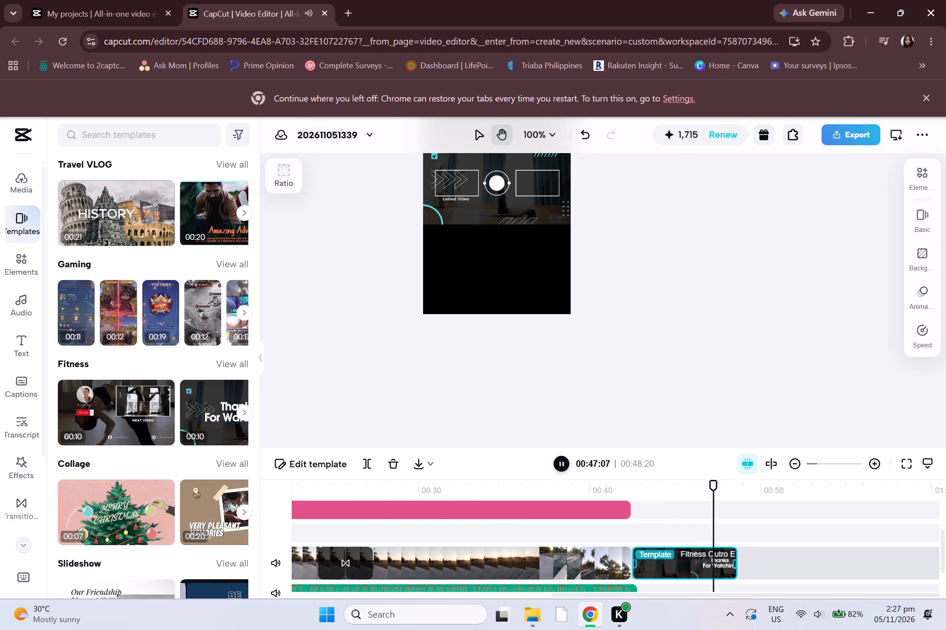
scroll(618, 371, "up", 2)
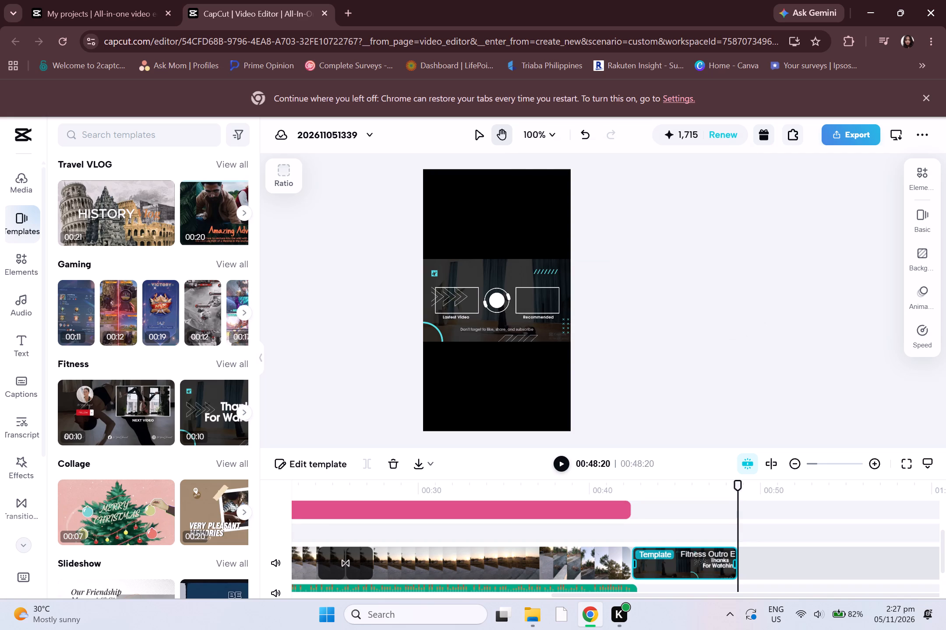
Check the export options and download settings for Pro materials used in the video, then close them without downloading.
left_click(854, 137)
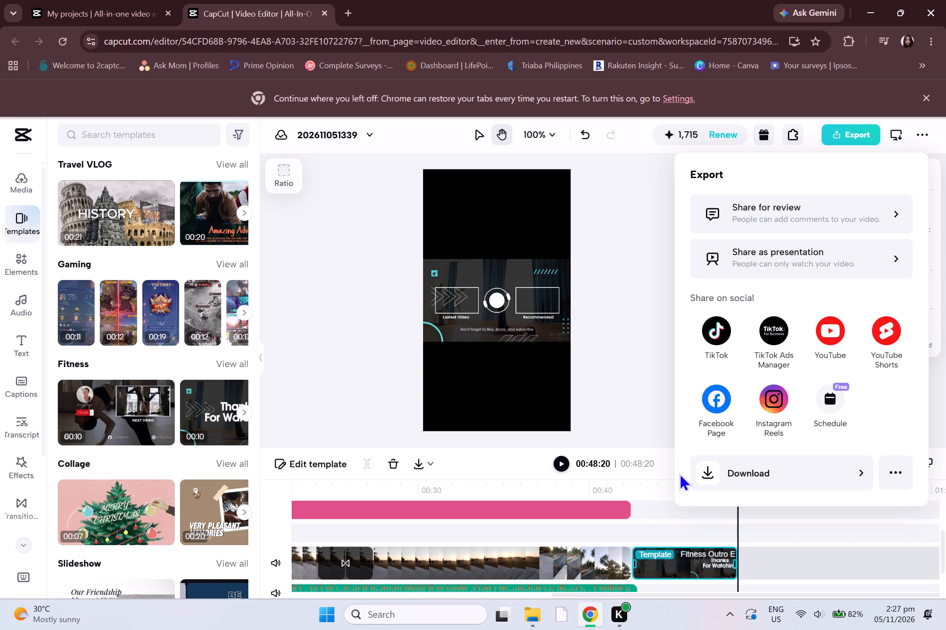
left_click(852, 467)
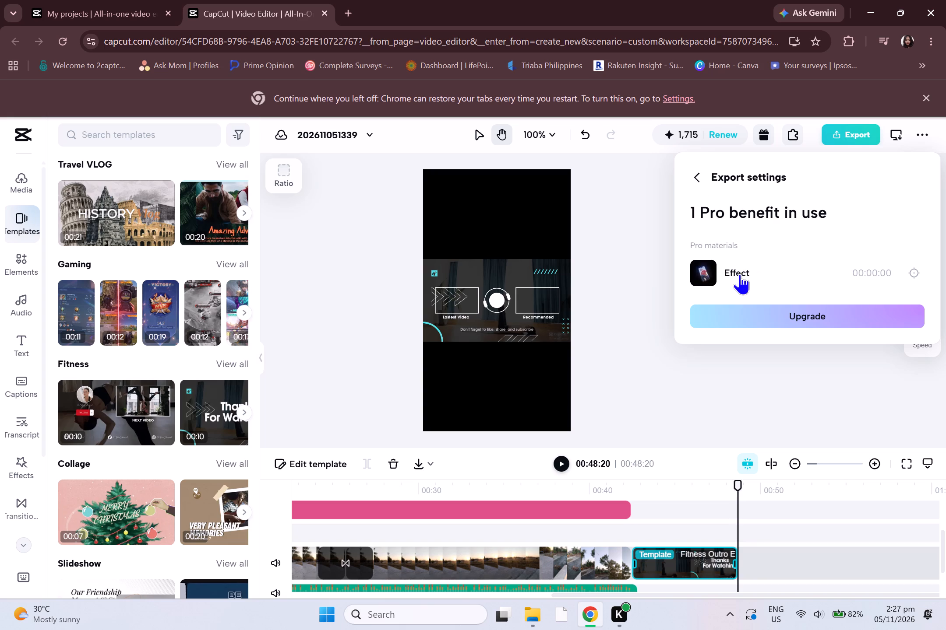
left_click(695, 178)
scroll(805, 389, "down", 1)
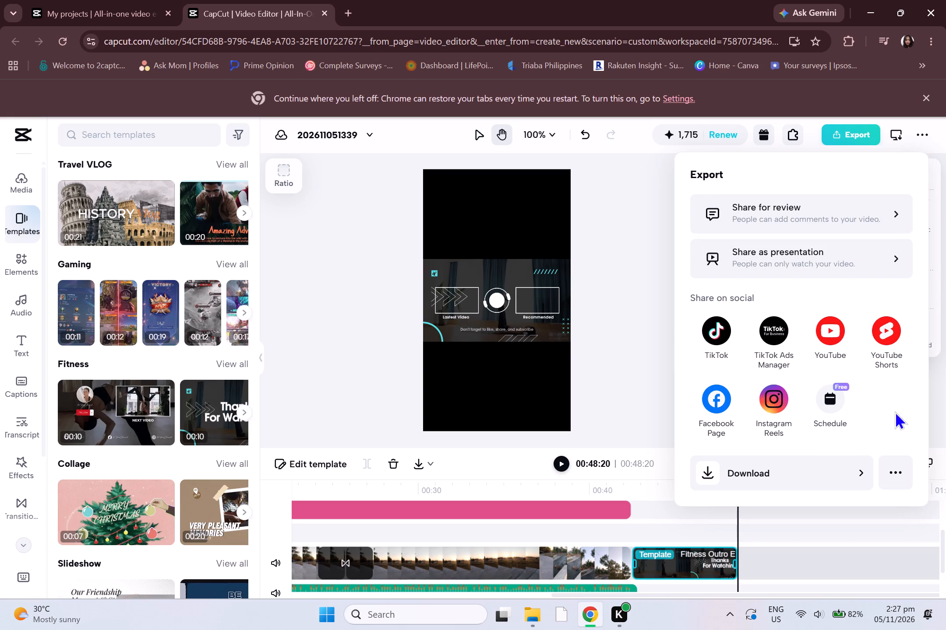
left_click(865, 473)
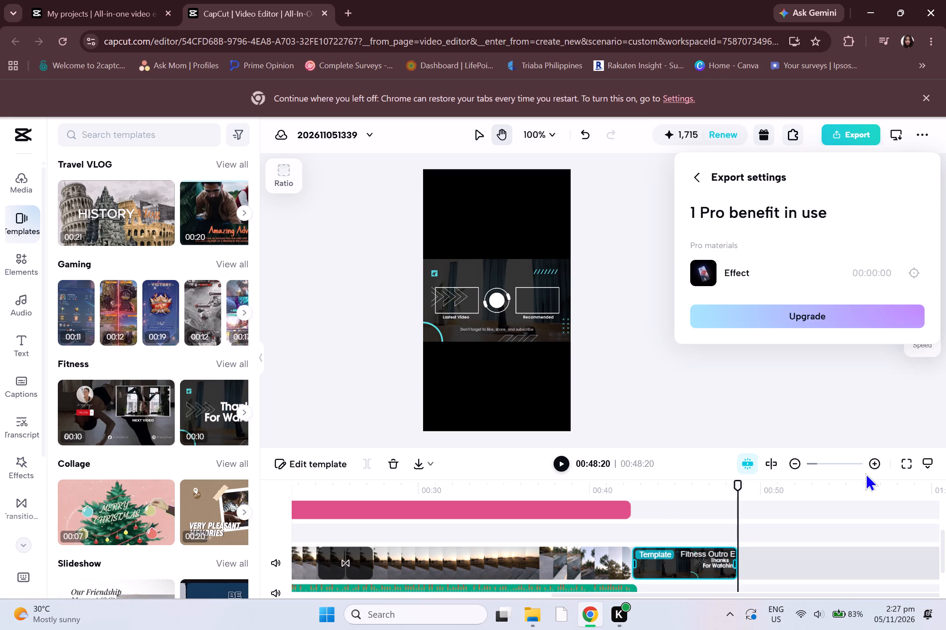
left_click(694, 180)
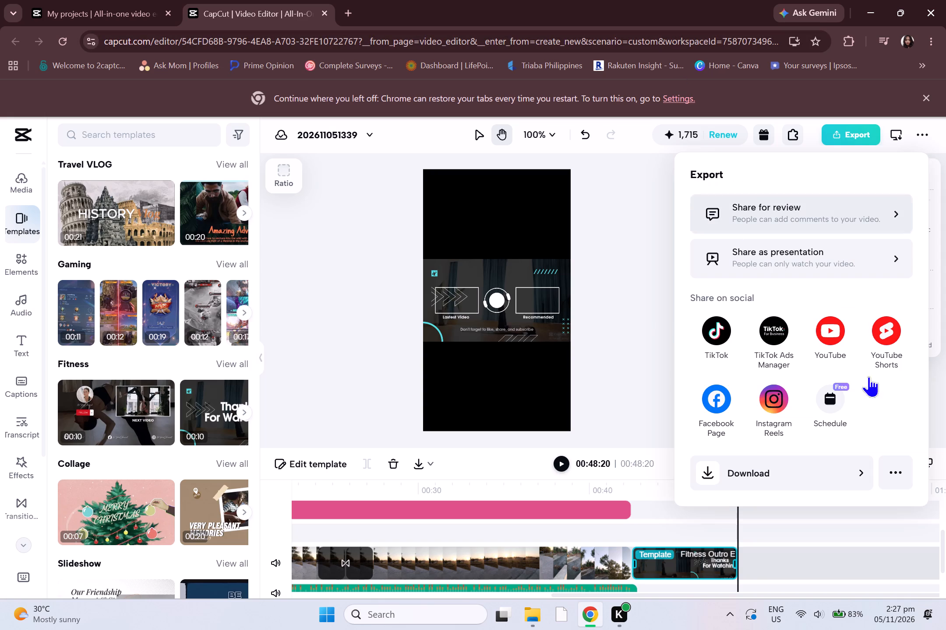
left_click(897, 478)
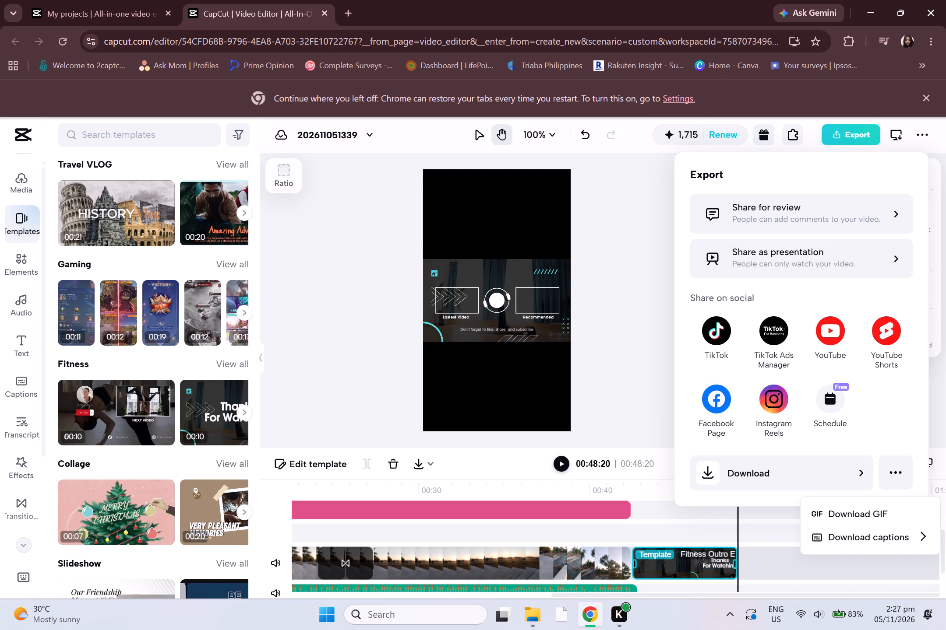
left_click(619, 283)
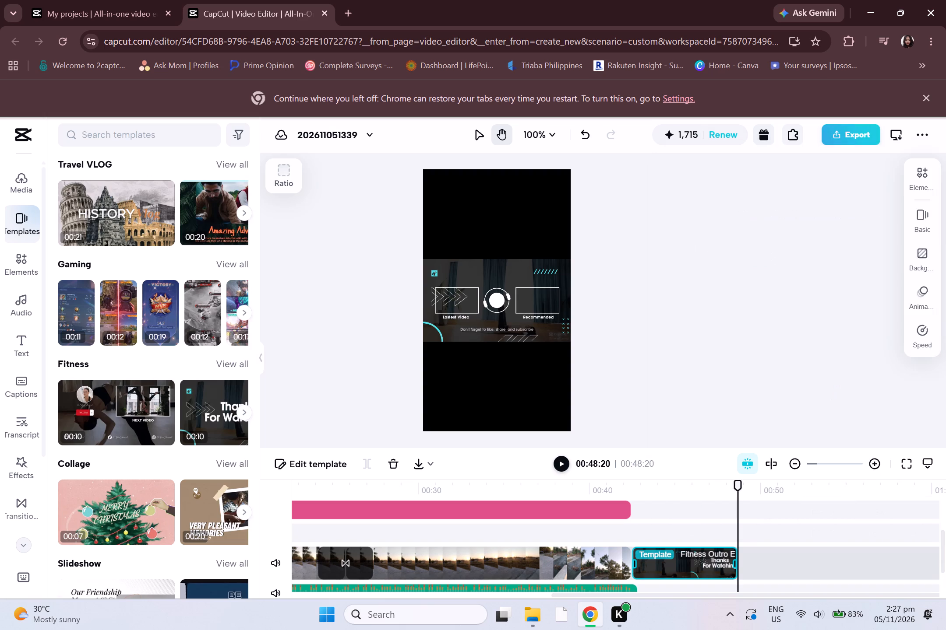
Delete the Pro-marked Phone effect at the start of the timeline, before the Panel effect.
scroll(678, 146, "down", 1)
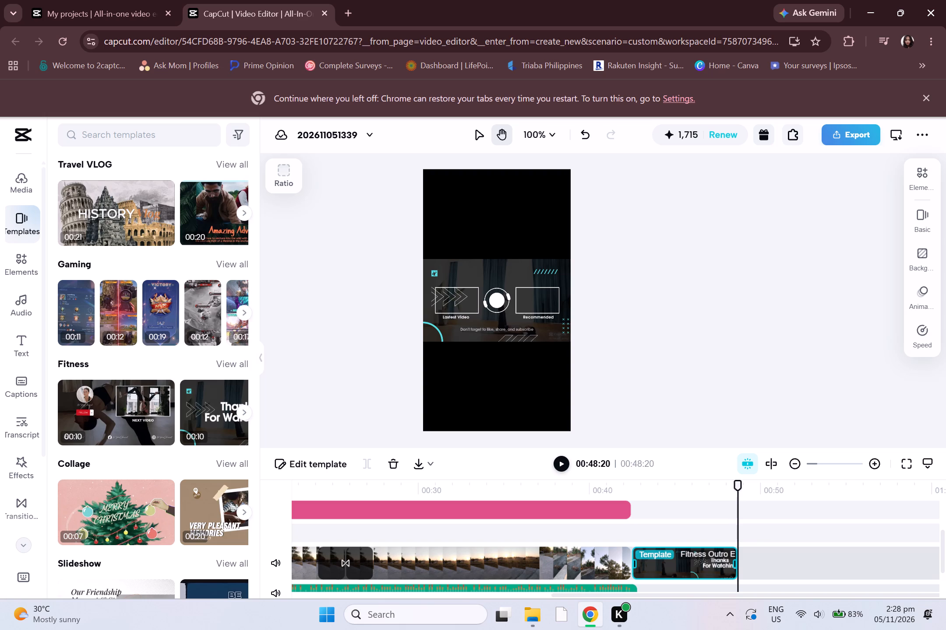
scroll(605, 546, "down", 1)
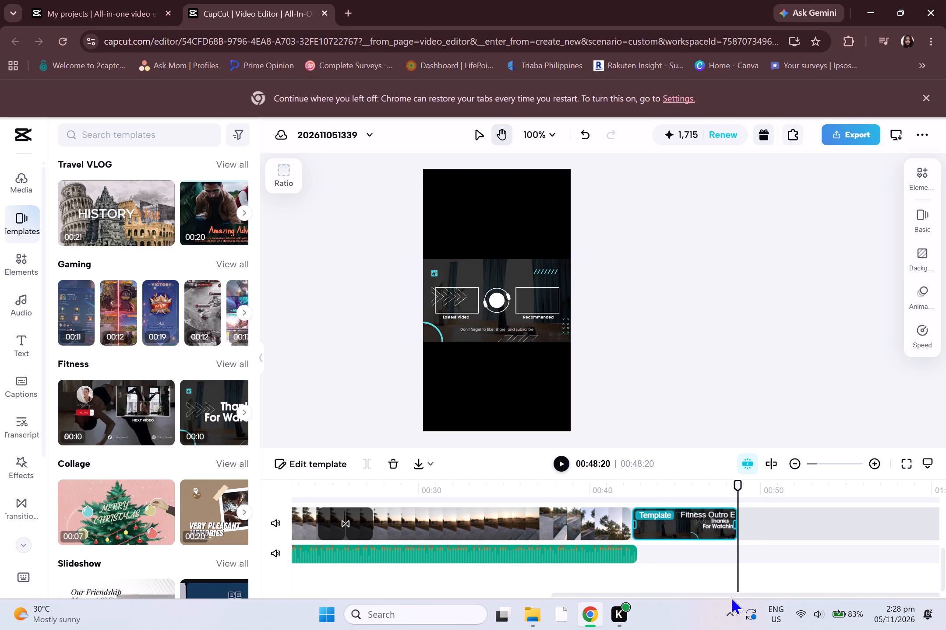
left_click_drag(723, 593, 353, 581)
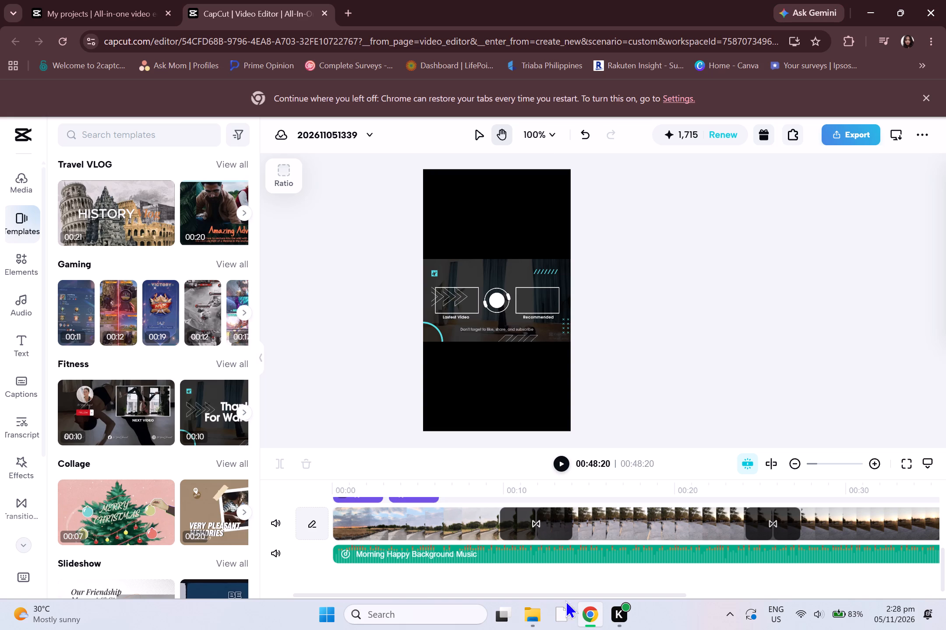
scroll(523, 520, "up", 2)
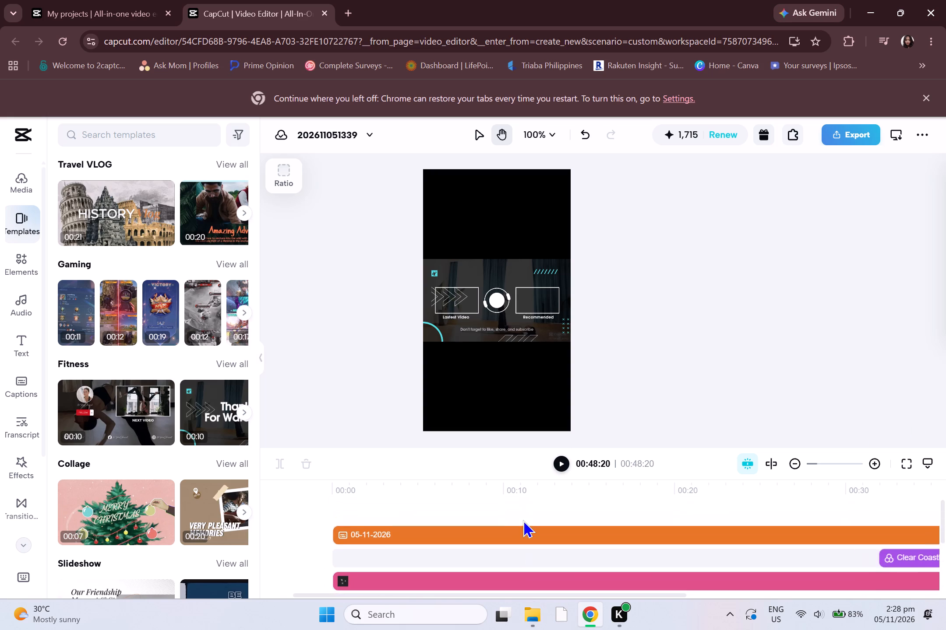
scroll(523, 520, "down", 1)
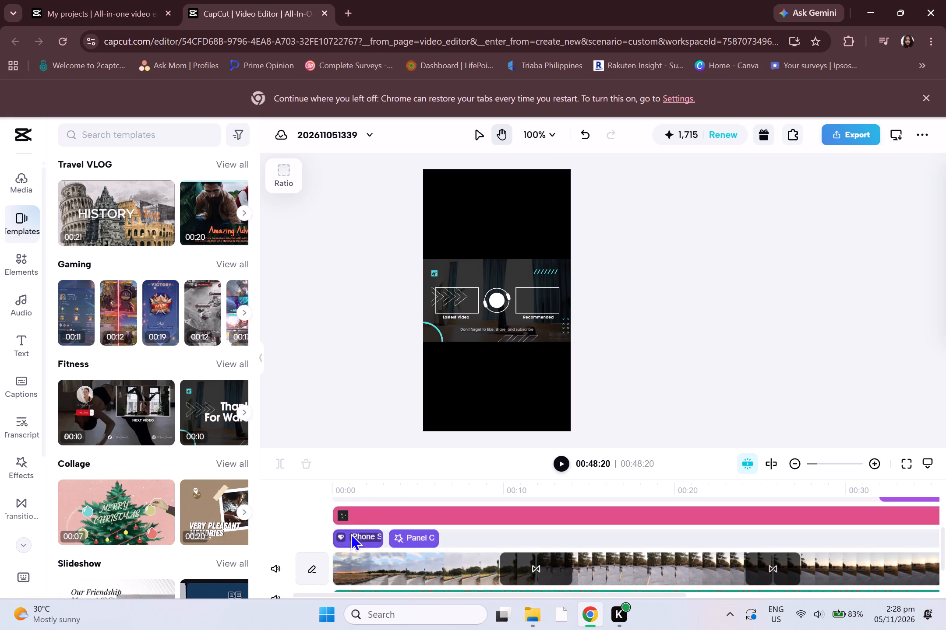
left_click(341, 538)
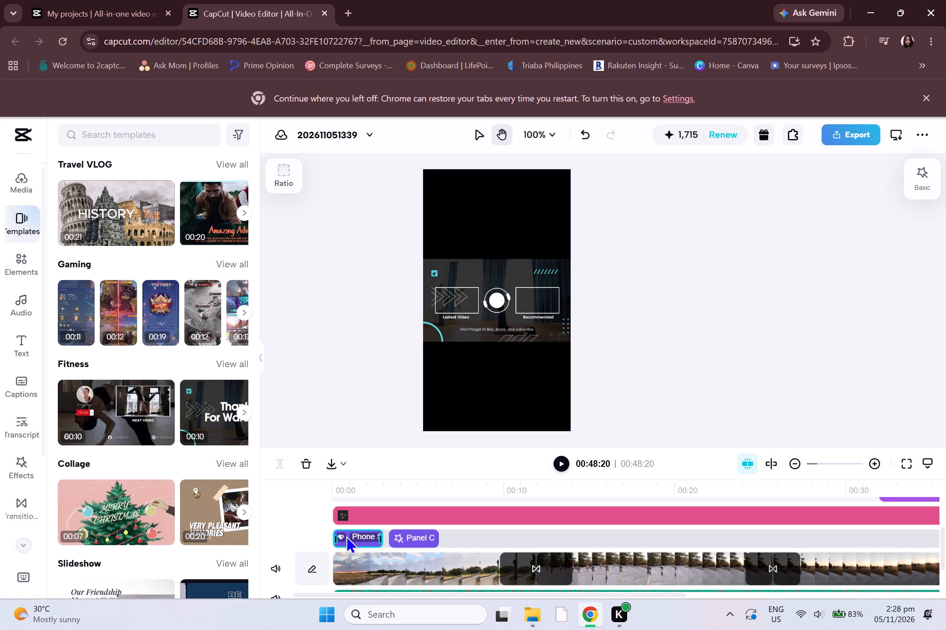
left_click(422, 542)
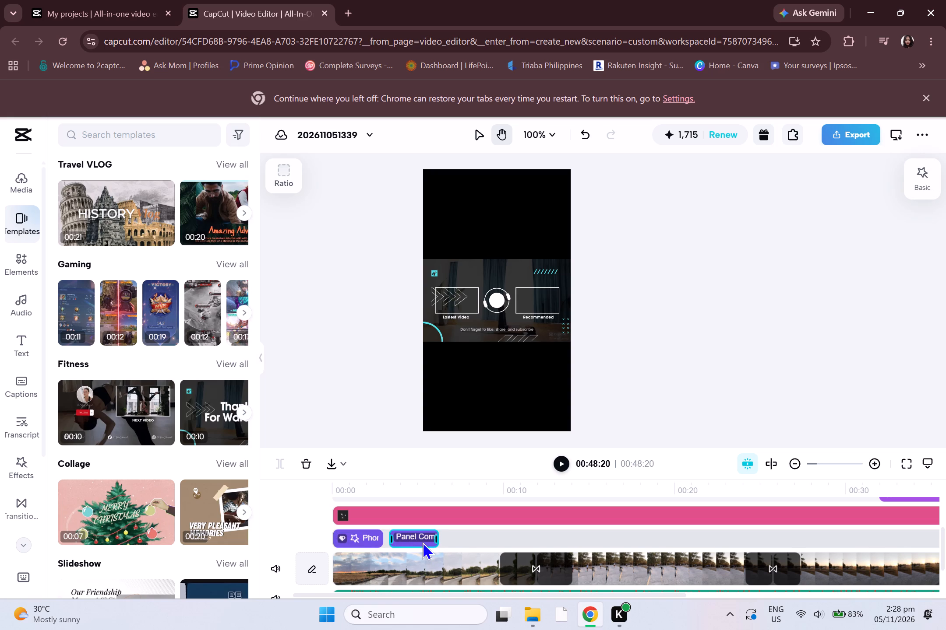
left_click(363, 542)
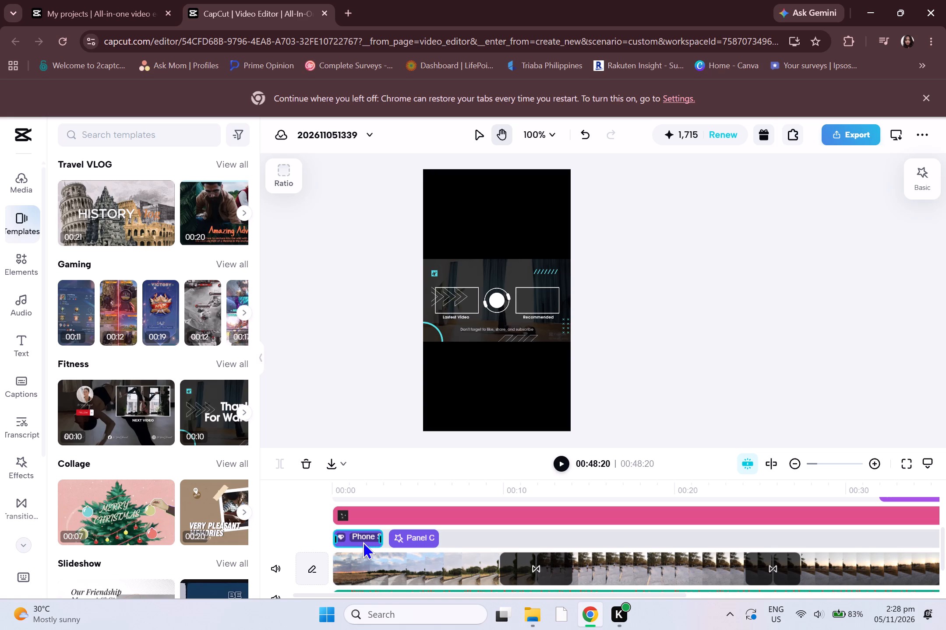
left_click(310, 469)
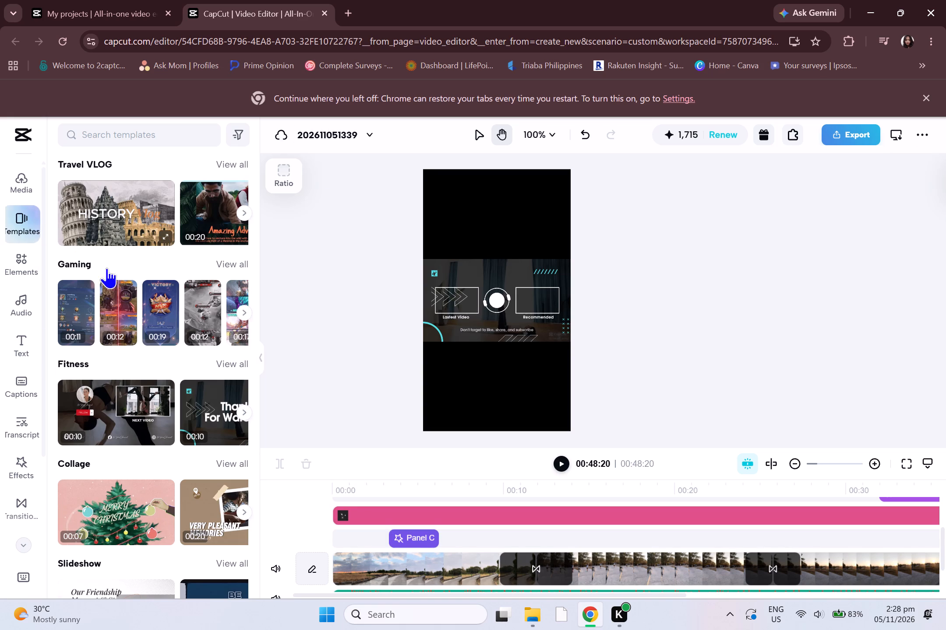
Browse the template categories and look through the full Intro template collection.
scroll(193, 297, "up", 1)
scroll(120, 277, "up", 2)
scroll(55, 269, "up", 3)
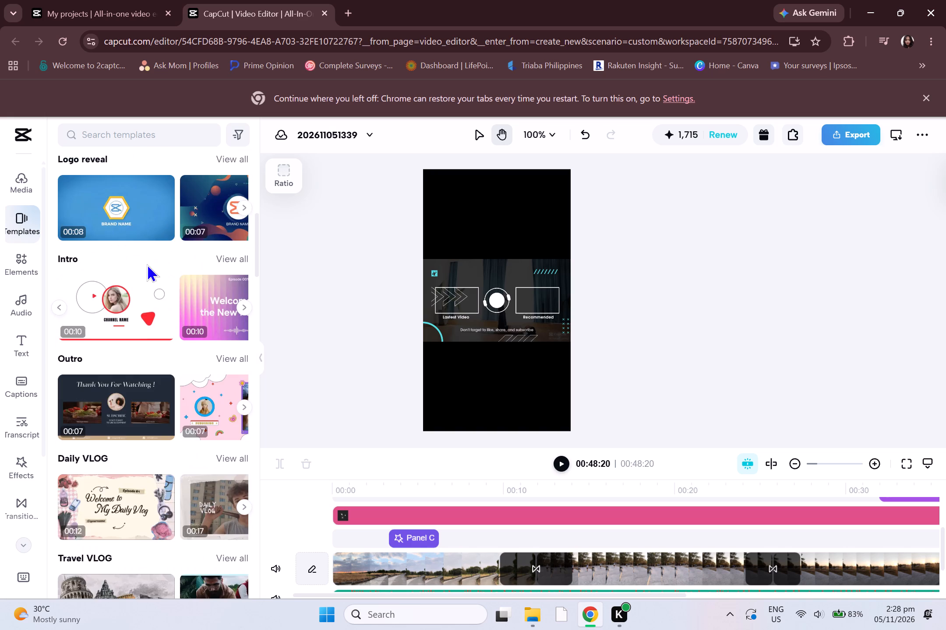
scroll(152, 273, "up", 6)
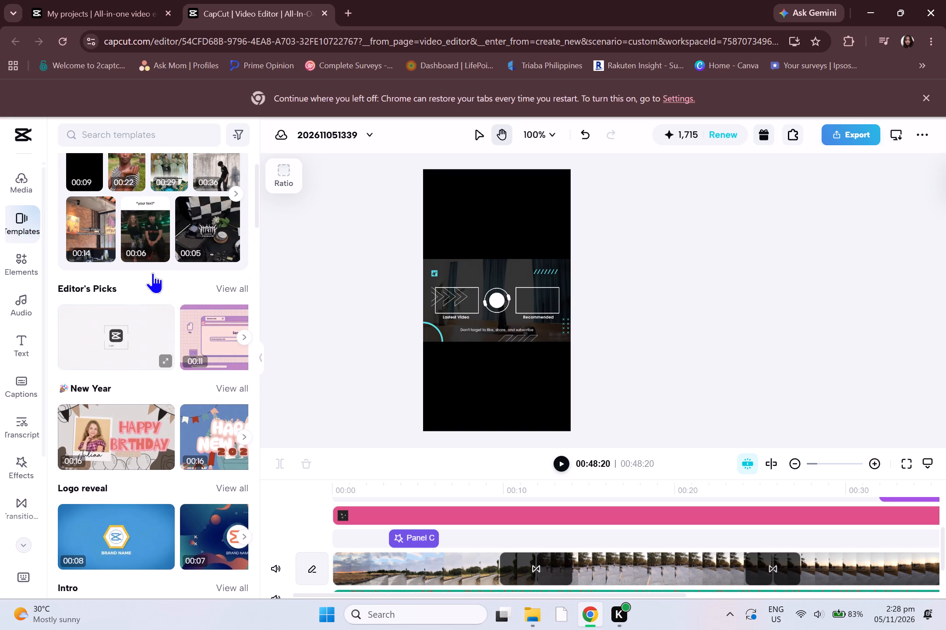
scroll(153, 275, "up", 4)
scroll(159, 290, "down", 1)
scroll(183, 426, "down", 1)
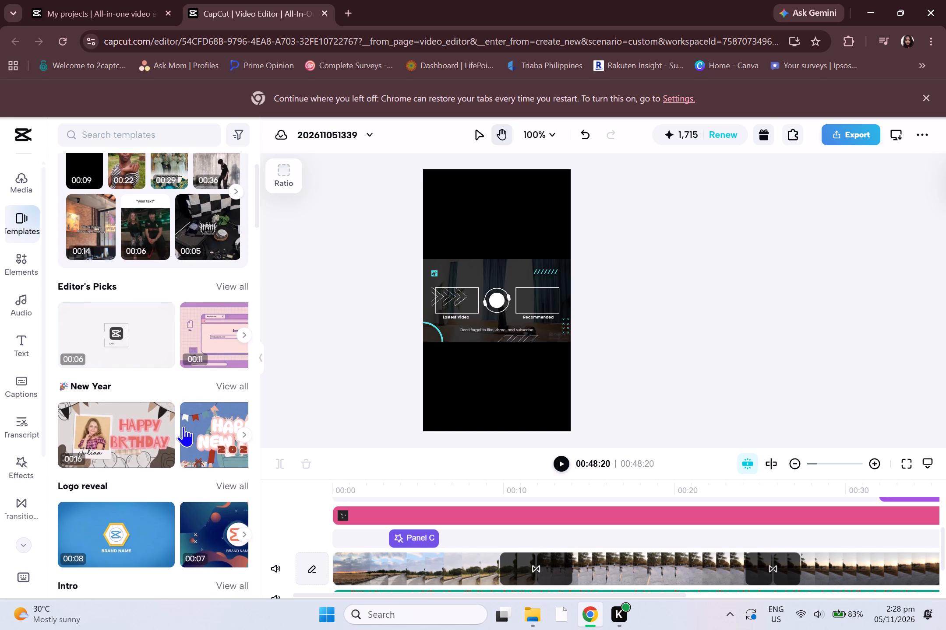
scroll(184, 417, "down", 2)
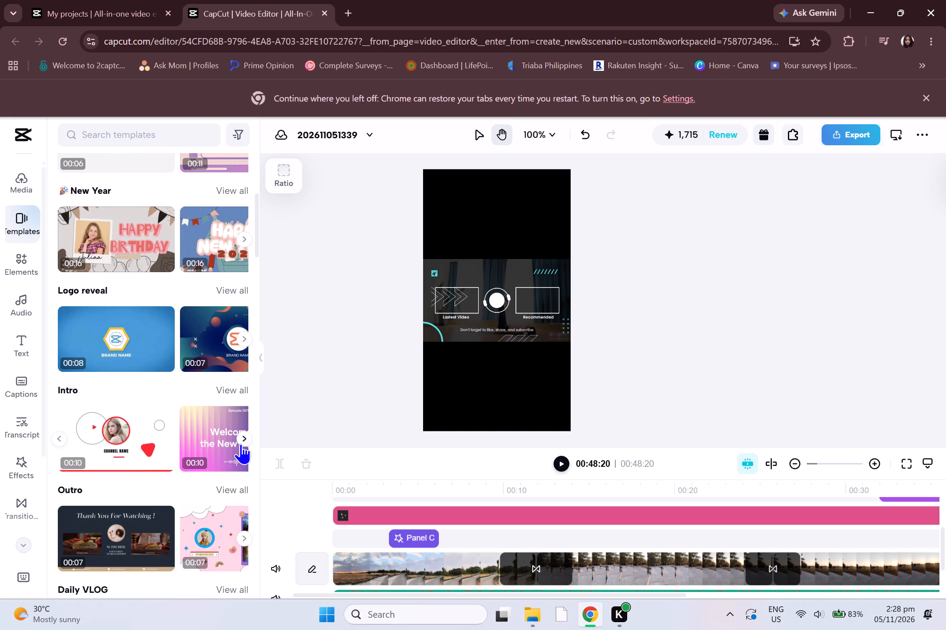
left_click(241, 439)
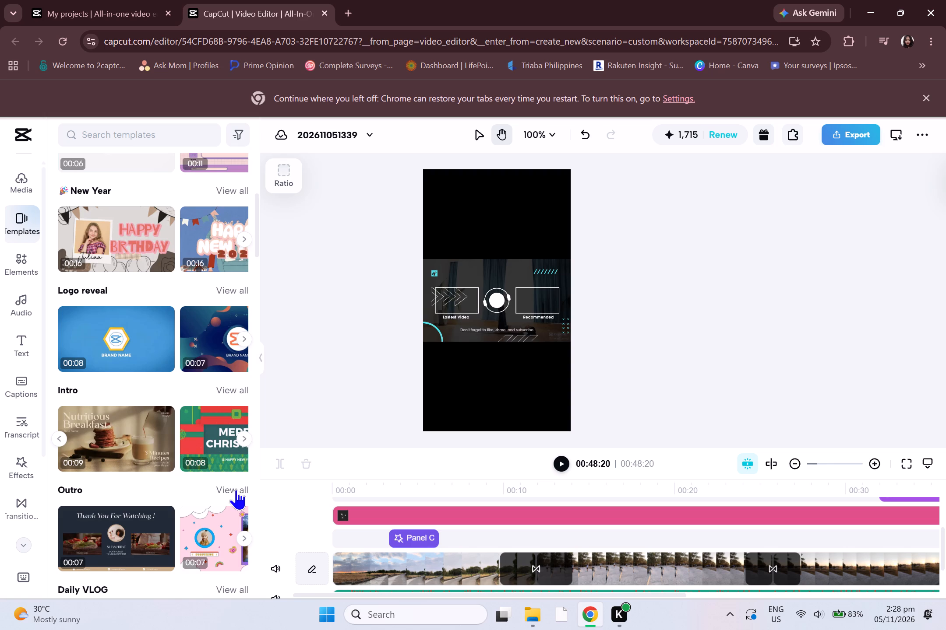
left_click(226, 392)
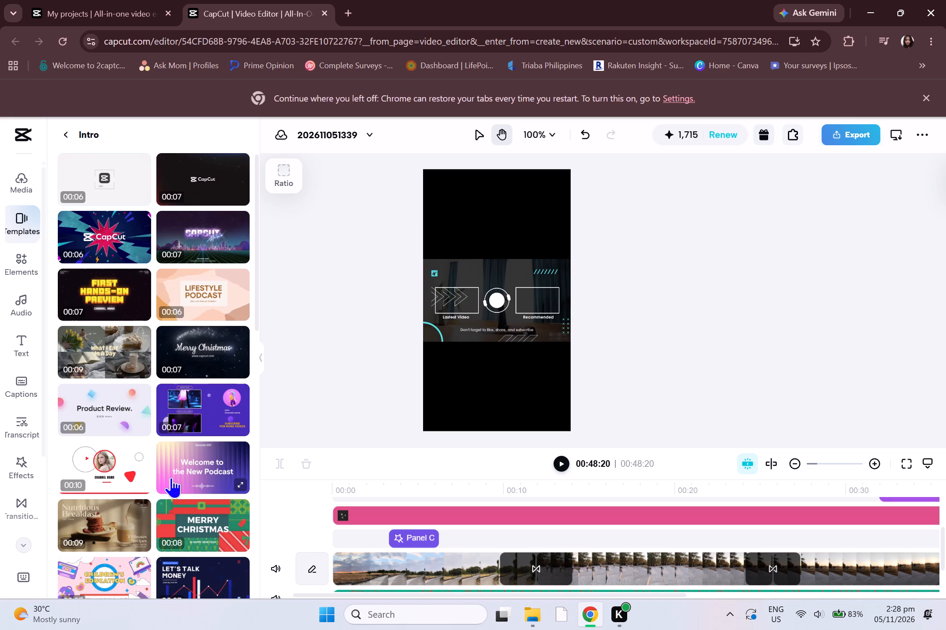
scroll(168, 494, "down", 1)
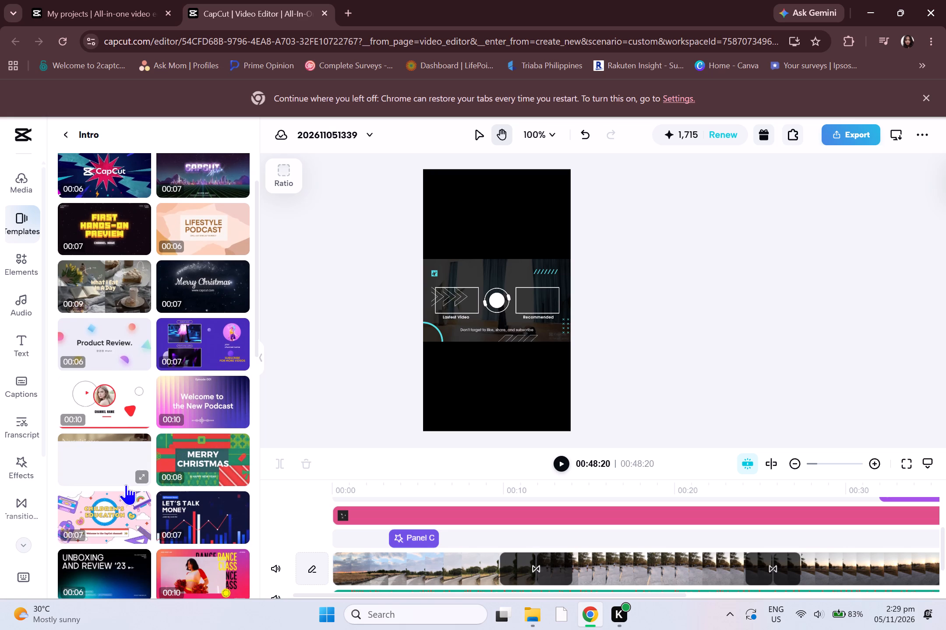
scroll(151, 471, "down", 3)
scroll(32, 436, "down", 1)
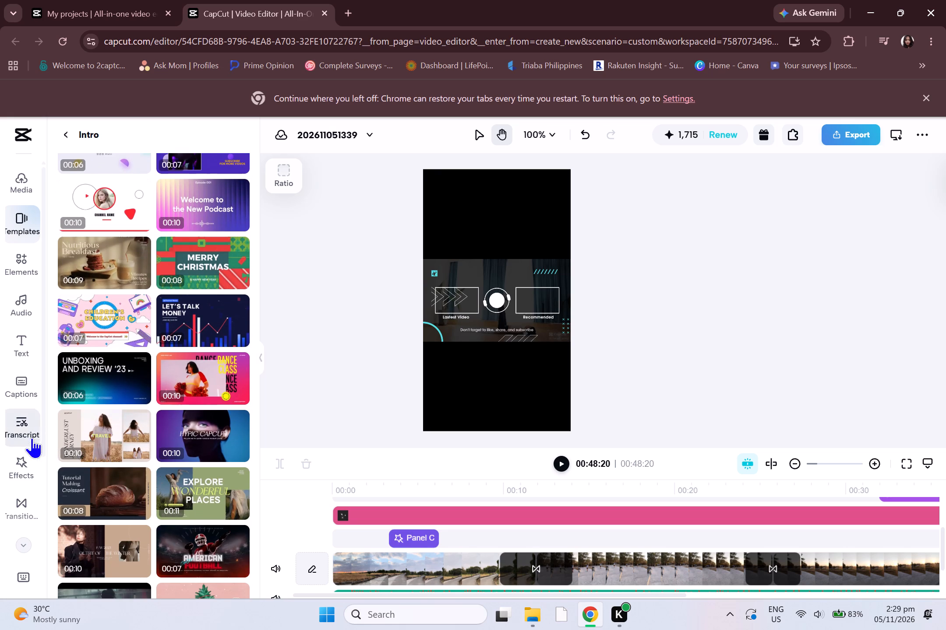
Look through the video effect categories, such as Motion, 3D, Light, Comics, Split and Graffiti, for a replacement opening effect.
left_click(19, 399)
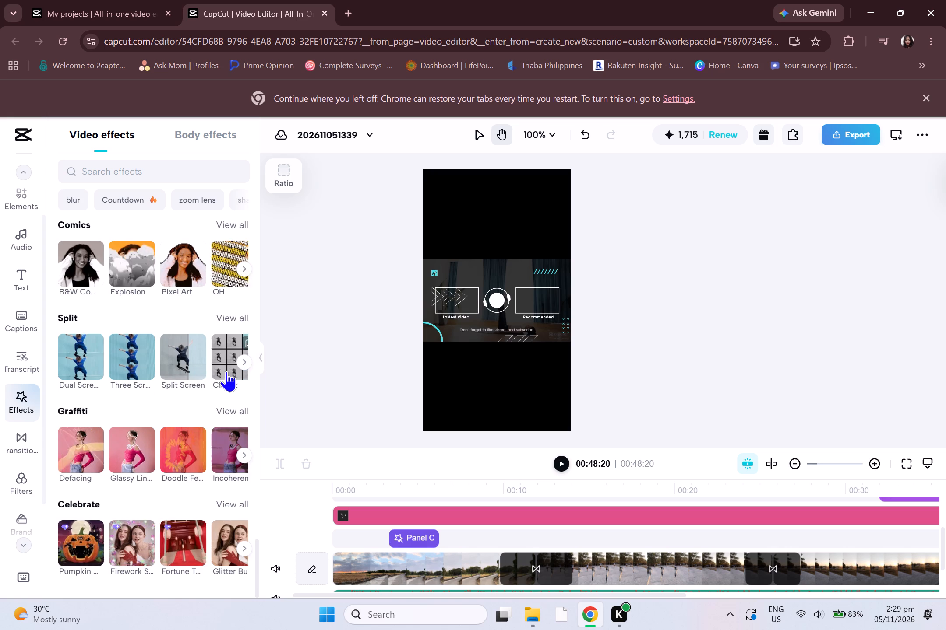
scroll(226, 371, "down", 1)
scroll(189, 373, "down", 2)
scroll(250, 392, "down", 4)
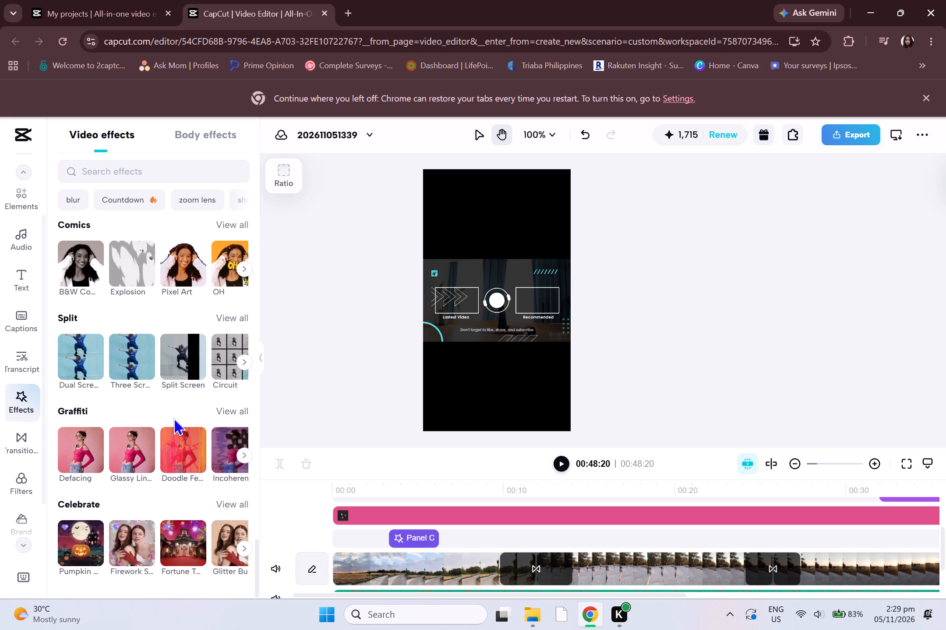
scroll(180, 415, "down", 2)
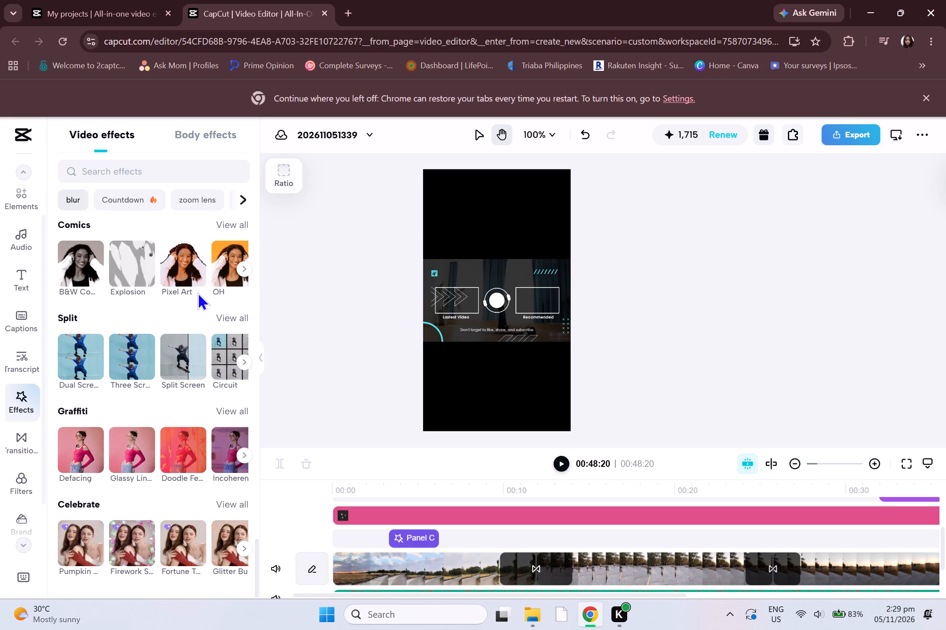
left_click(259, 359)
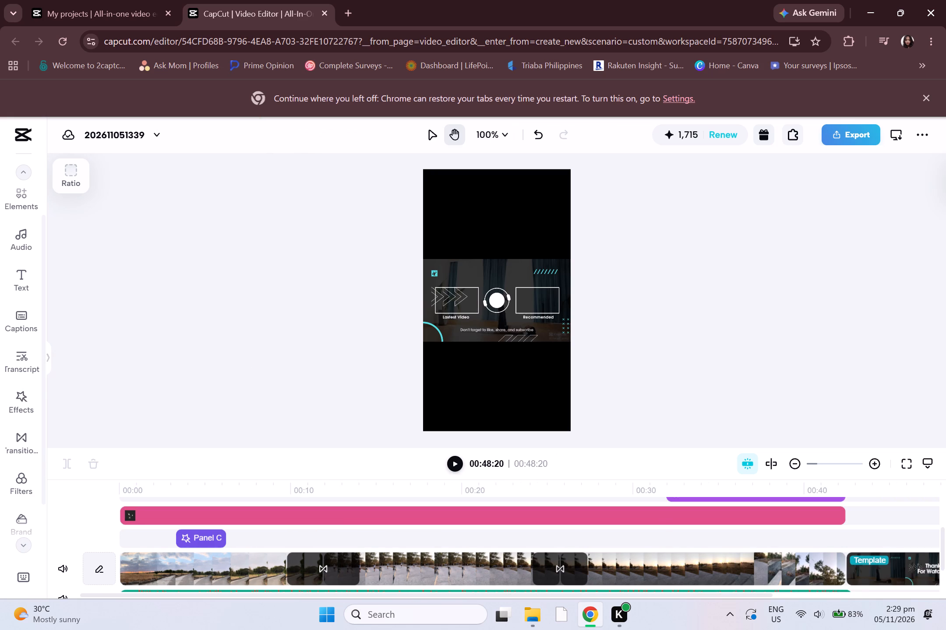
left_click(43, 360)
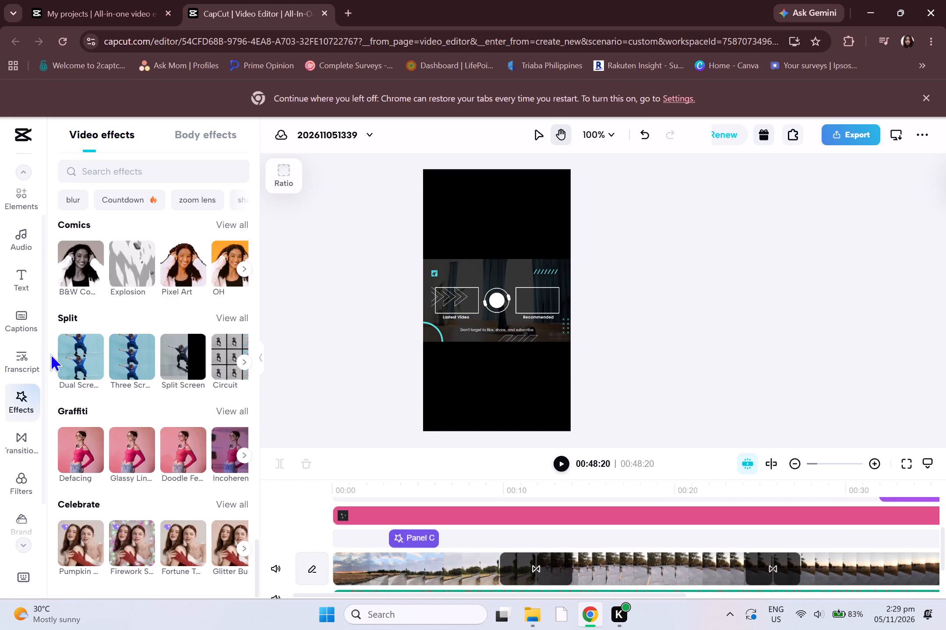
scroll(124, 364, "up", 5)
scroll(166, 399, "down", 2)
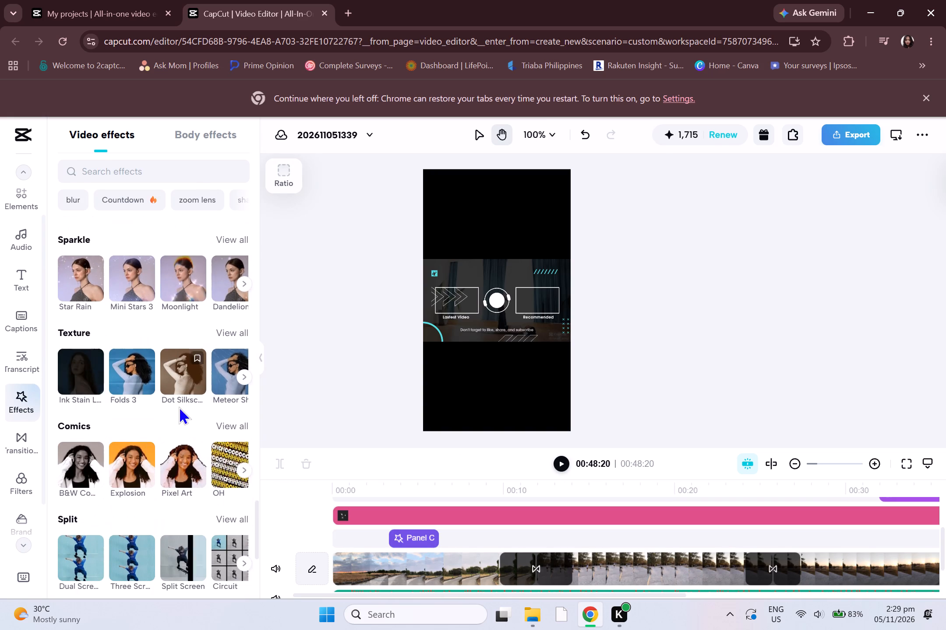
scroll(196, 449, "down", 3)
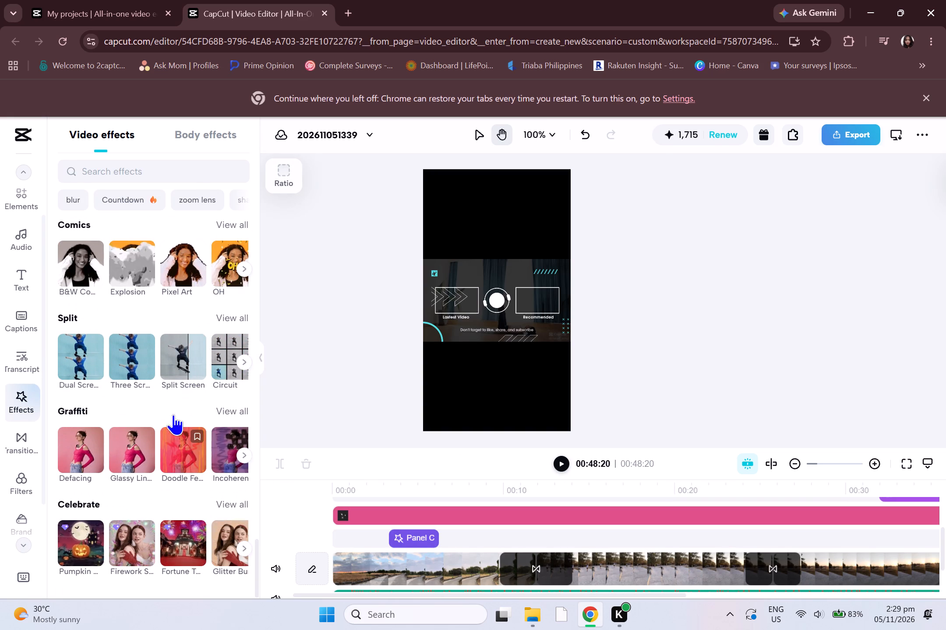
scroll(134, 454, "down", 2)
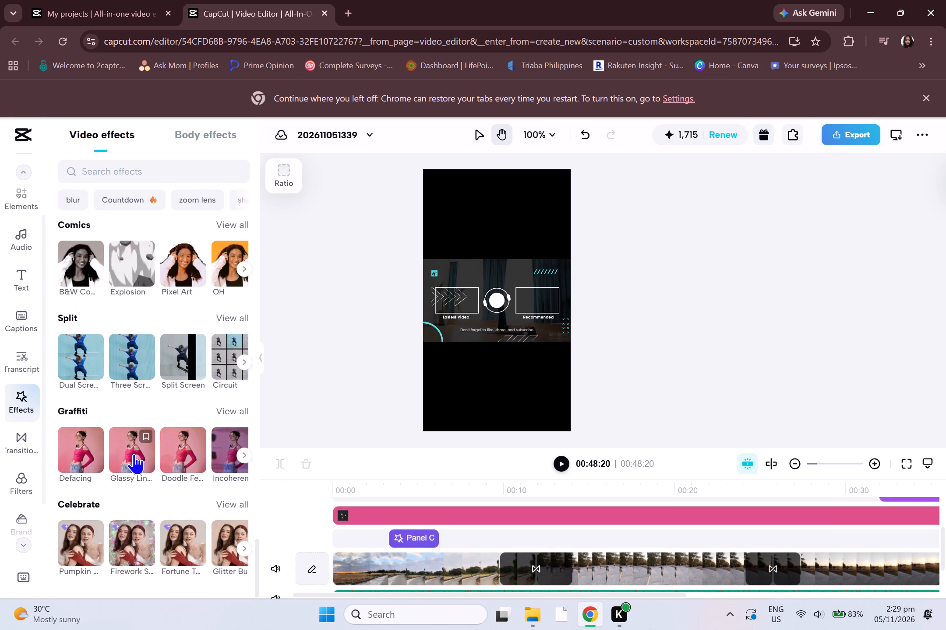
scroll(134, 453, "up", 17)
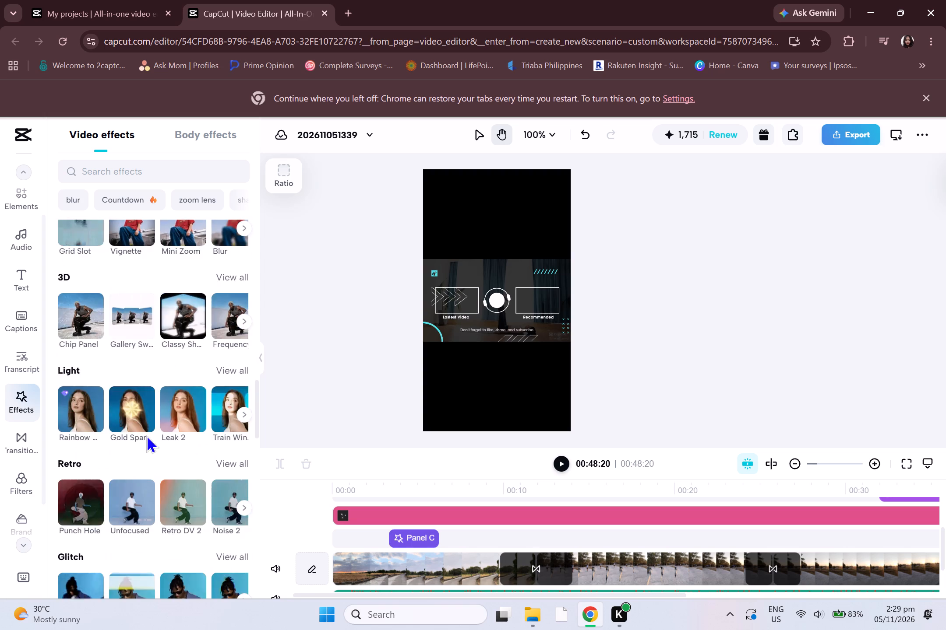
scroll(146, 435, "up", 3)
scroll(149, 441, "down", 1)
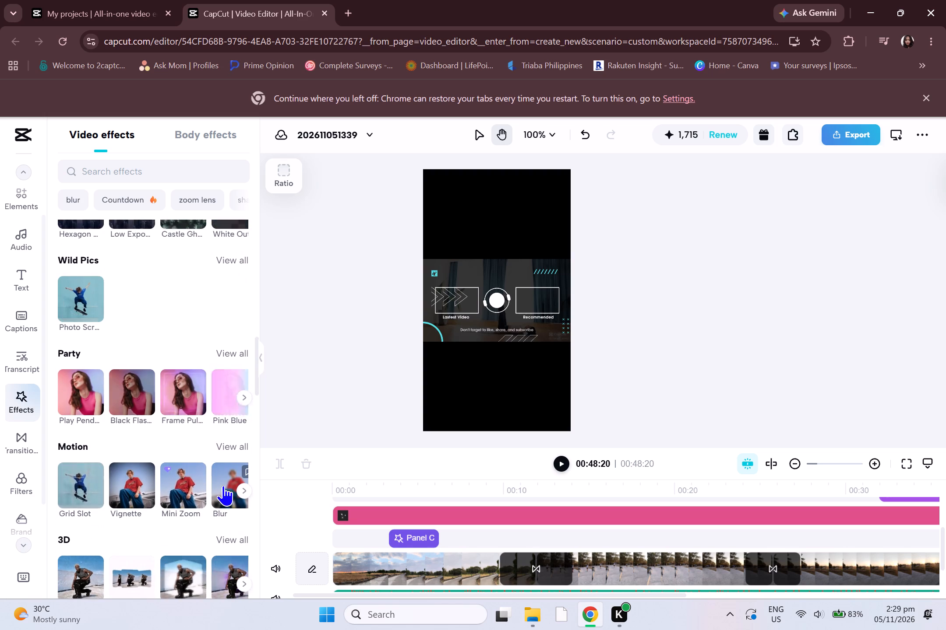
Add the Lens Wrap-up effect from the full Motion effects collection to the timeline.
left_click(226, 447)
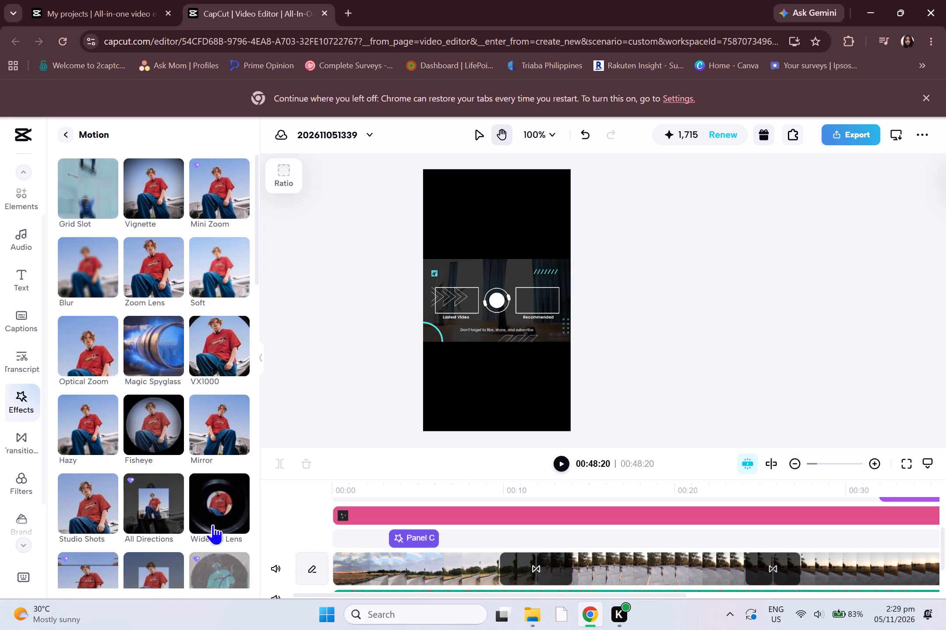
scroll(208, 508, "down", 2)
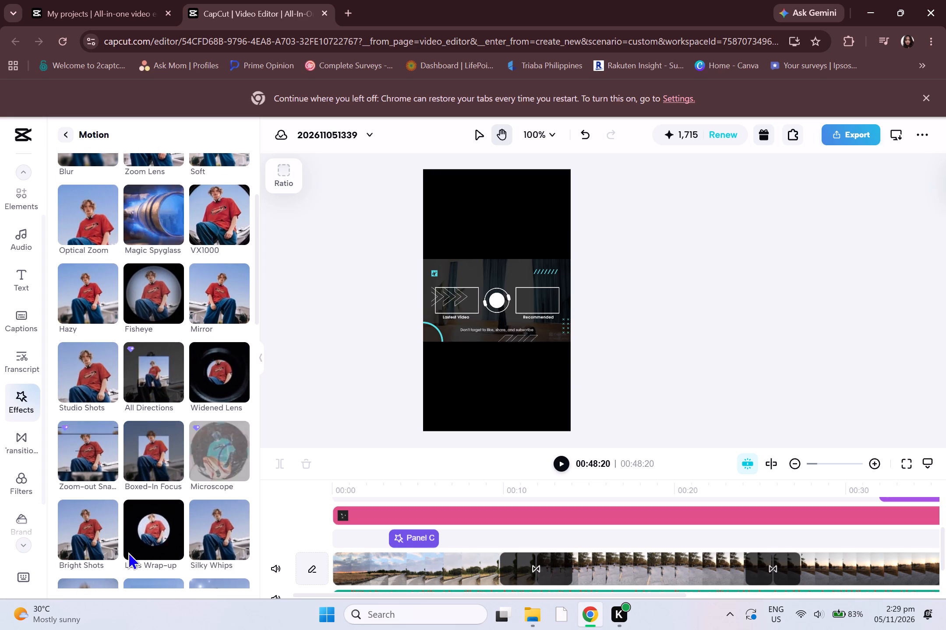
left_click(145, 542)
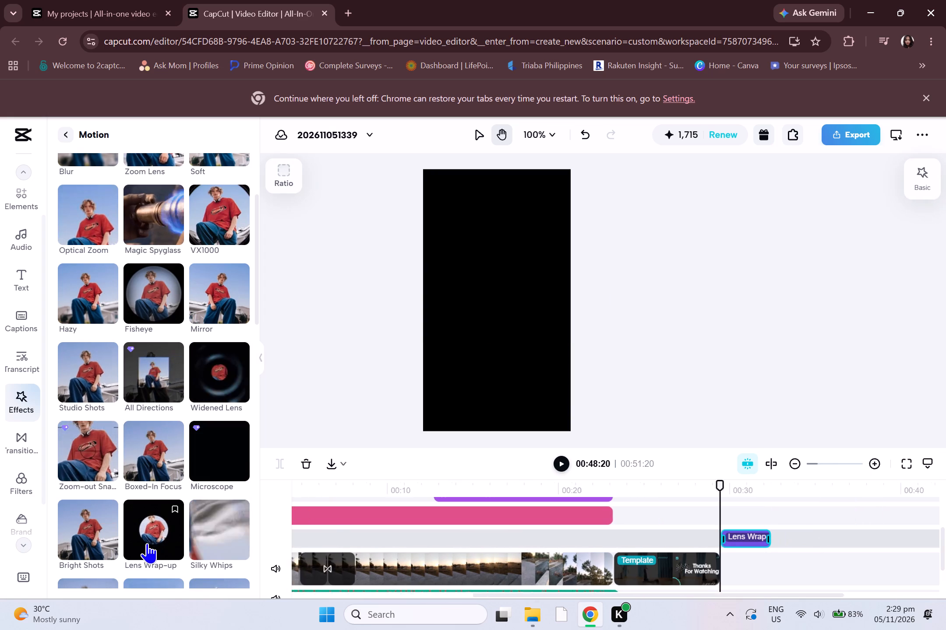
Move the Lens Wrap-up effect to 00:00 on the timeline, in front of the Panel effect.
scroll(529, 428, "down", 1)
scroll(662, 546, "down", 1)
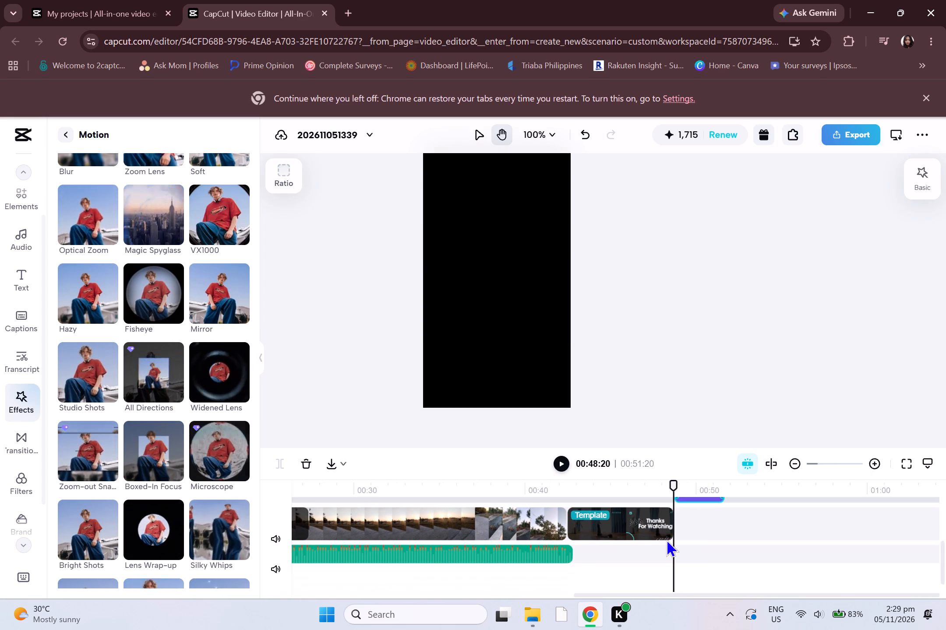
scroll(705, 524, "up", 1)
left_click_drag(707, 552, 707, 552)
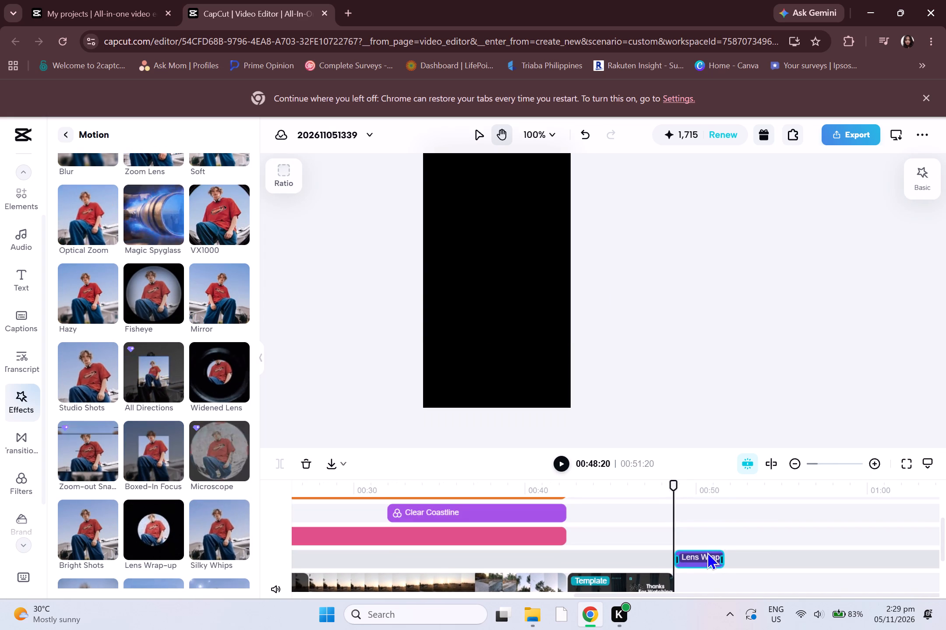
left_click_drag(707, 552, 367, 554)
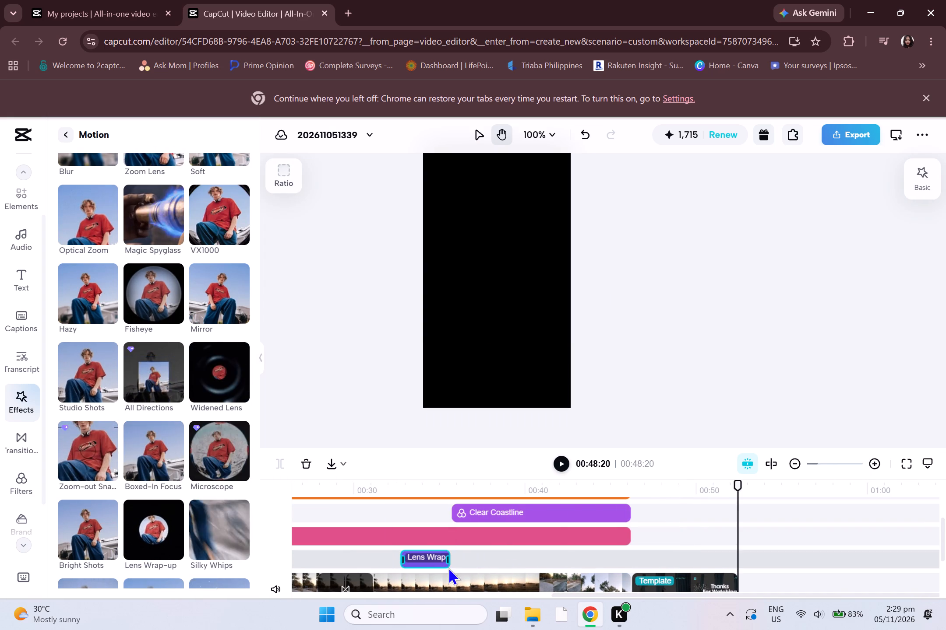
left_click_drag(599, 595, 550, 602)
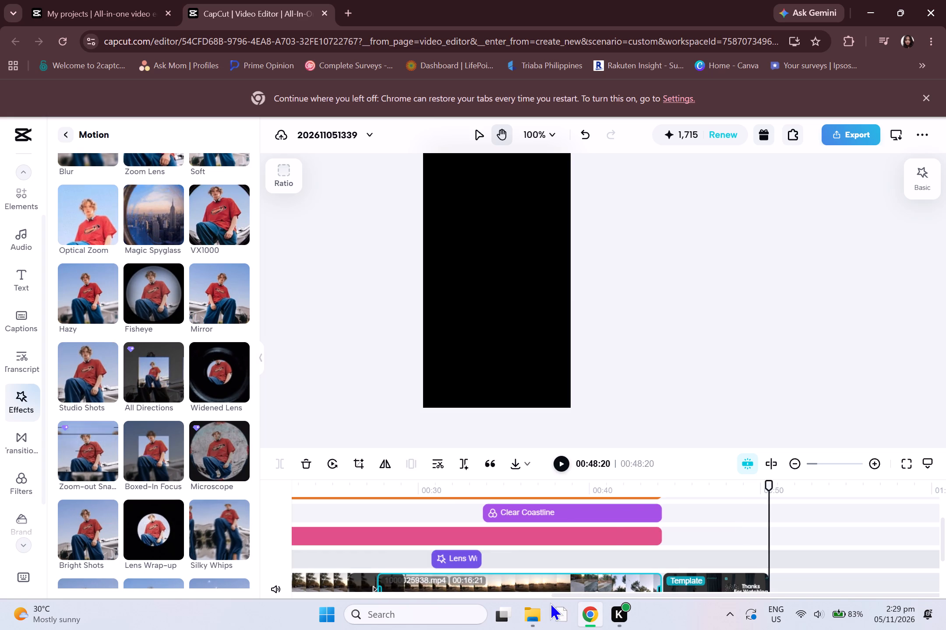
left_click_drag(550, 602, 514, 601)
left_click_drag(564, 557, 397, 554)
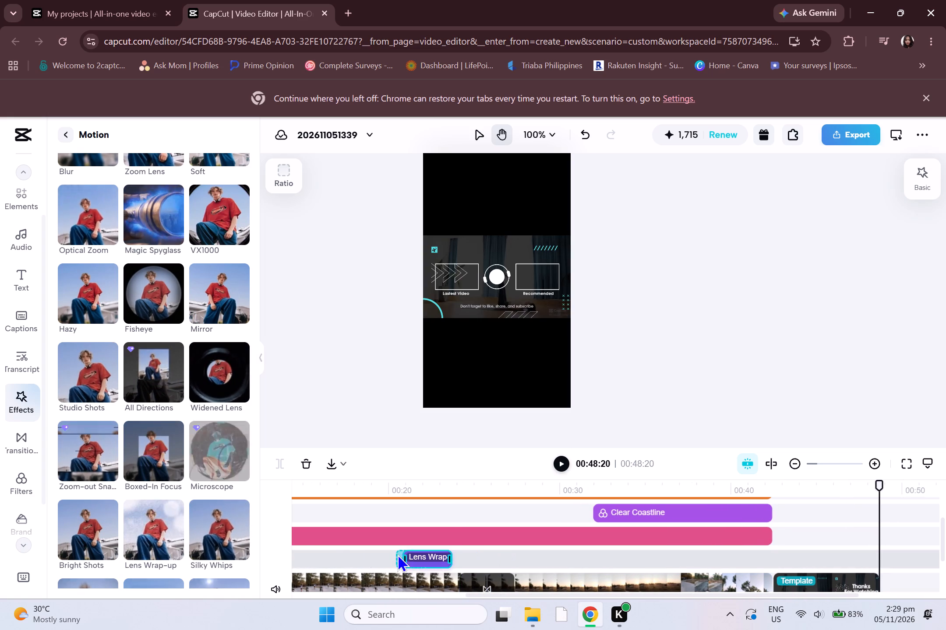
left_click_drag(397, 554, 367, 555)
left_click_drag(601, 592, 522, 606)
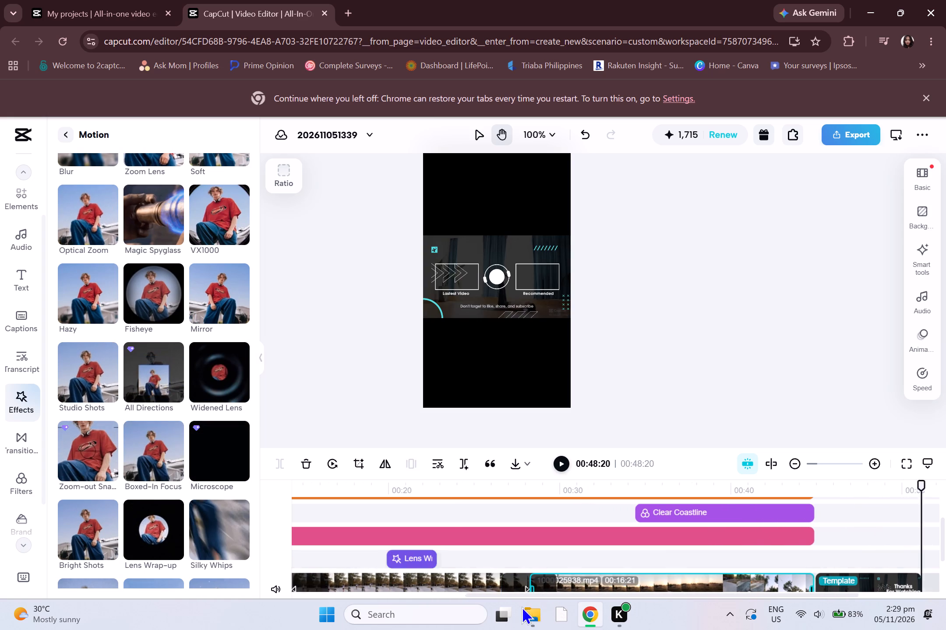
left_click_drag(522, 606, 434, 595)
left_click_drag(645, 560, 604, 560)
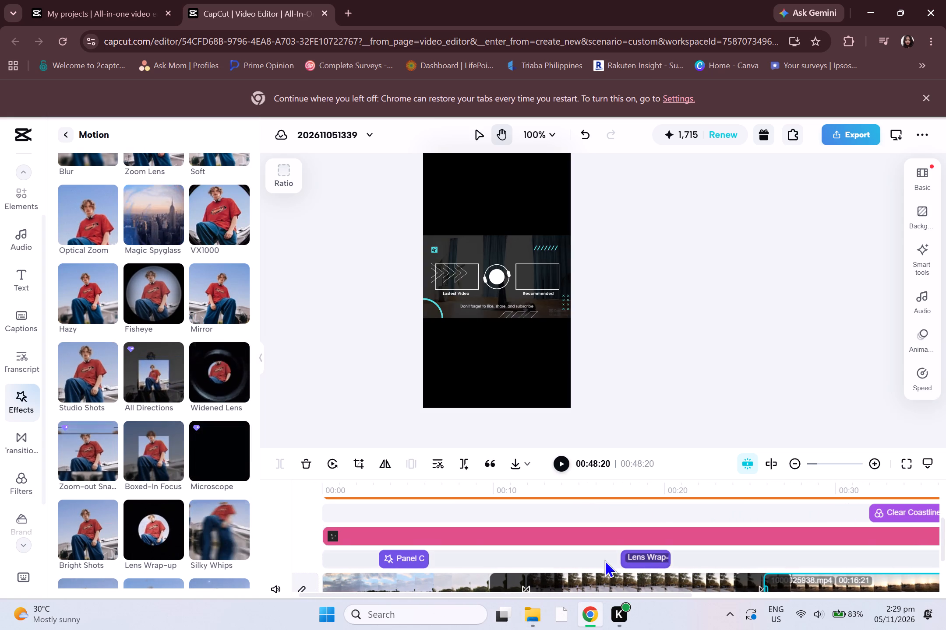
left_click_drag(604, 560, 350, 562)
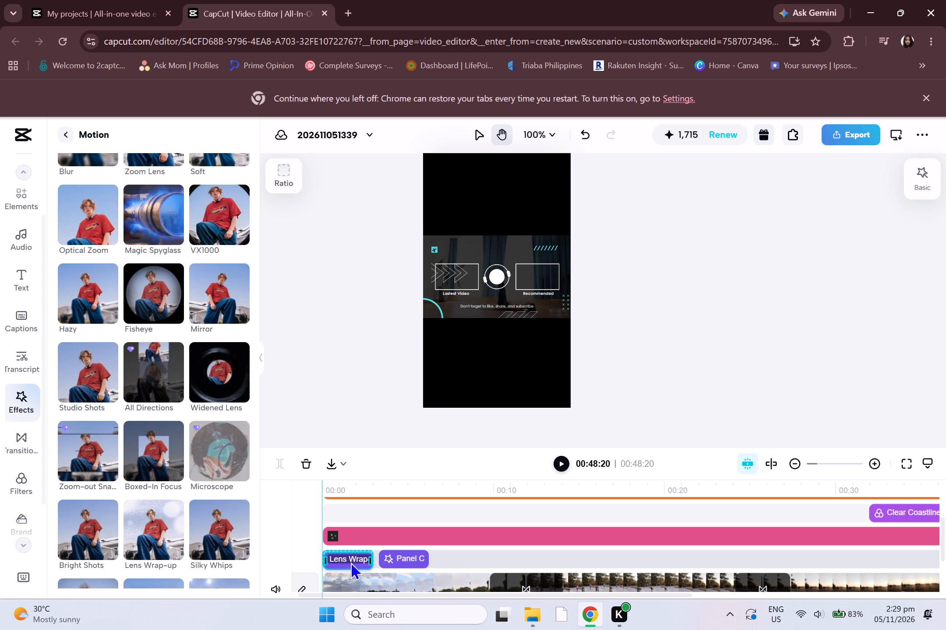
left_click_drag(350, 562, 349, 562)
Extend the end of the Lens Wrap-up effect slightly so it closes the gap before the Panel effect.
left_click_drag(372, 561, 383, 567)
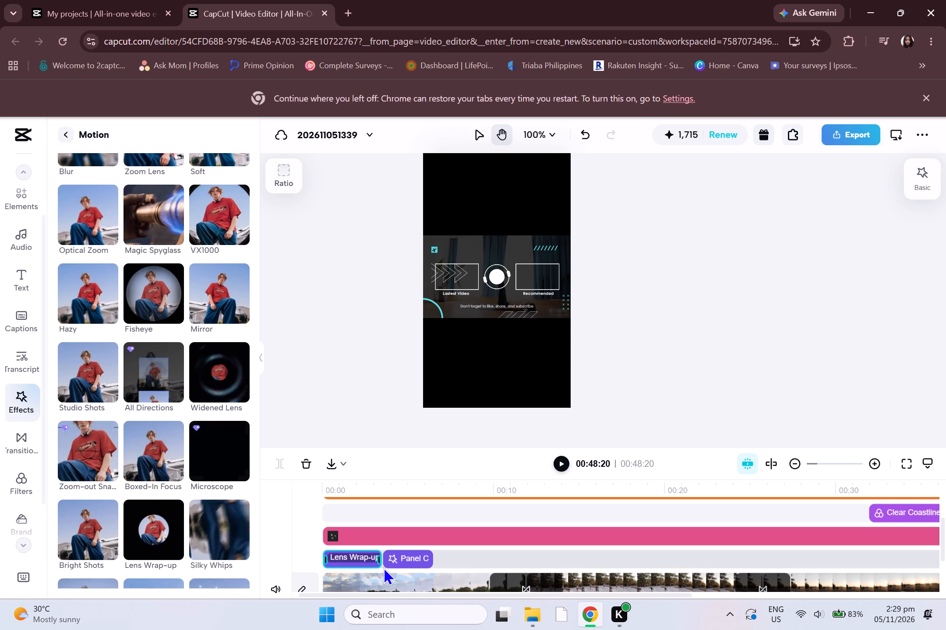
left_click_drag(383, 567, 383, 567)
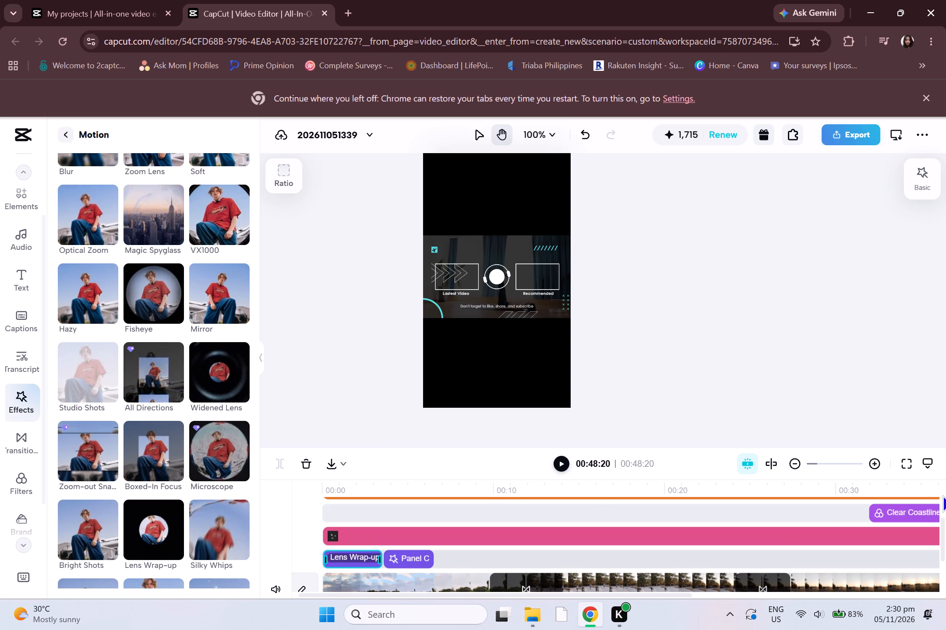
Bring the playhead back from the end of the timeline to 00:00, checking the tracks along the way.
scroll(882, 544, "down", 2)
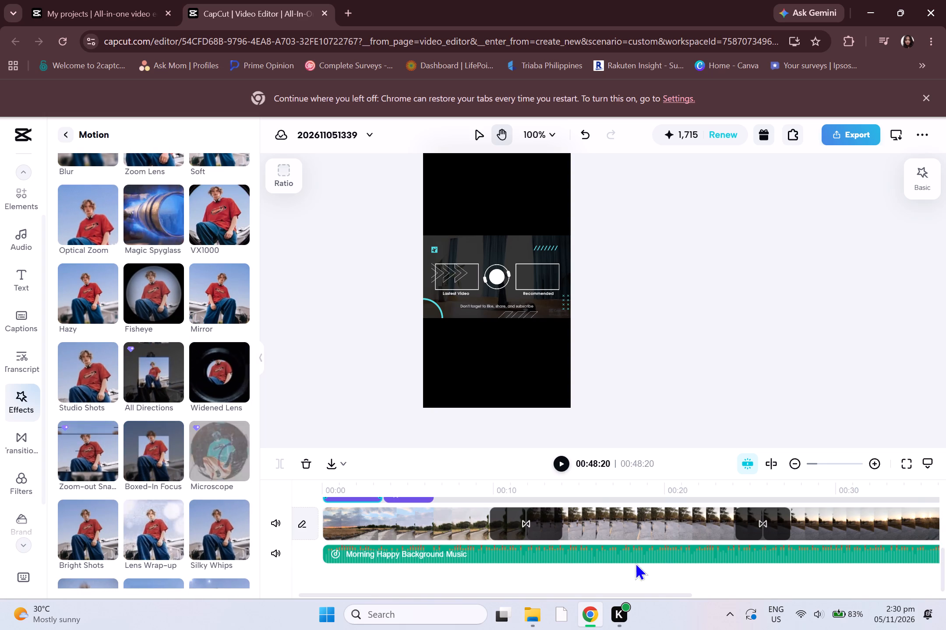
scroll(770, 570, "up", 3)
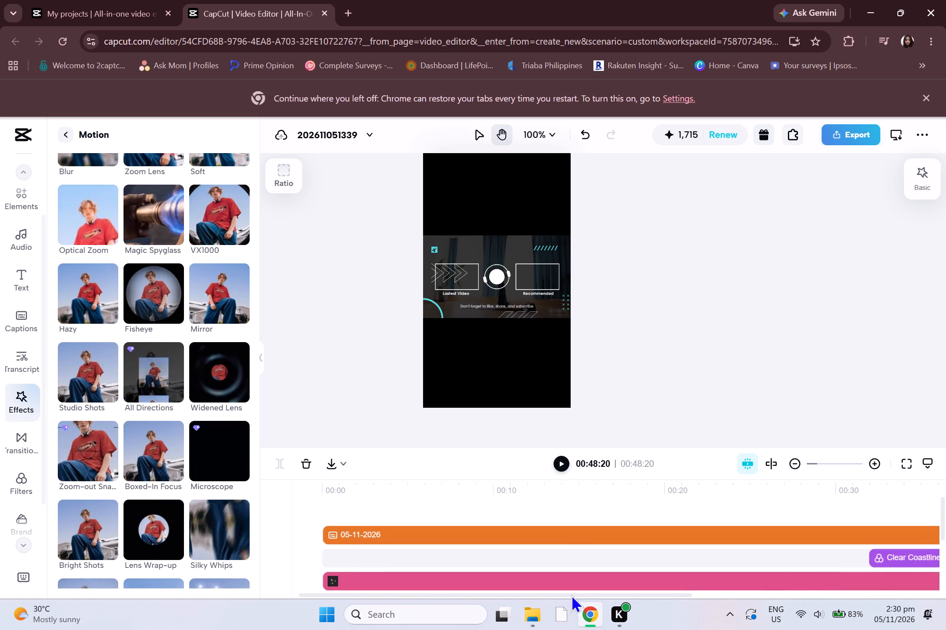
left_click_drag(568, 594, 791, 581)
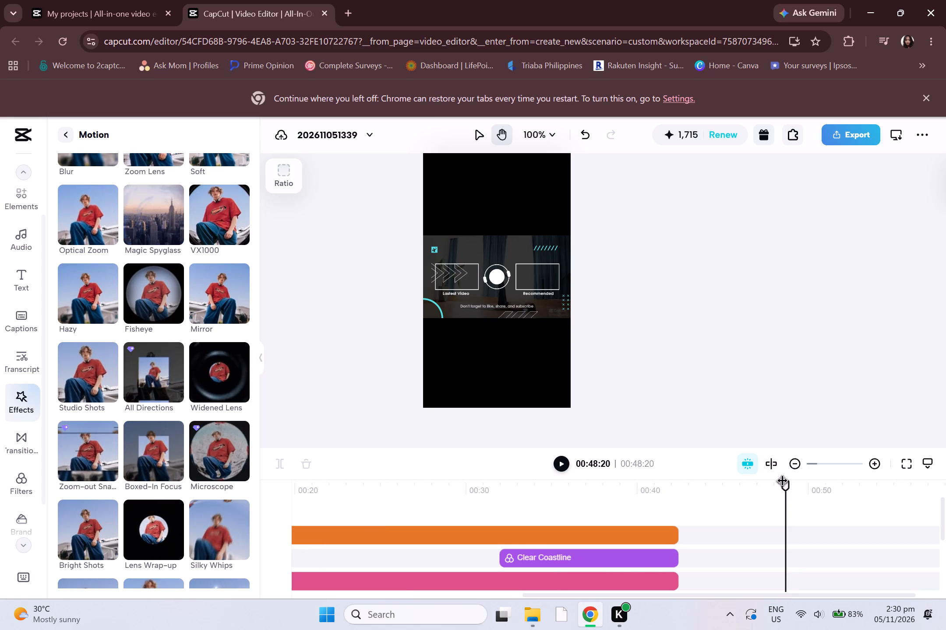
left_click_drag(783, 487, 261, 563)
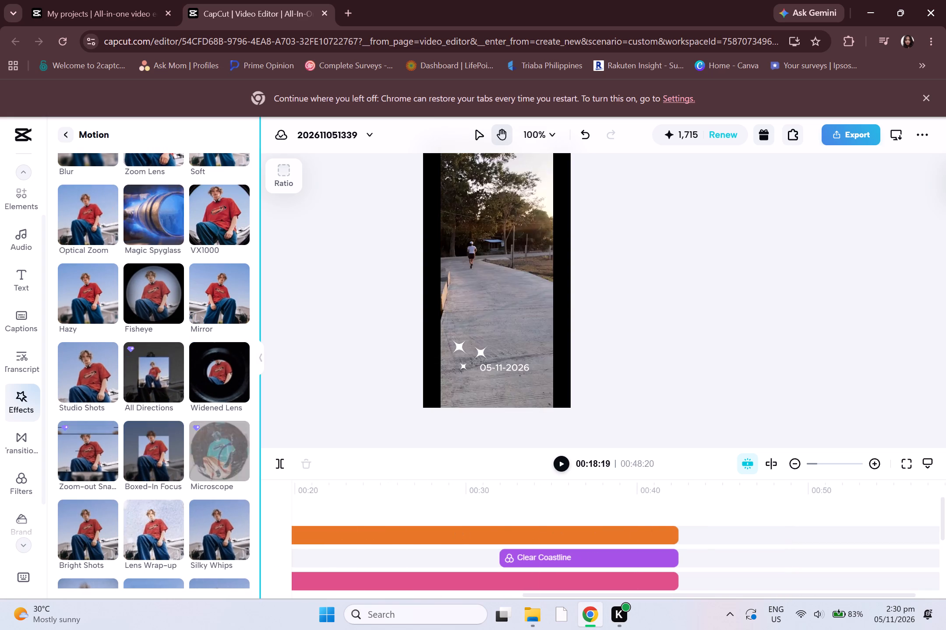
left_click_drag(541, 593, 401, 599)
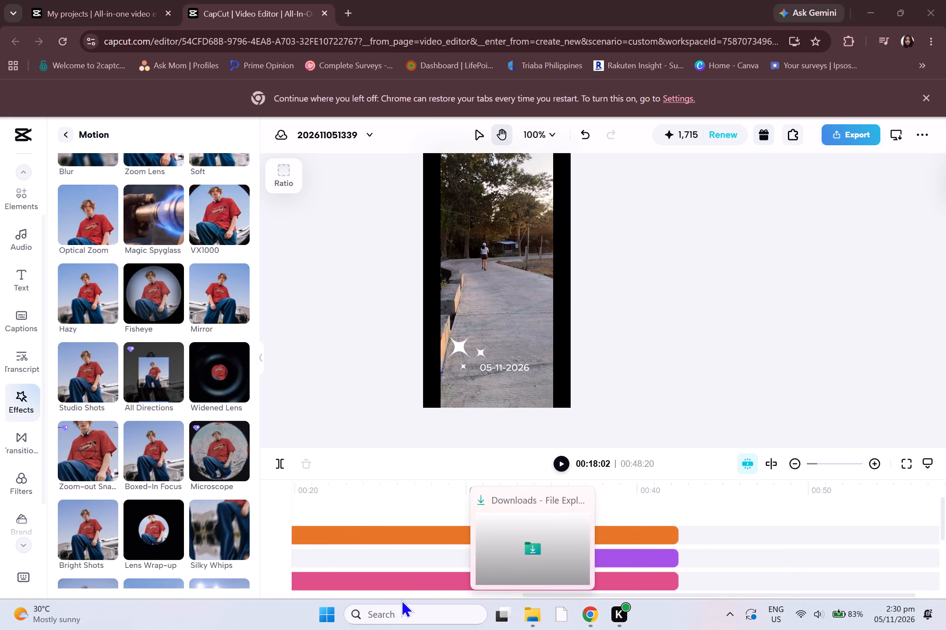
left_click_drag(401, 599, 555, 605)
left_click_drag(584, 590, 504, 585)
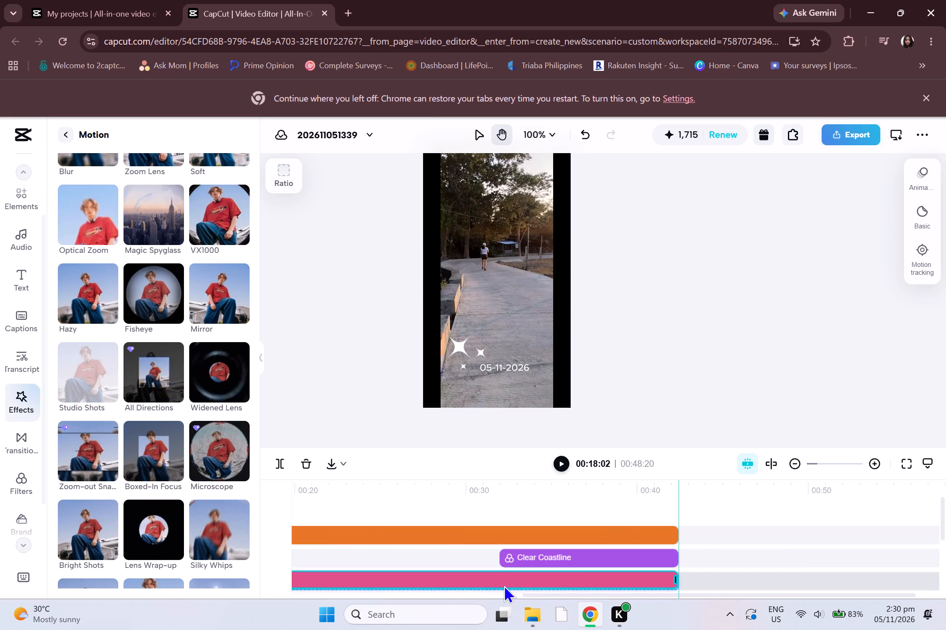
left_click_drag(504, 585, 538, 596)
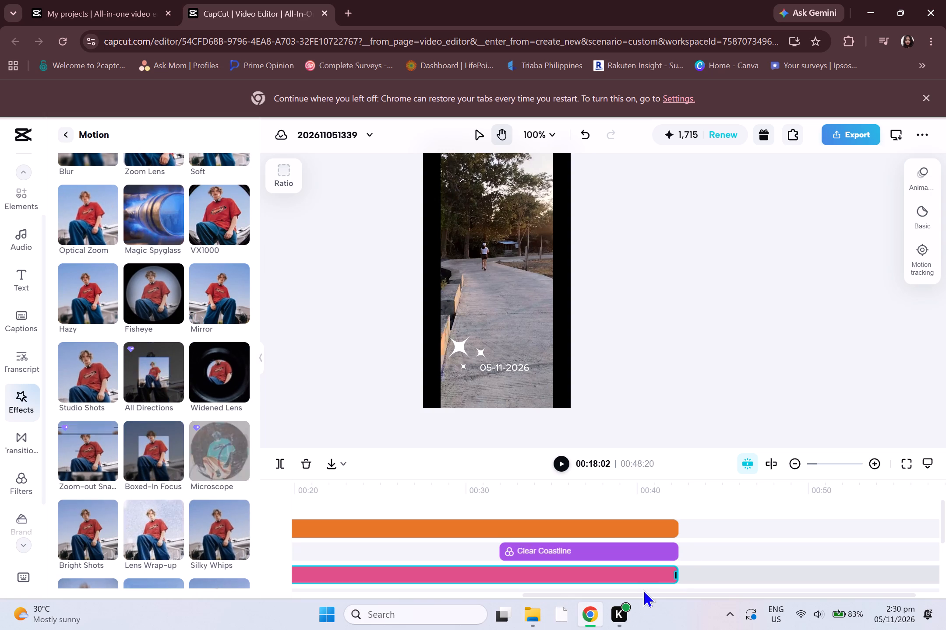
left_click(643, 589)
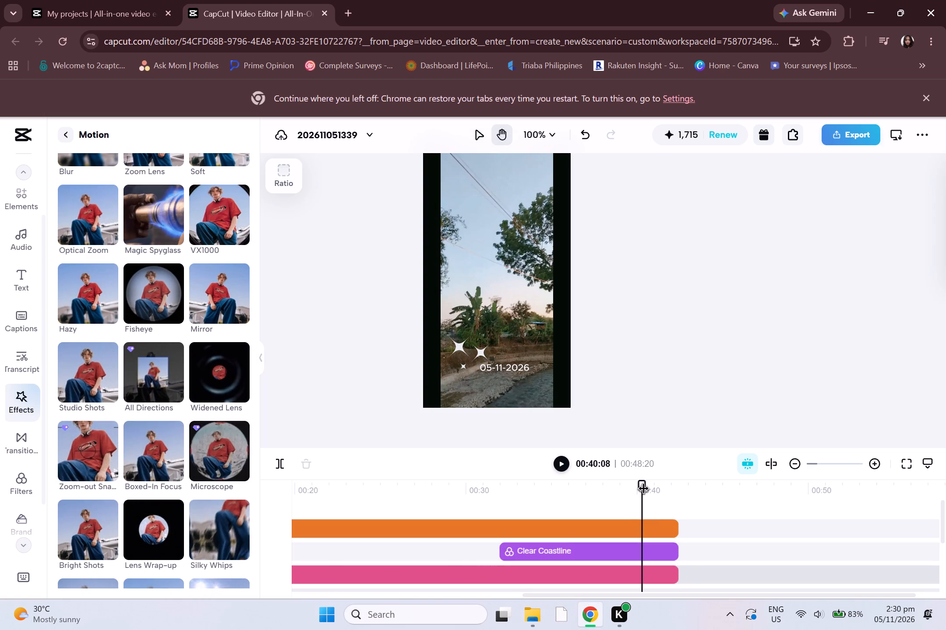
left_click_drag(644, 490, 398, 547)
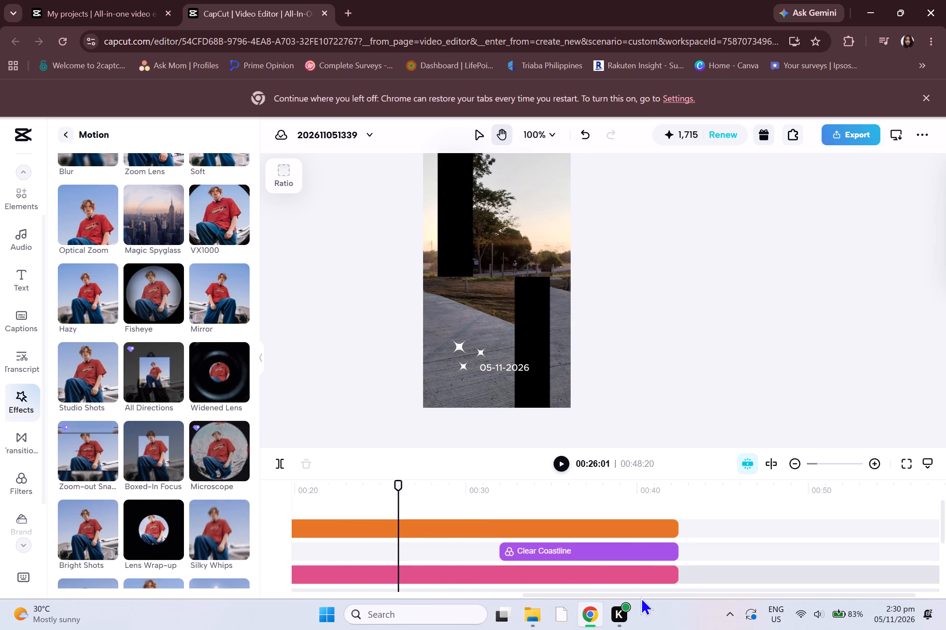
left_click(630, 590)
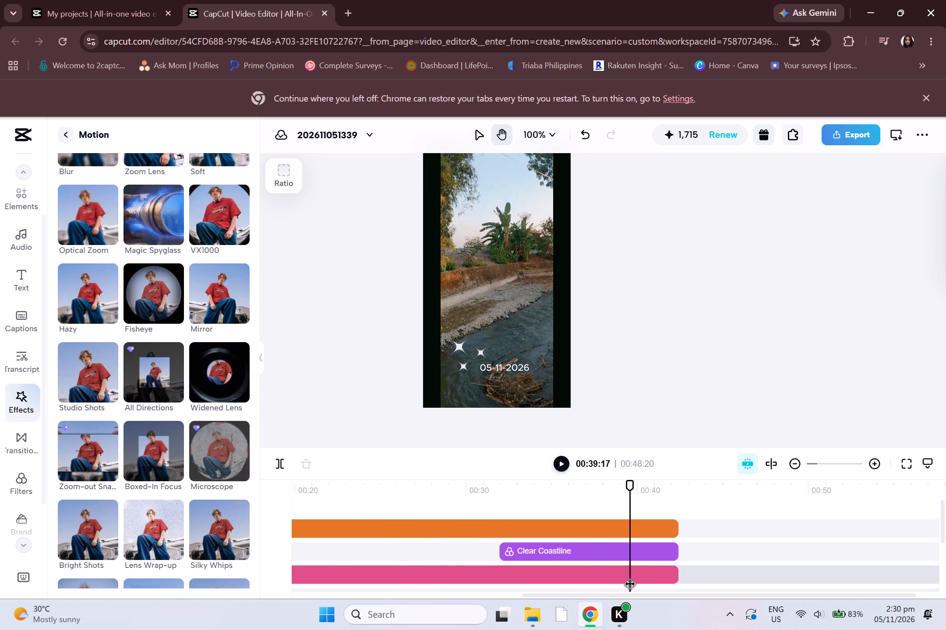
scroll(629, 585, "down", 4)
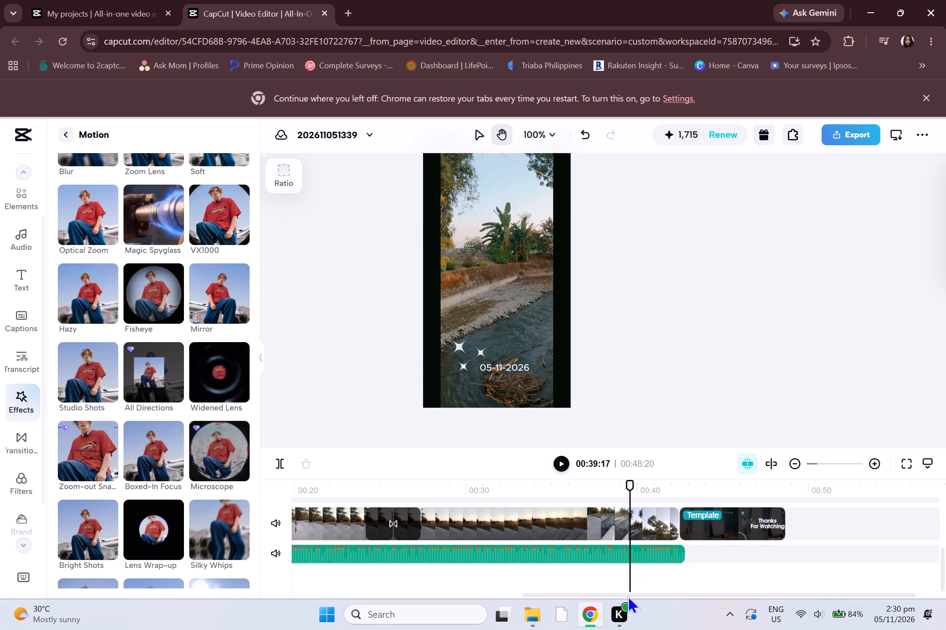
left_click_drag(627, 596, 561, 602)
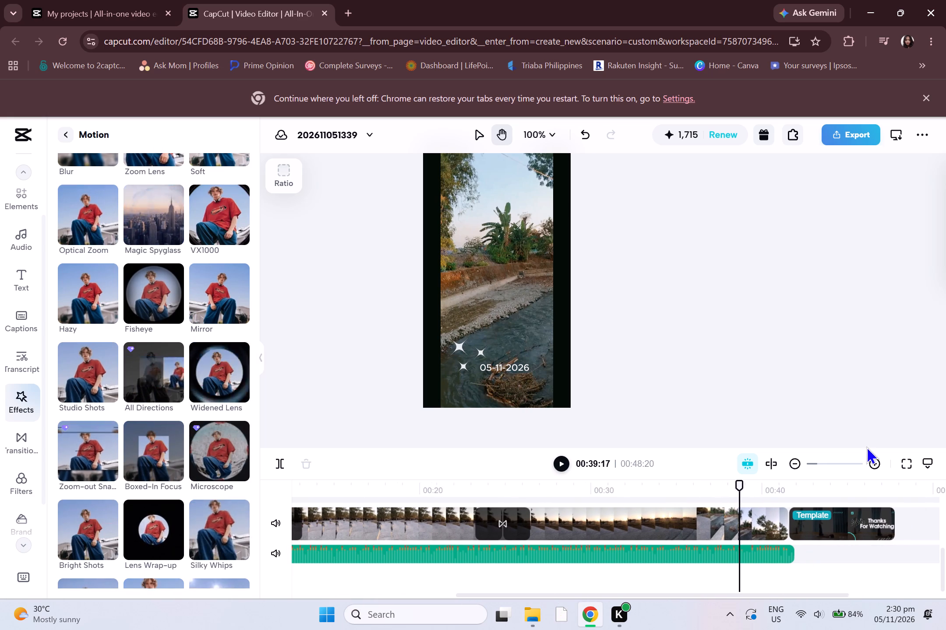
left_click_drag(738, 491, 357, 549)
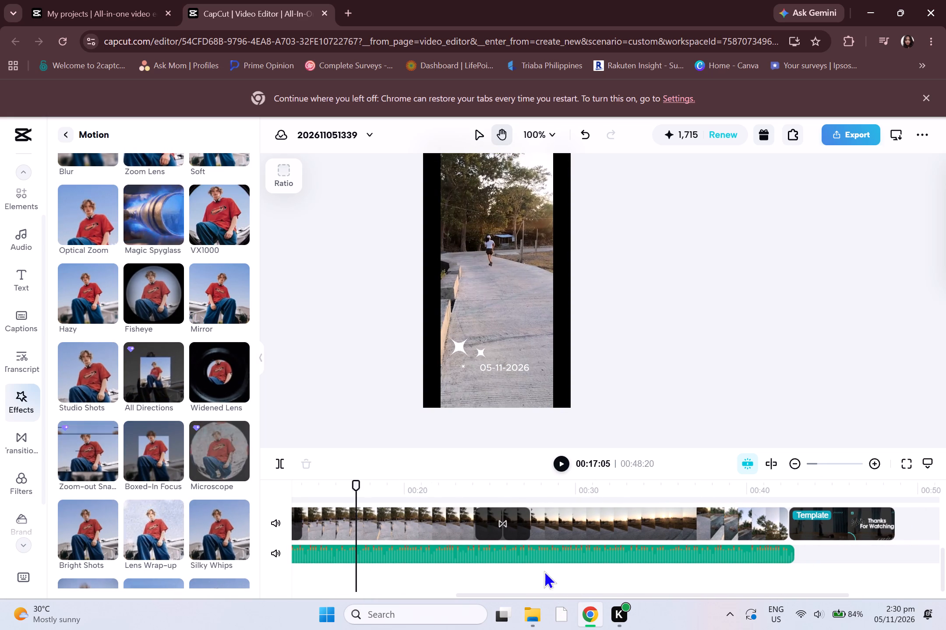
left_click_drag(571, 593, 409, 598)
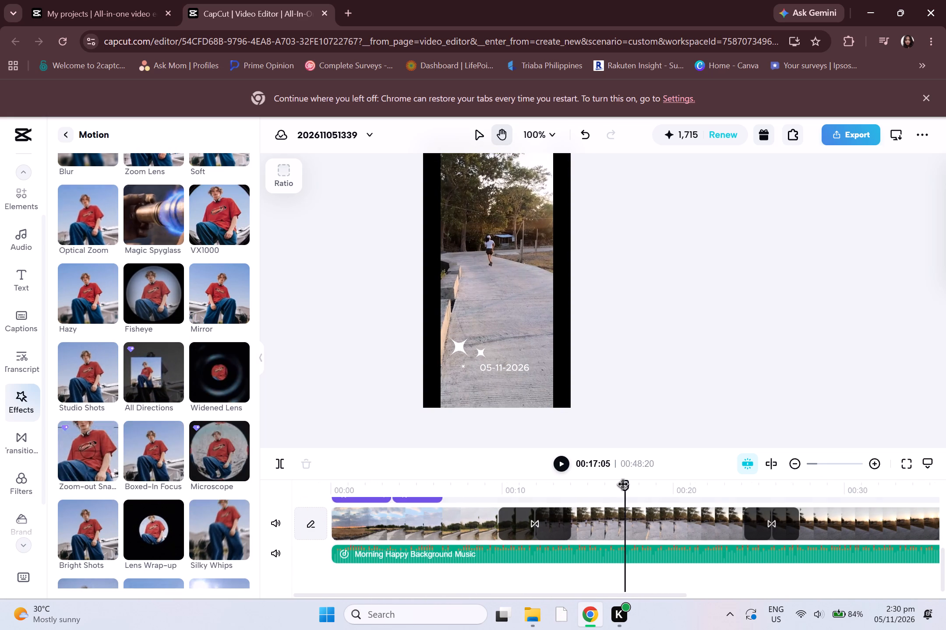
left_click_drag(623, 488, 297, 533)
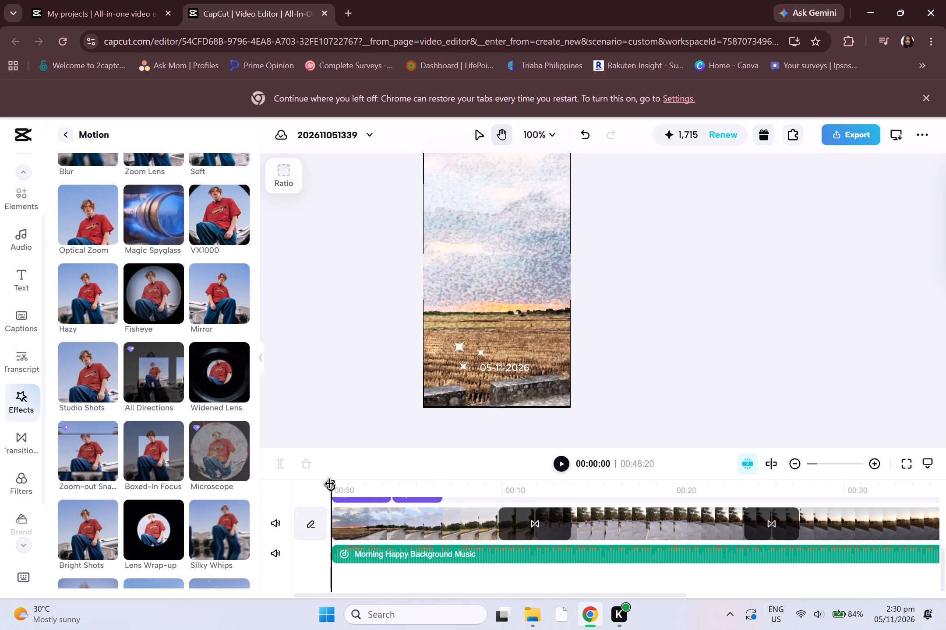
left_click_drag(330, 485, 298, 489)
Play the video from the start to about 00:12 to review the opening effects and the first transition.
left_click(556, 465)
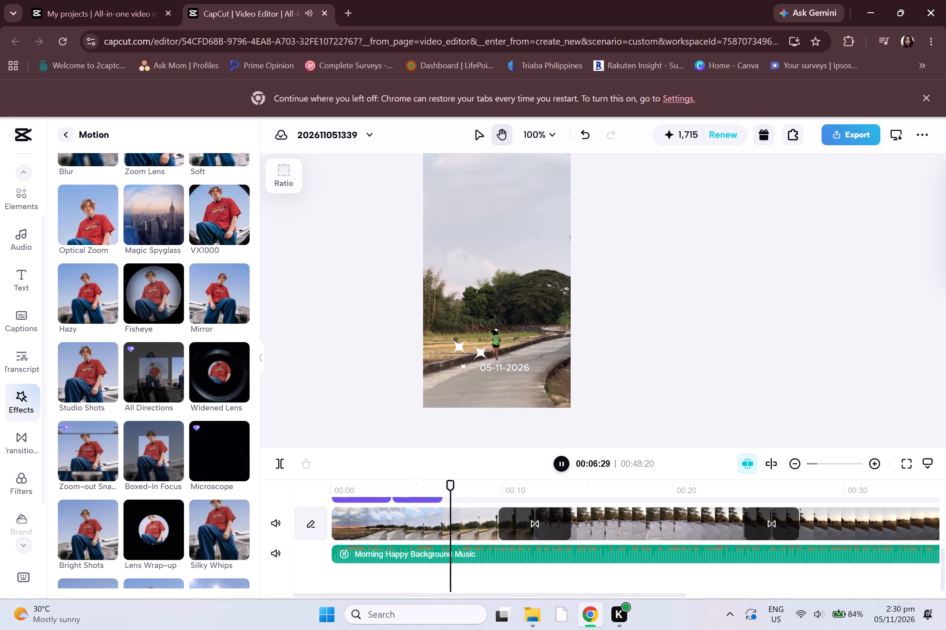
scroll(642, 377, "up", 3)
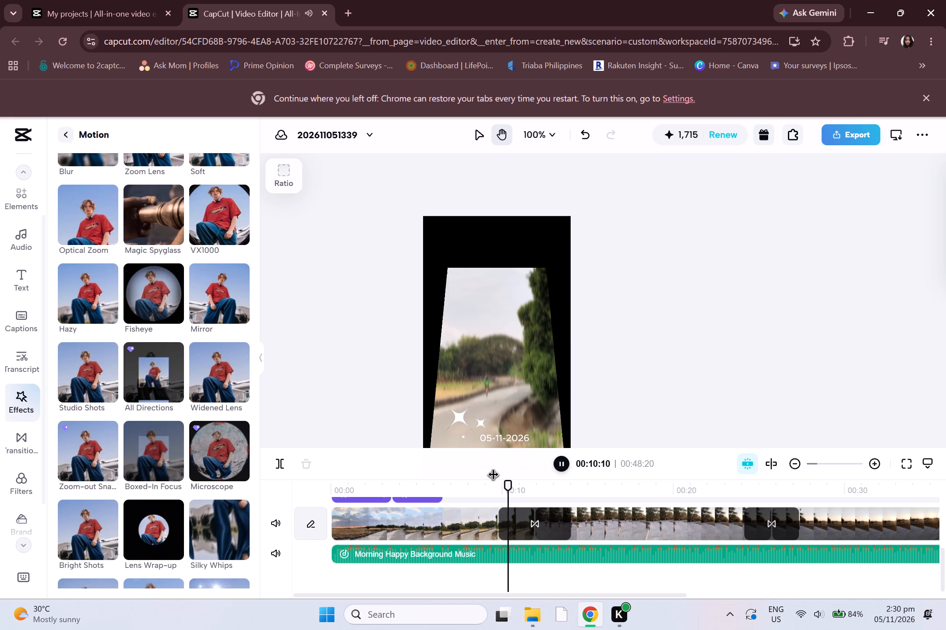
left_click(559, 465)
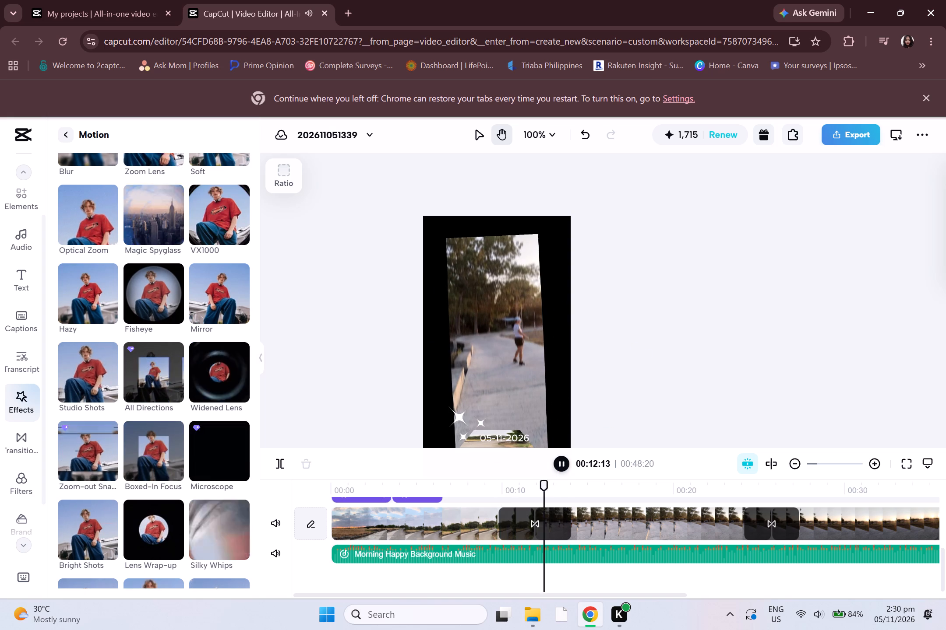
Export the video for download as an MP4 at 720p, recommended quality and 30fps.
left_click(857, 135)
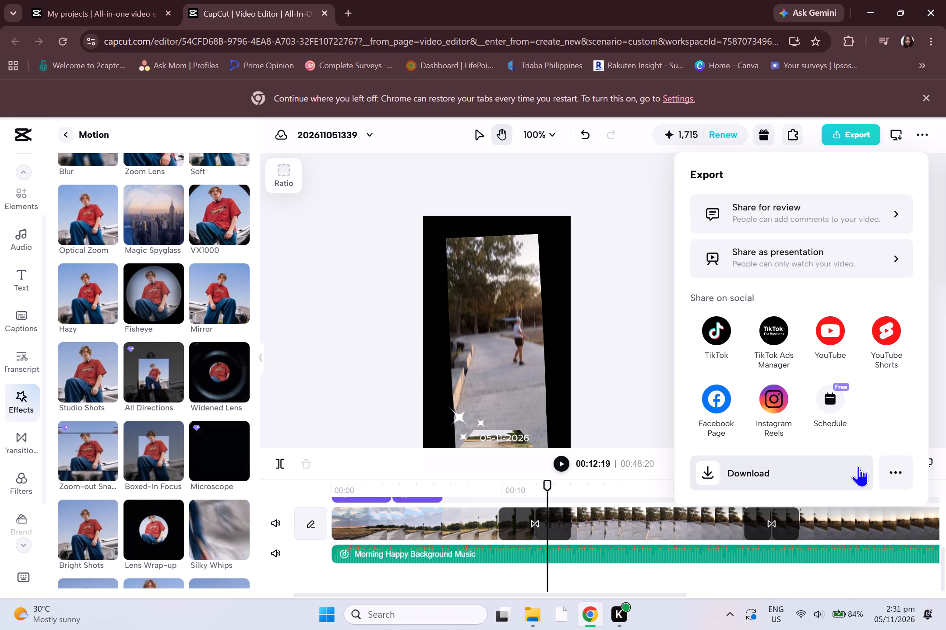
left_click(804, 471)
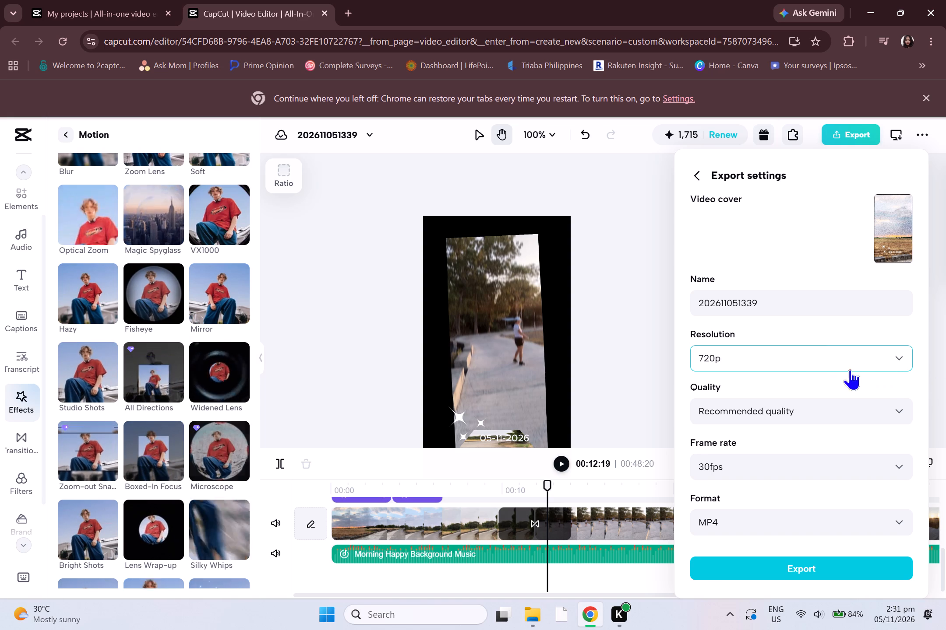
scroll(892, 398, "down", 1)
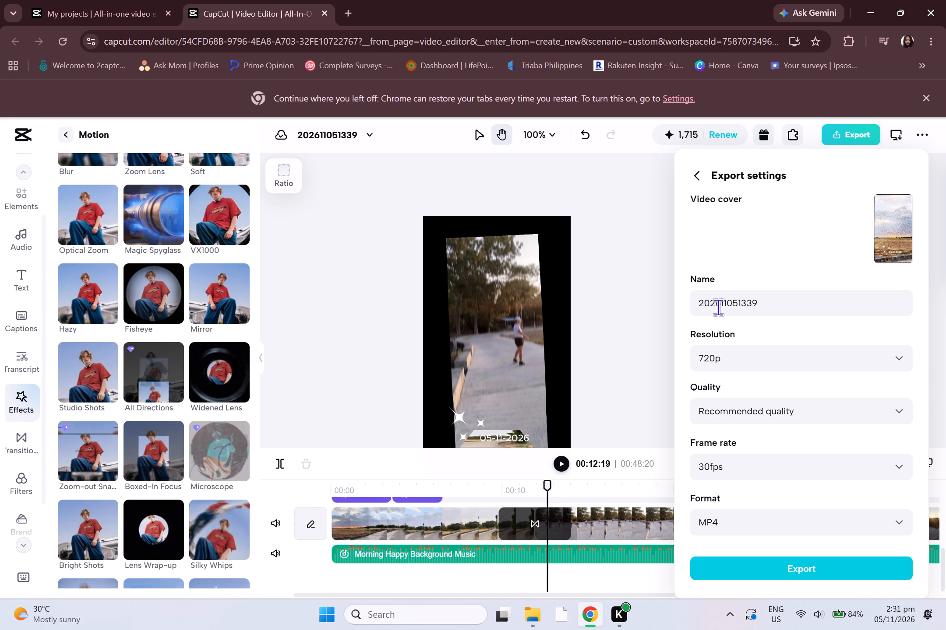
scroll(704, 284, "down", 2)
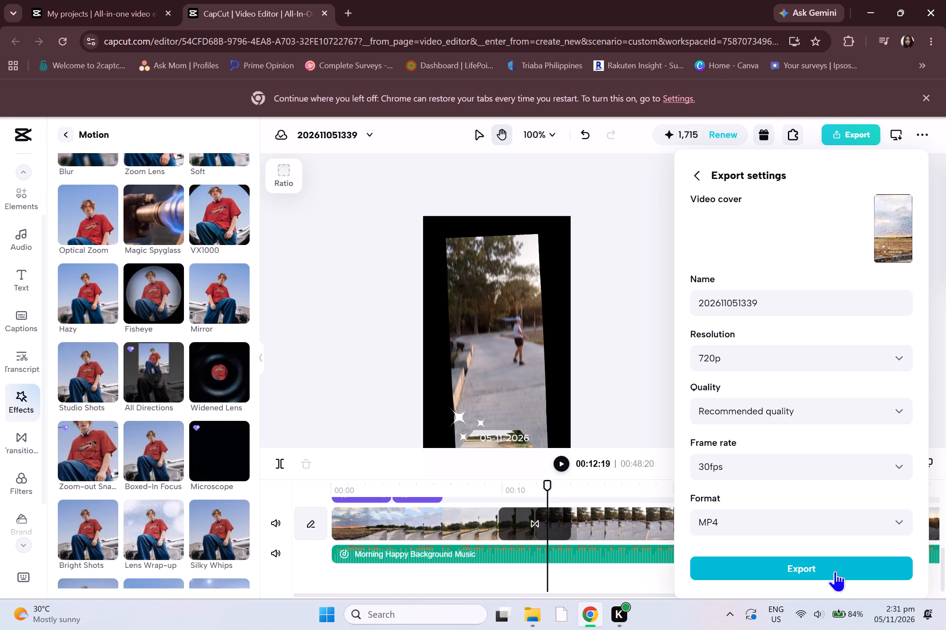
left_click(829, 571)
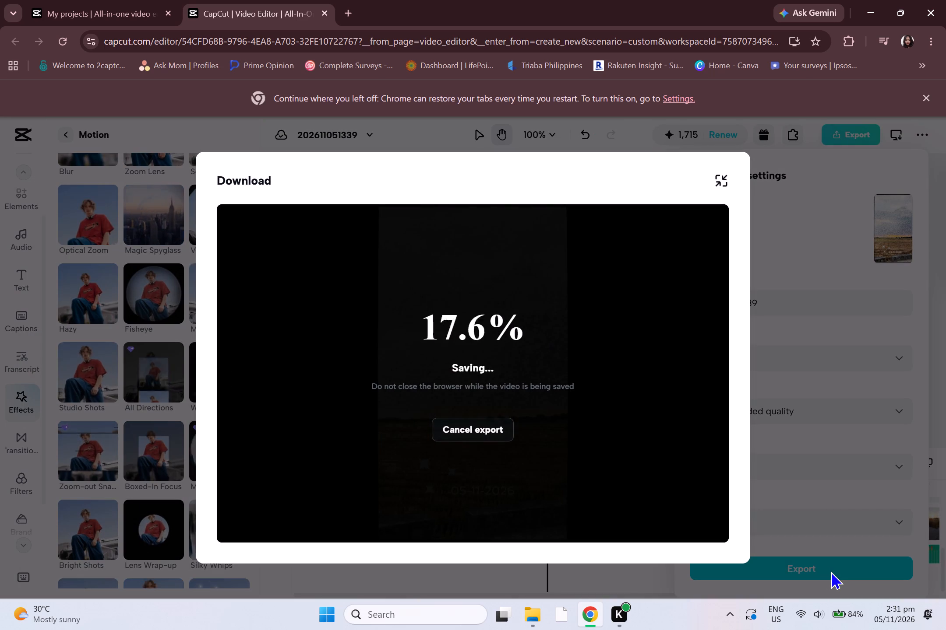
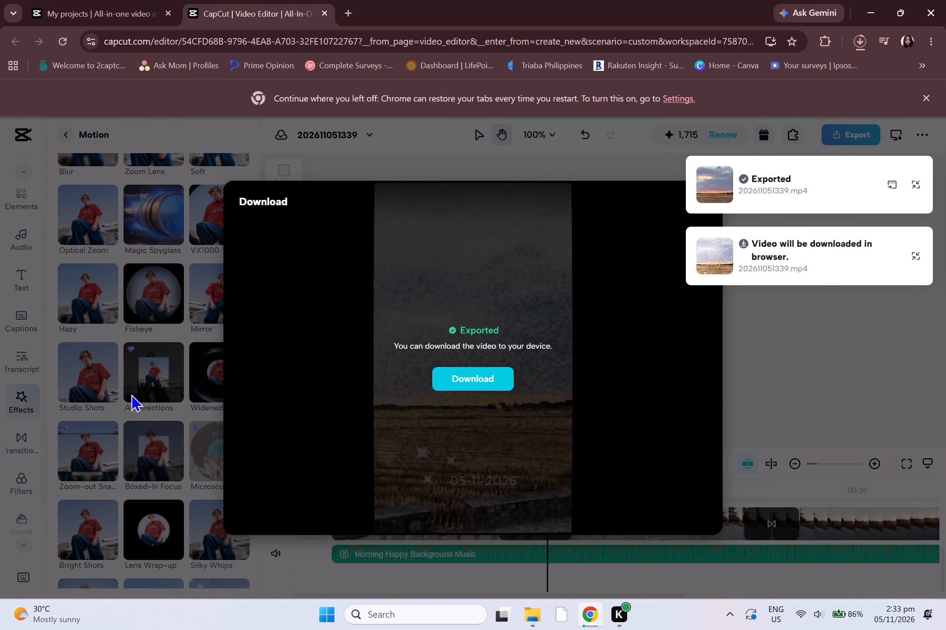
Minimize the Download window of the exported video to return to the editor.
left_click_drag(479, 0, 945, 0)
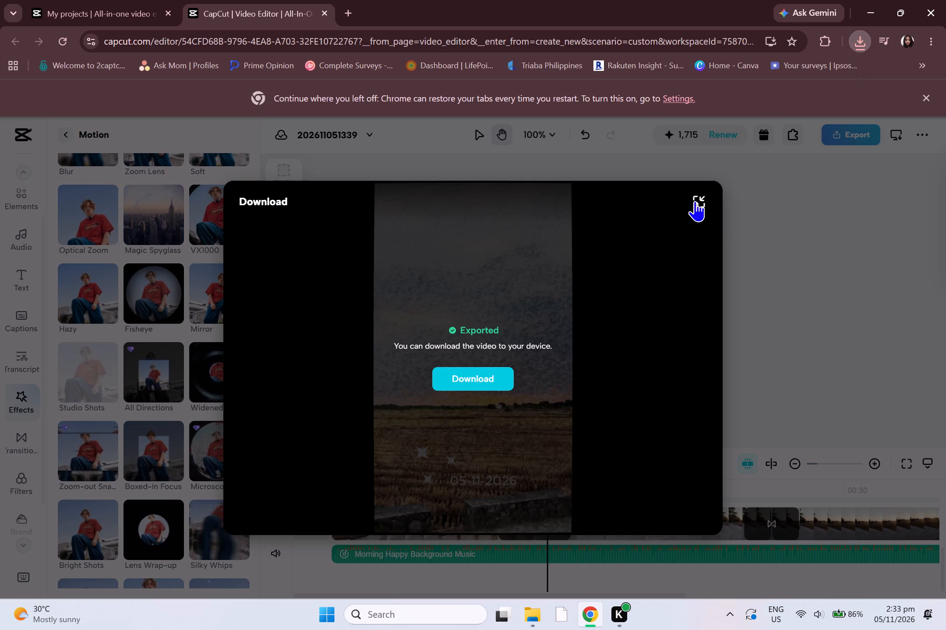
left_click(695, 201)
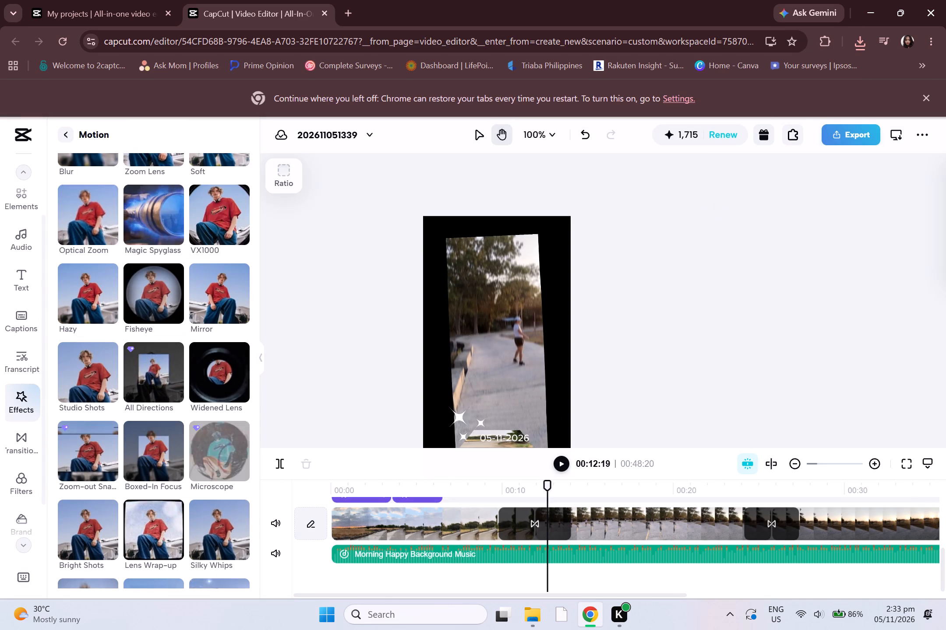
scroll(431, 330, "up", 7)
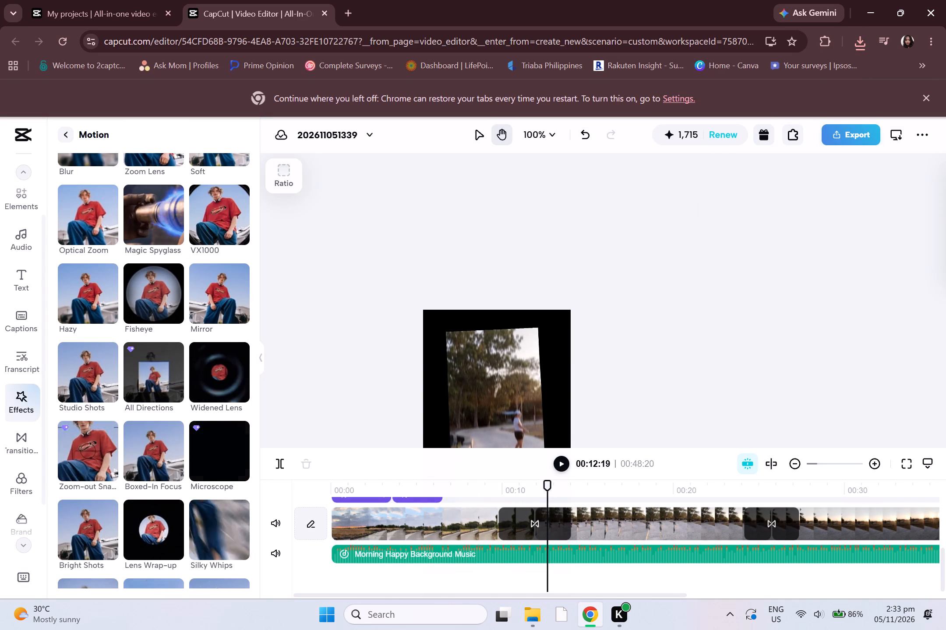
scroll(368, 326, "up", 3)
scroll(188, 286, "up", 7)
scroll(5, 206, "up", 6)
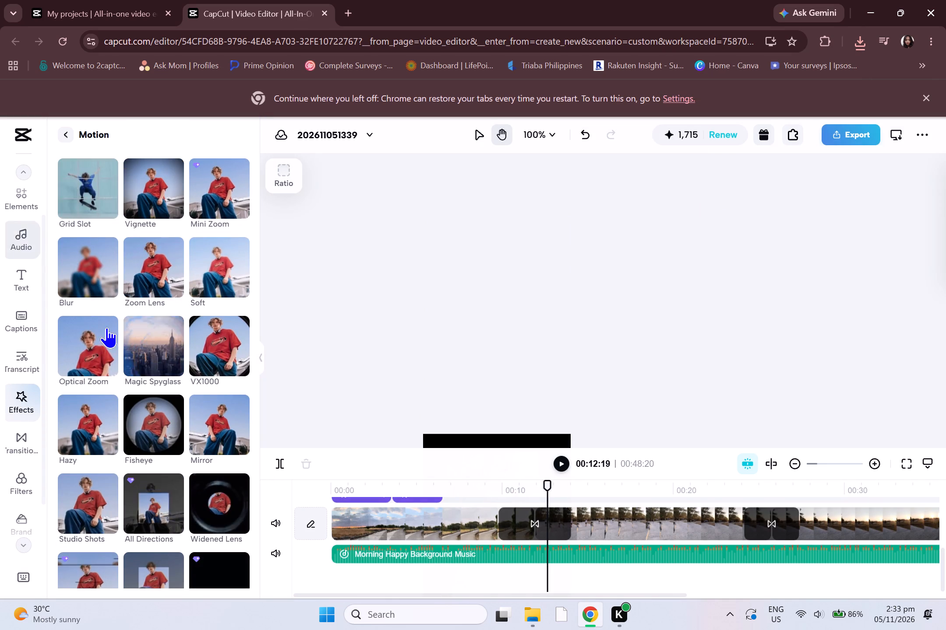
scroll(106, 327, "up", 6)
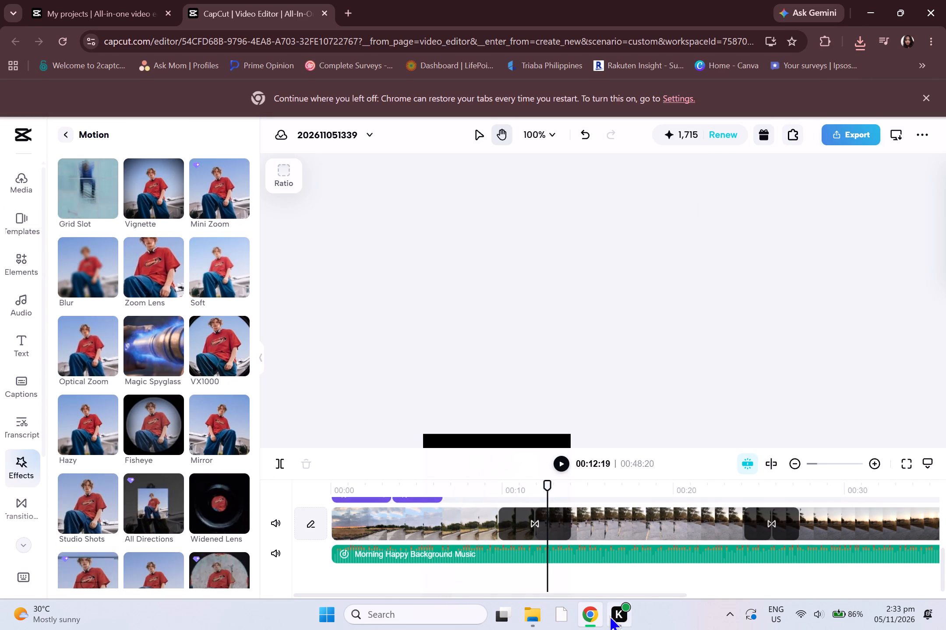